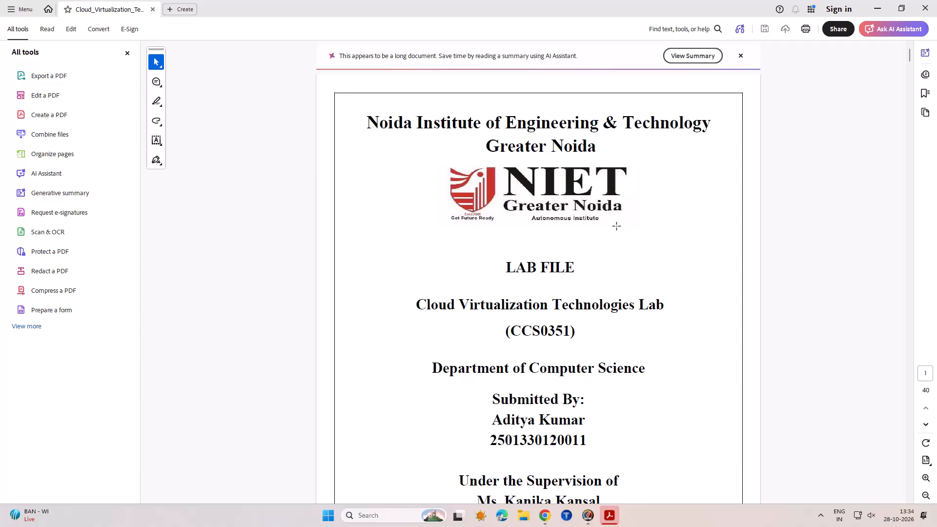
Switch to File Explorer and open the Word document Experiments_1-6_10-11_Steps-1 from the Downloads folder.
{"action": "left_click", "coordinate": [528, 518]}
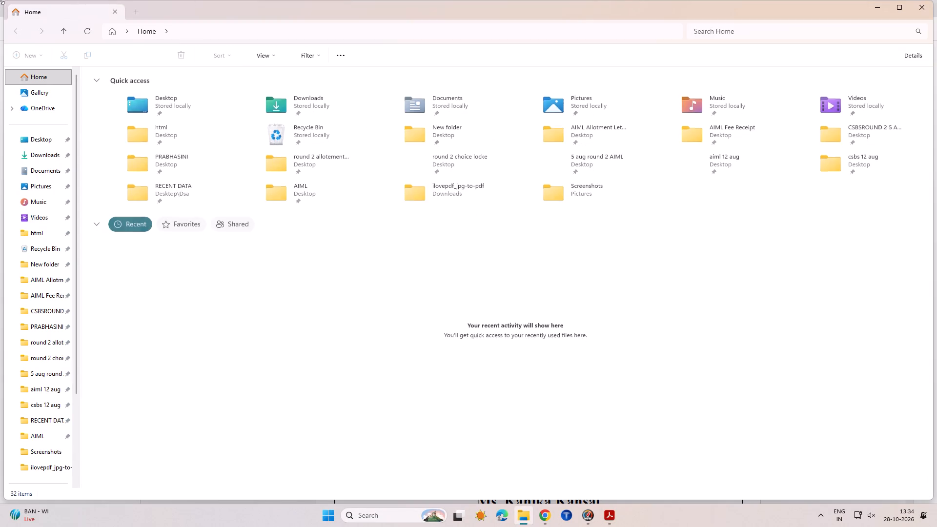
{"action": "left_click", "coordinate": [46, 158]}
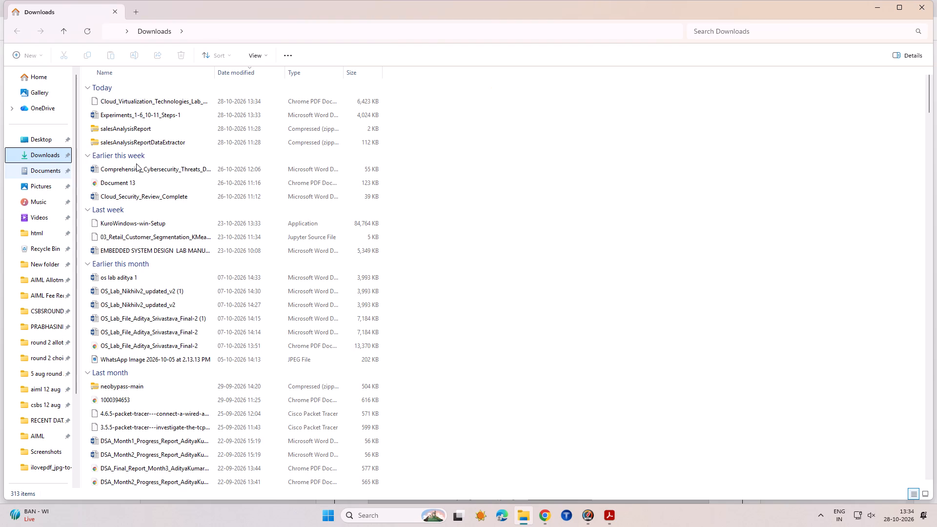
{"action": "double_click", "coordinate": [149, 112]}
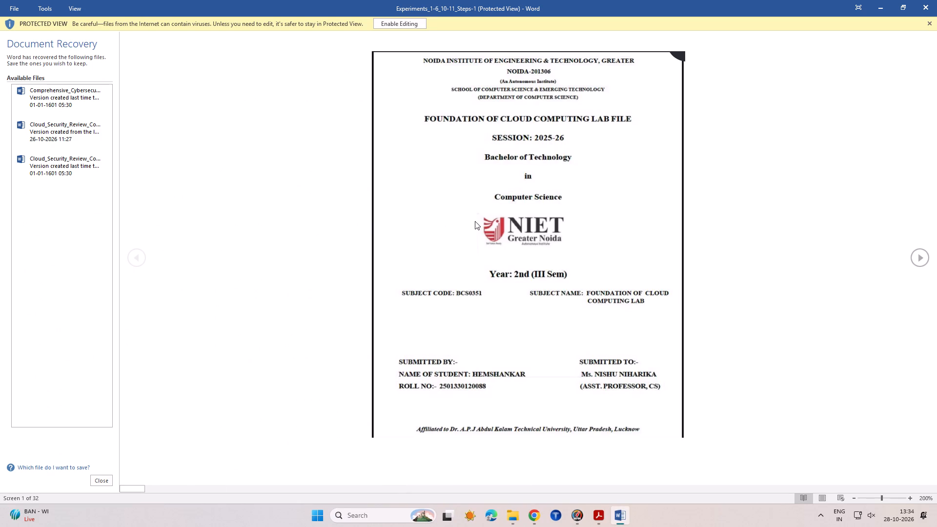
Review the lab file's cover page and the VirtualBox and Hyper-V instructions in Experiments 1 and 2.
{"action": "scroll", "coordinate": [475, 221], "scroll_direction": "down", "scroll_amount": 1}
{"action": "scroll", "coordinate": [475, 221], "scroll_direction": "up", "scroll_amount": 1}
{"action": "scroll", "coordinate": [475, 221], "scroll_direction": "down", "scroll_amount": 2}
{"action": "scroll", "coordinate": [475, 221], "scroll_direction": "up", "scroll_amount": 2}
{"action": "scroll", "coordinate": [475, 221], "scroll_direction": "down", "scroll_amount": 1}
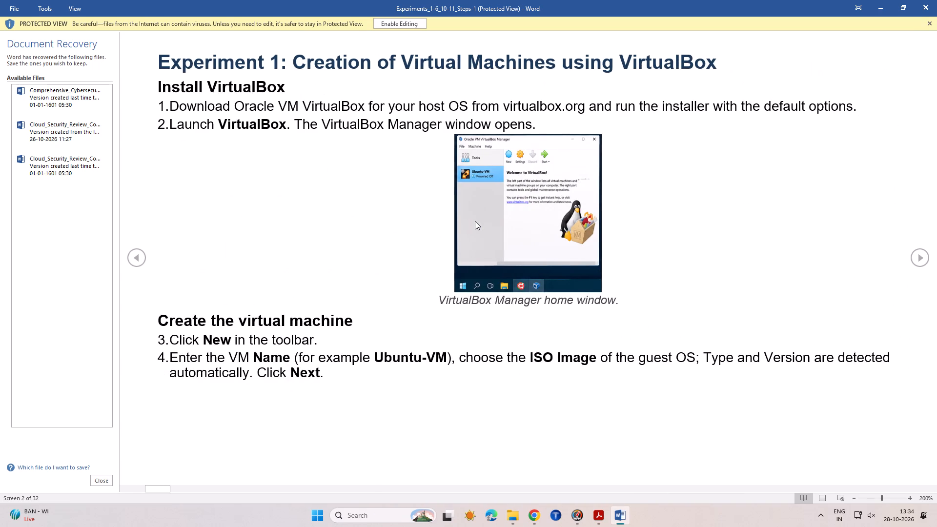
{"action": "scroll", "coordinate": [475, 221], "scroll_direction": "down", "scroll_amount": 4}
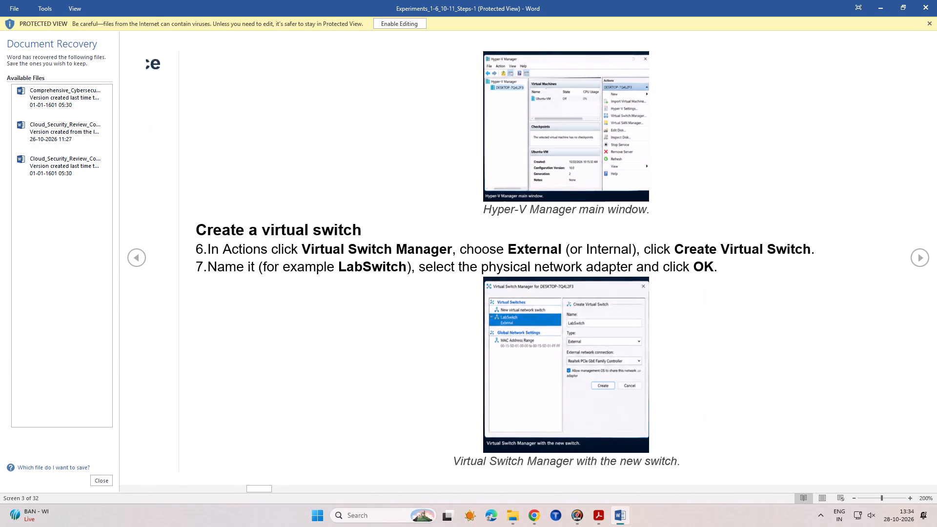
{"action": "scroll", "coordinate": [475, 221], "scroll_direction": "up", "scroll_amount": 1}
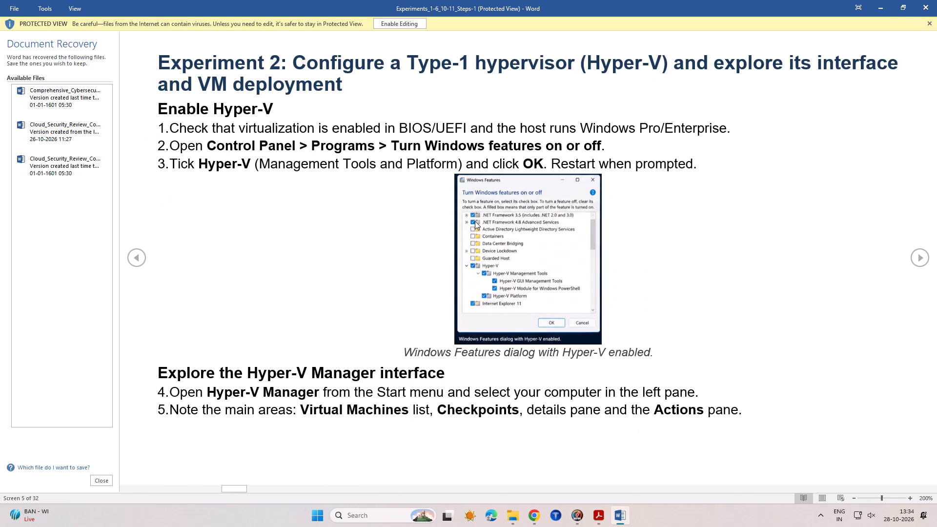
Examine the EC2 instance steps and screenshots from Experiment 3 through the monitoring instructions in Experiment 5.
{"action": "scroll", "coordinate": [475, 221], "scroll_direction": "down", "scroll_amount": 3}
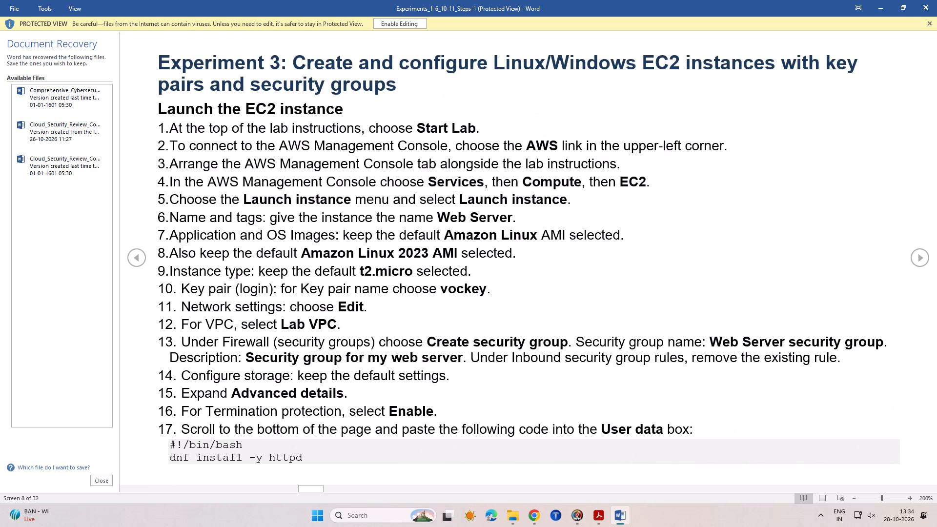
{"action": "scroll", "coordinate": [475, 221], "scroll_direction": "down", "scroll_amount": 2}
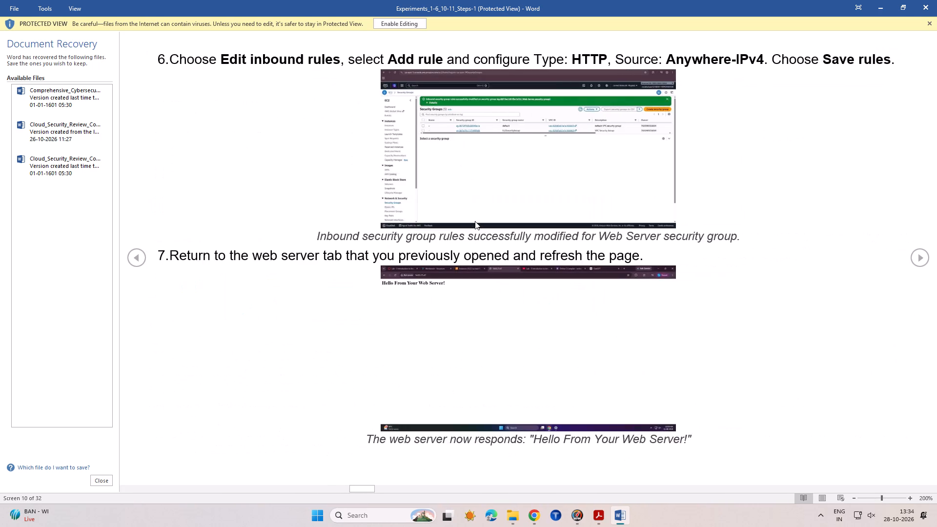
{"action": "scroll", "coordinate": [475, 221], "scroll_direction": "down", "scroll_amount": 3}
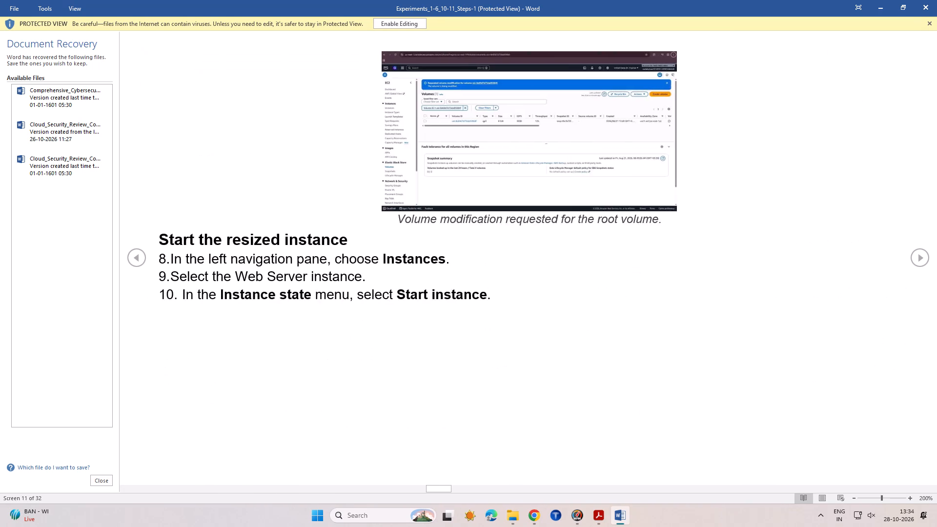
{"action": "scroll", "coordinate": [475, 221], "scroll_direction": "down", "scroll_amount": 2}
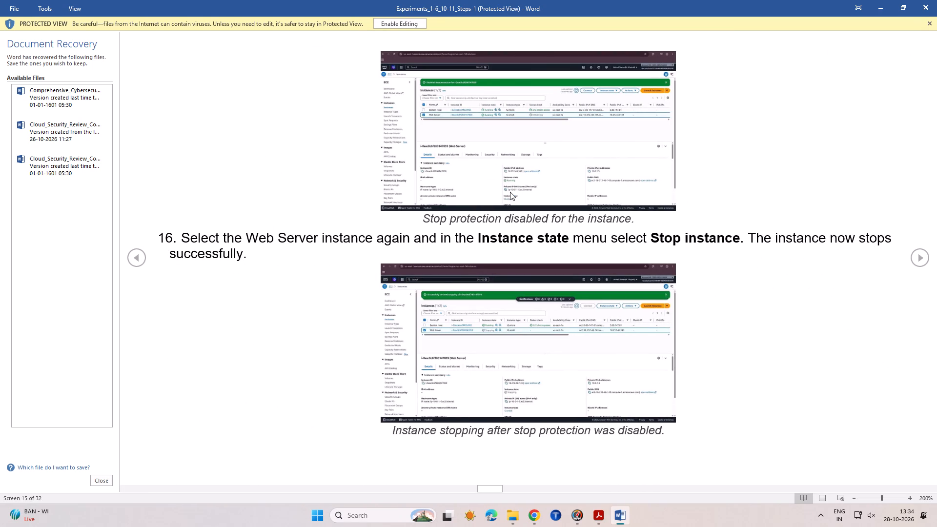
{"action": "scroll", "coordinate": [546, 167], "scroll_direction": "down", "scroll_amount": 1}
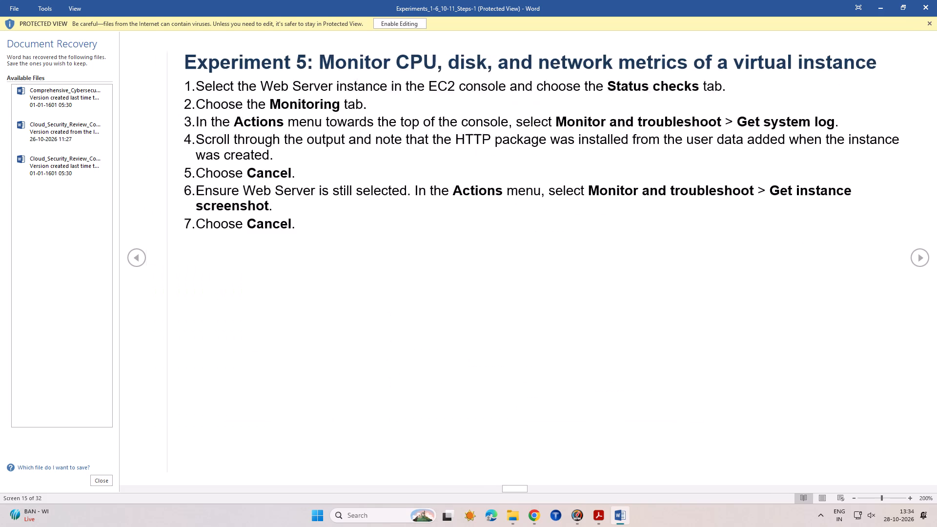
{"action": "scroll", "coordinate": [546, 167], "scroll_direction": "down", "scroll_amount": 1}
{"action": "scroll", "coordinate": [546, 167], "scroll_direction": "up", "scroll_amount": 1}
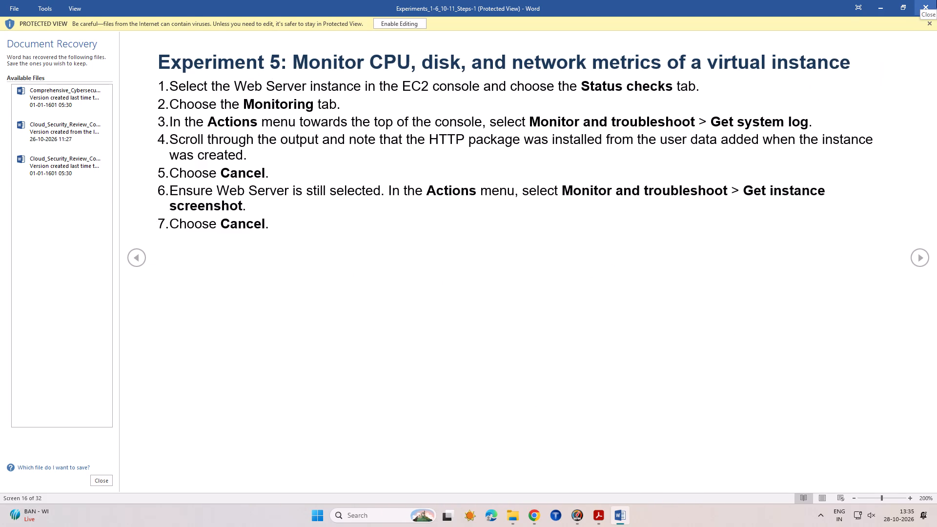
Minimize the Word document and the Downloads window to switch to the Cloud Virtualization Technologies Lab PDF in Acrobat.
{"action": "left_click", "coordinate": [885, 2]}
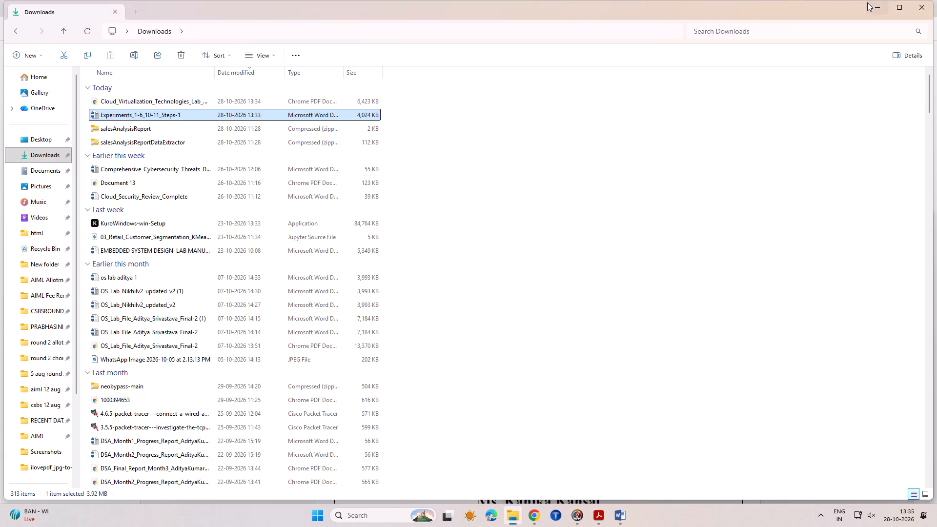
{"action": "left_click", "coordinate": [867, 2]}
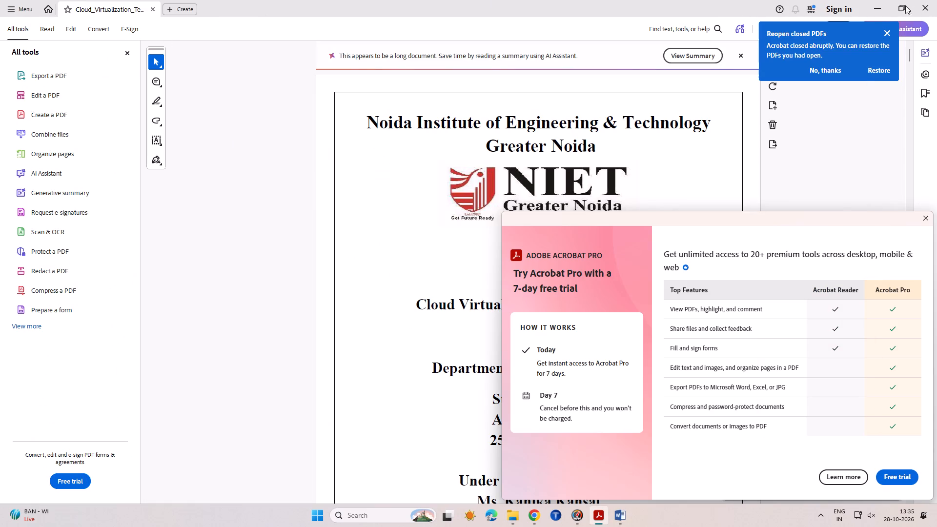
Dismiss the Acrobat Pro 7-day free trial offer covering the lab file's cover page.
{"action": "left_click", "coordinate": [869, 2]}
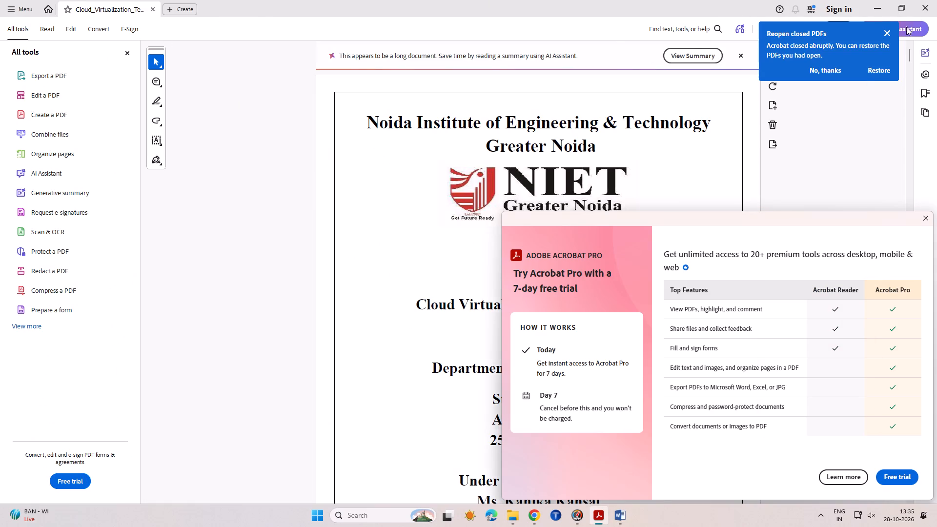
{"action": "left_click", "coordinate": [924, 220]}
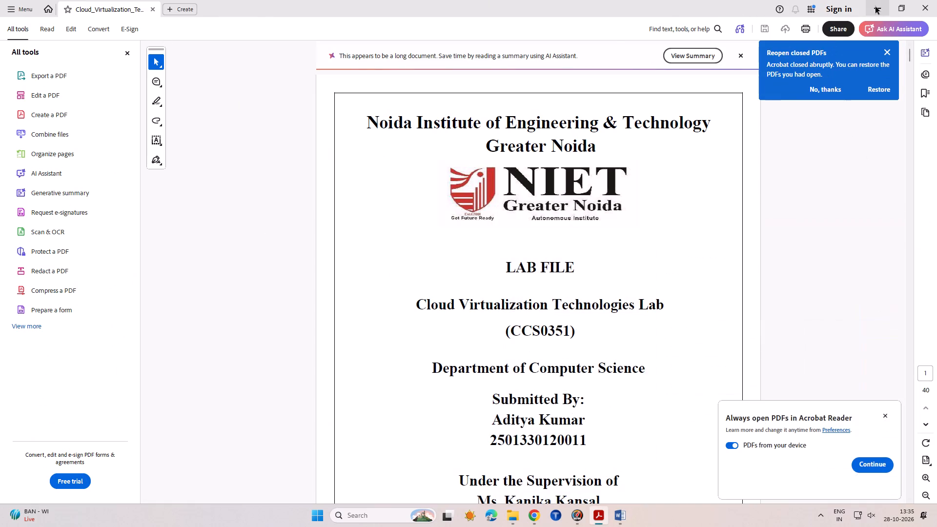
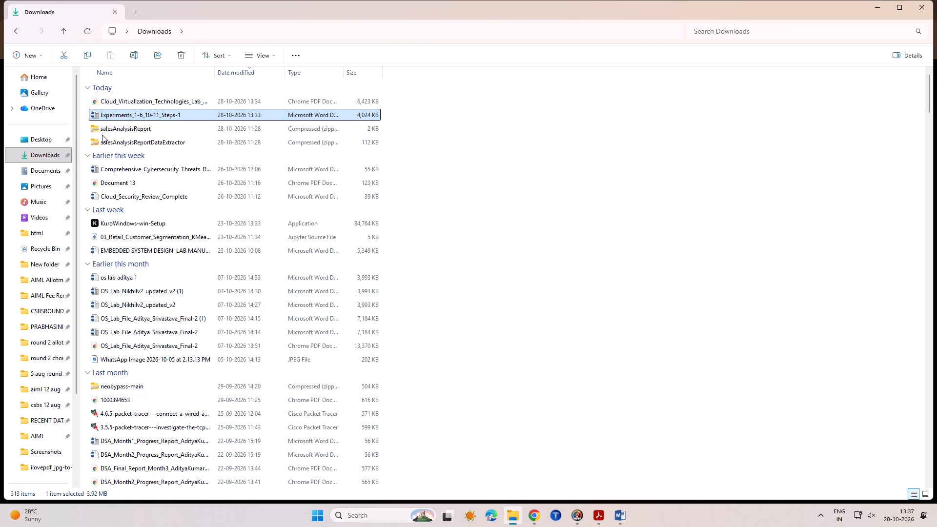
Open the Experiments_1-6_10-11_Steps-1 document from Downloads again and return to its cover page.
{"action": "double_click", "coordinate": [163, 112]}
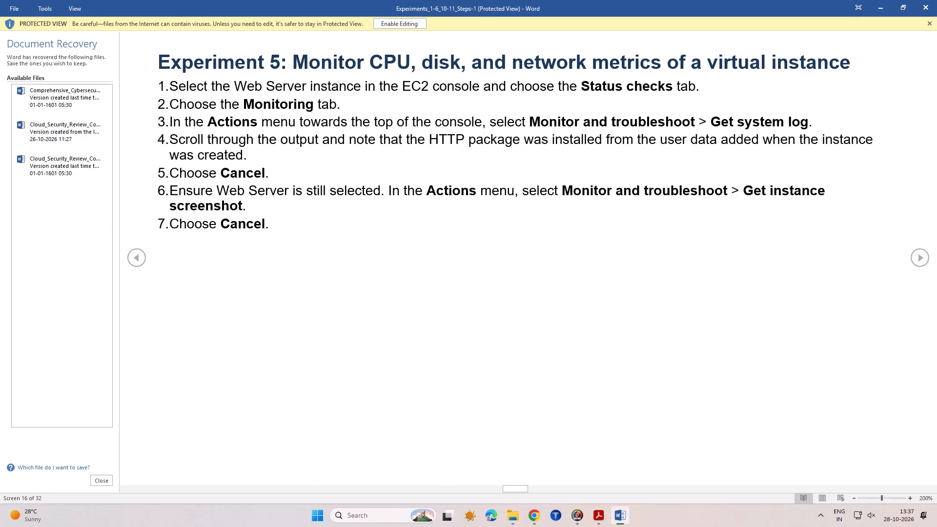
{"action": "scroll", "coordinate": [379, 126], "scroll_direction": "up", "scroll_amount": 2}
{"action": "scroll", "coordinate": [474, 123], "scroll_direction": "up", "scroll_amount": 2}
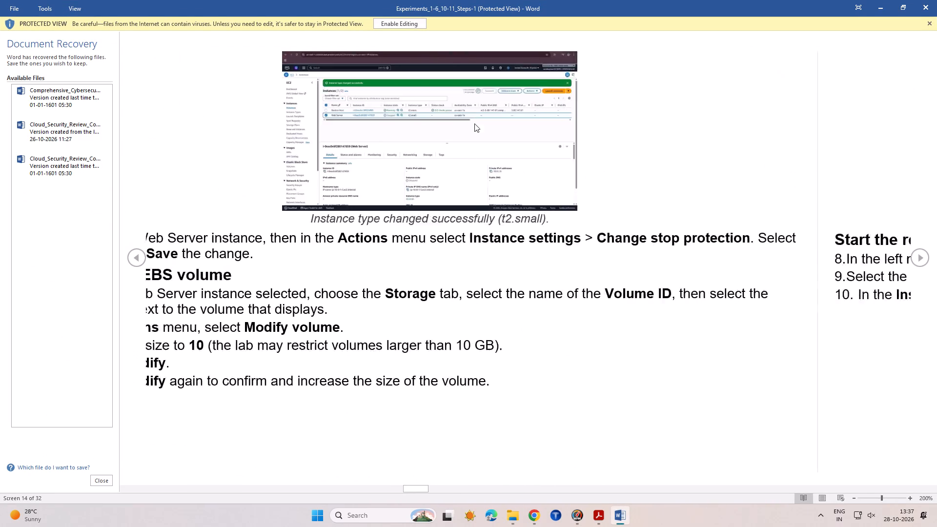
{"action": "scroll", "coordinate": [474, 123], "scroll_direction": "up", "scroll_amount": 5}
{"action": "scroll", "coordinate": [474, 123], "scroll_direction": "down", "scroll_amount": 1}
{"action": "scroll", "coordinate": [474, 123], "scroll_direction": "up", "scroll_amount": 3}
{"action": "scroll", "coordinate": [474, 123], "scroll_direction": "down", "scroll_amount": 1}
{"action": "scroll", "coordinate": [474, 123], "scroll_direction": "up", "scroll_amount": 12}
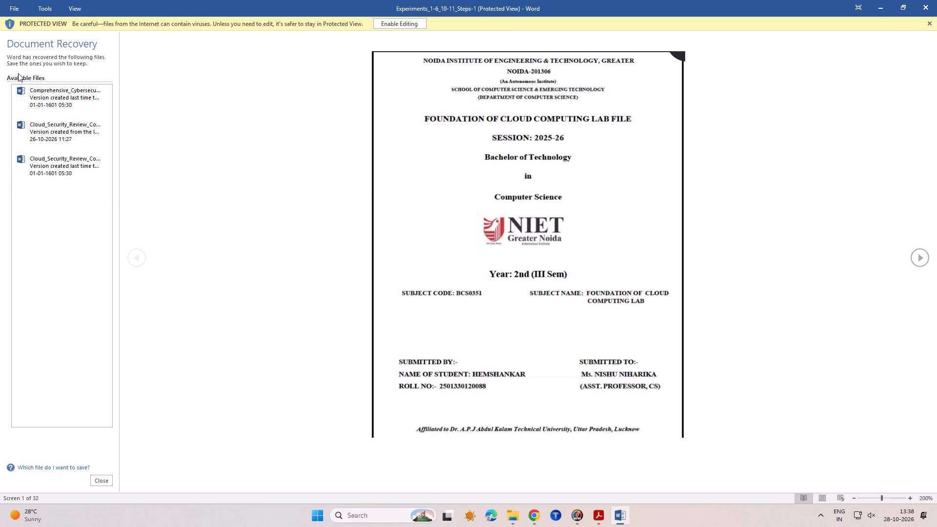
Review the instructions and screenshots for Experiments 1 to 4, covering VirtualBox, Hyper-V and EC2 instance setup and management.
{"action": "left_click", "coordinate": [925, 261]}
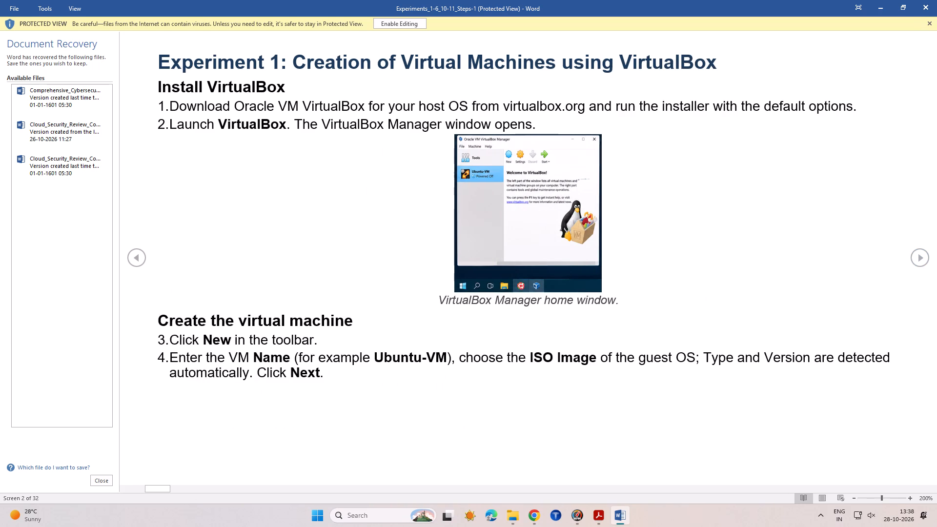
{"action": "scroll", "coordinate": [584, 234], "scroll_direction": "down", "scroll_amount": 1}
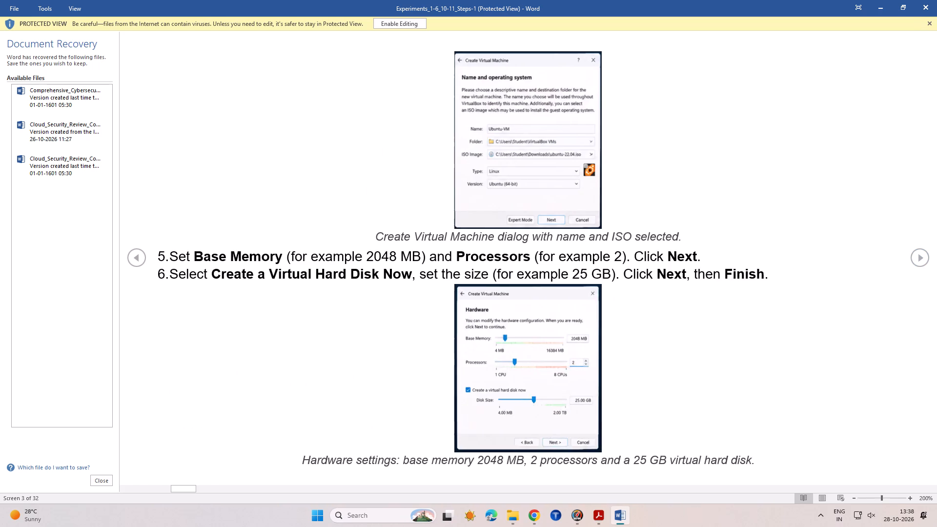
{"action": "scroll", "coordinate": [584, 234], "scroll_direction": "down", "scroll_amount": 2}
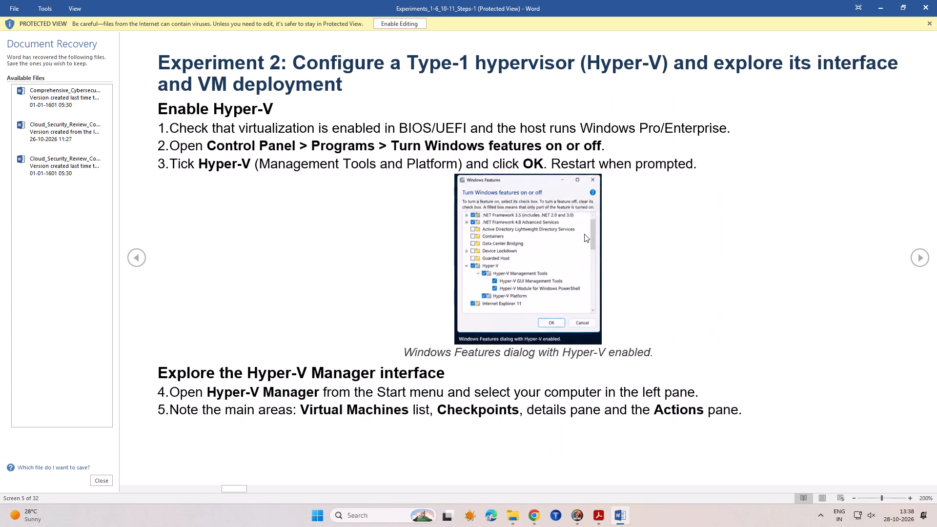
{"action": "scroll", "coordinate": [584, 234], "scroll_direction": "down", "scroll_amount": 1}
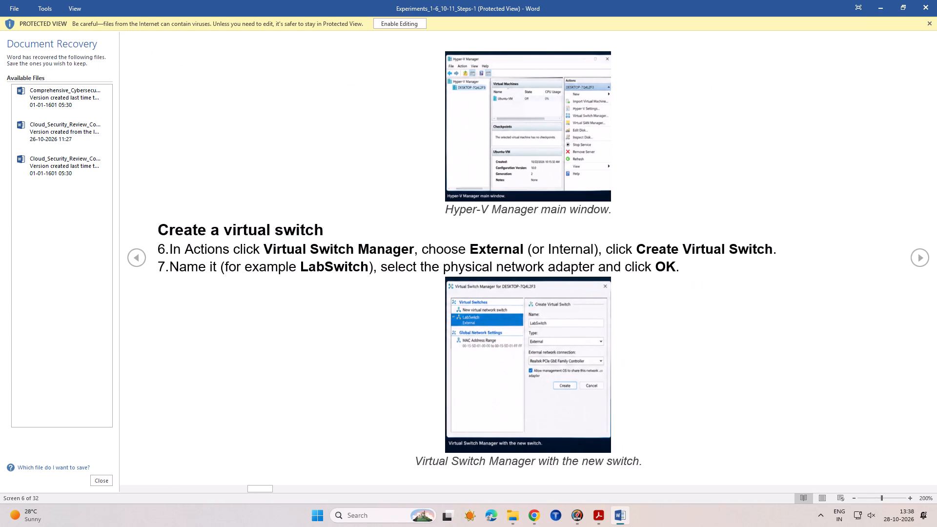
{"action": "scroll", "coordinate": [584, 234], "scroll_direction": "down", "scroll_amount": 2}
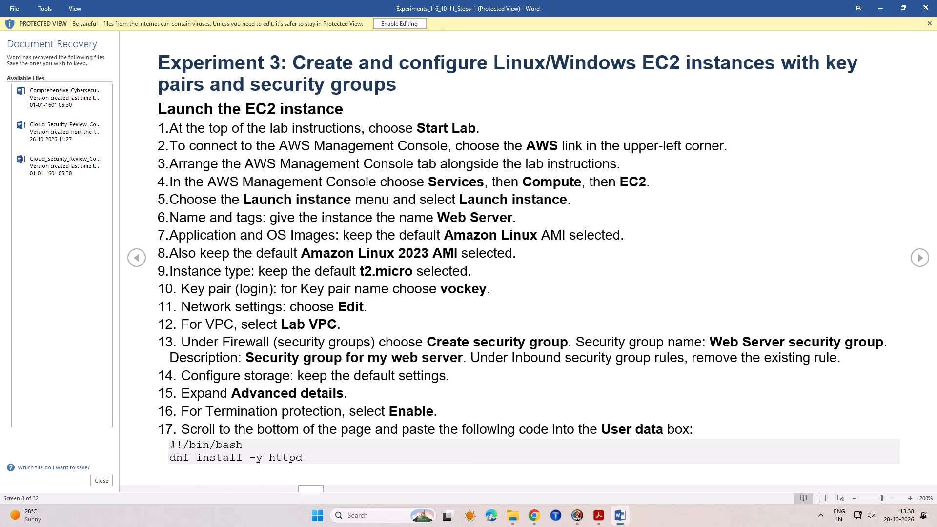
{"action": "scroll", "coordinate": [584, 234], "scroll_direction": "down", "scroll_amount": 1}
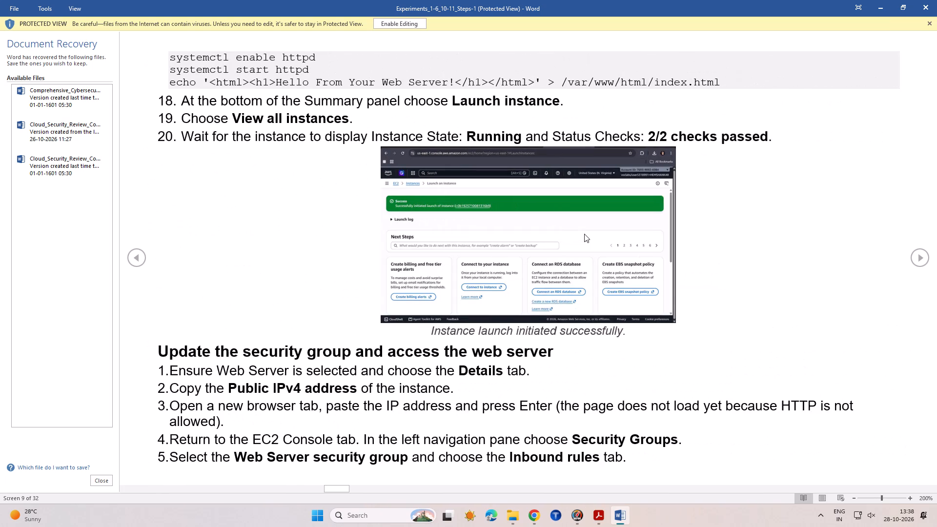
{"action": "left_click", "coordinate": [584, 234]}
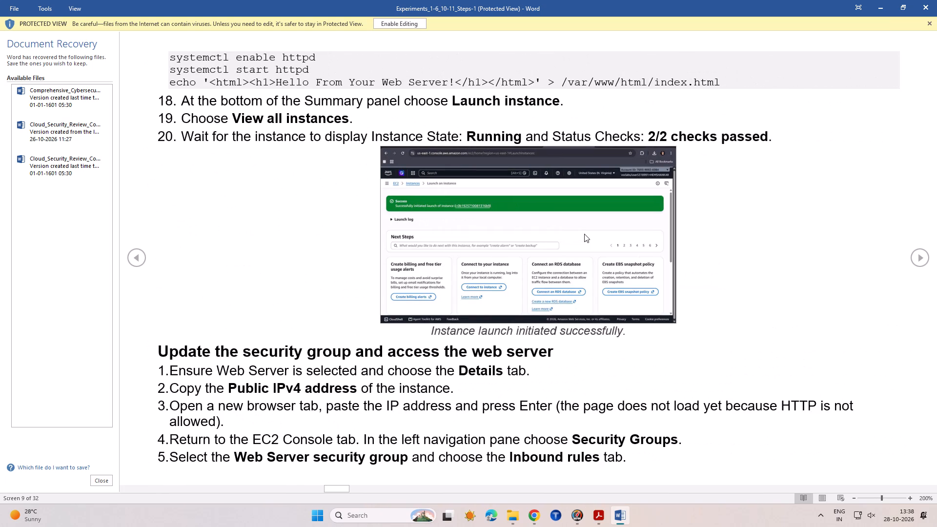
{"action": "scroll", "coordinate": [584, 234], "scroll_direction": "down", "scroll_amount": 1}
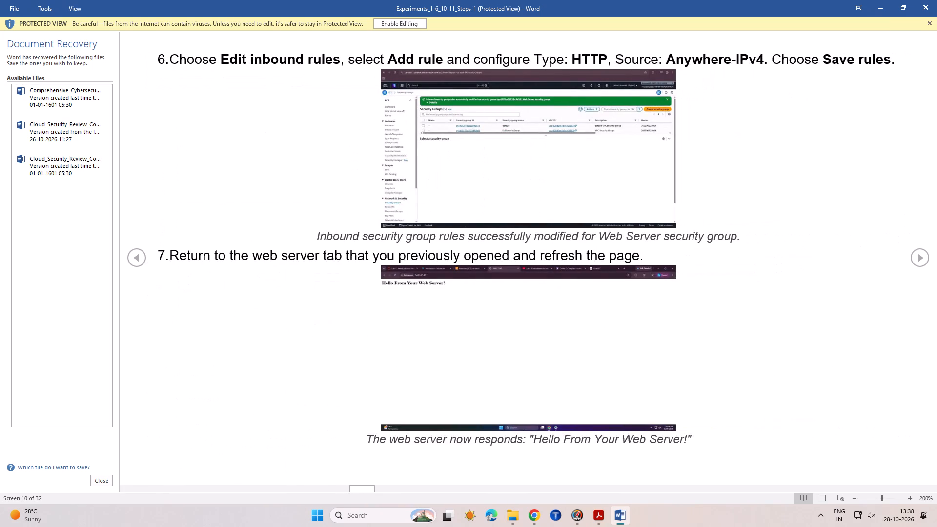
{"action": "scroll", "coordinate": [584, 234], "scroll_direction": "down", "scroll_amount": 1}
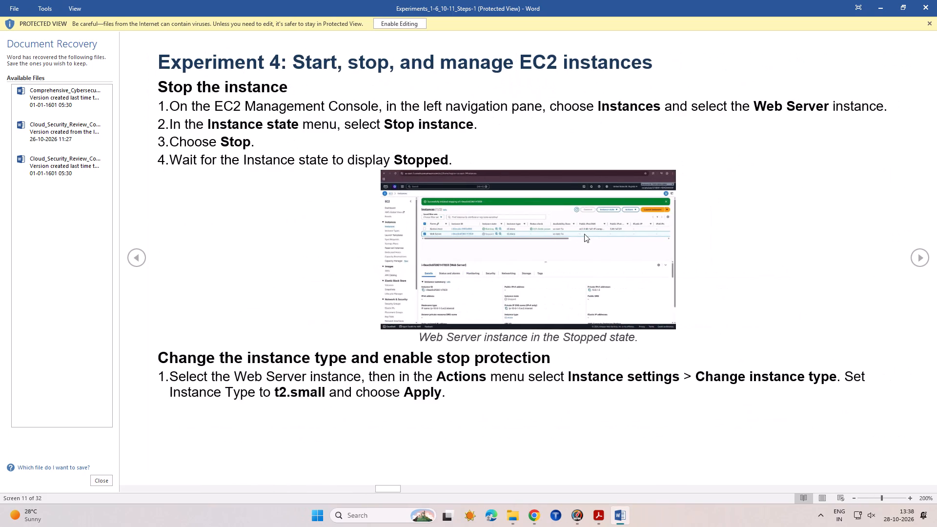
{"action": "scroll", "coordinate": [584, 234], "scroll_direction": "down", "scroll_amount": 1}
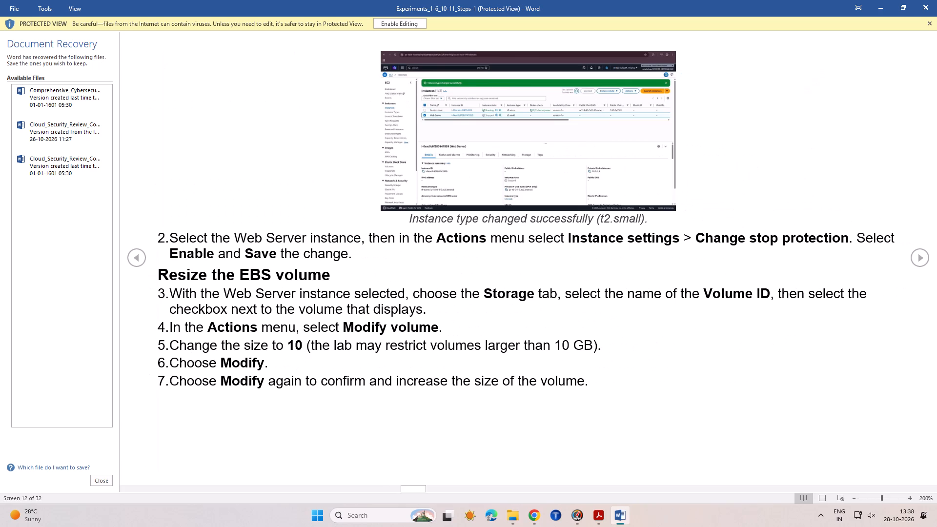
{"action": "scroll", "coordinate": [478, 245], "scroll_direction": "down", "scroll_amount": 1}
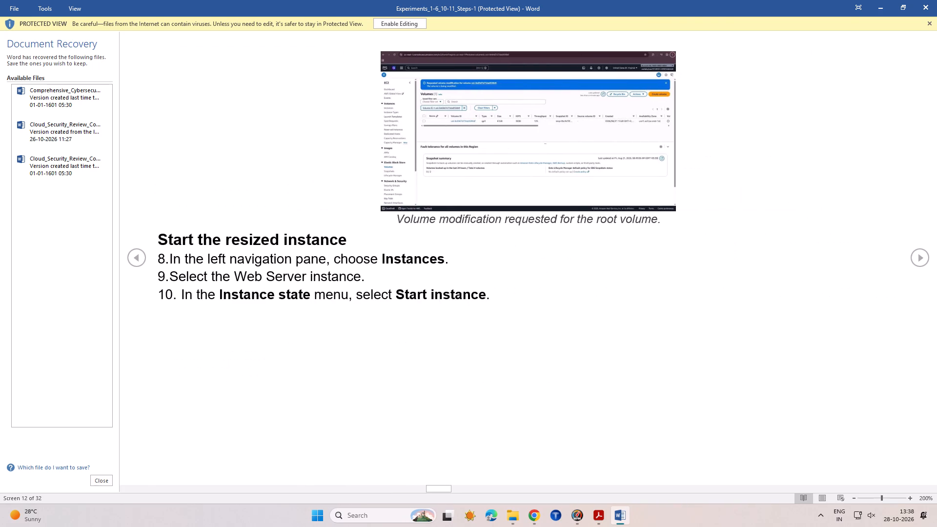
{"action": "scroll", "coordinate": [490, 197], "scroll_direction": "down", "scroll_amount": 1}
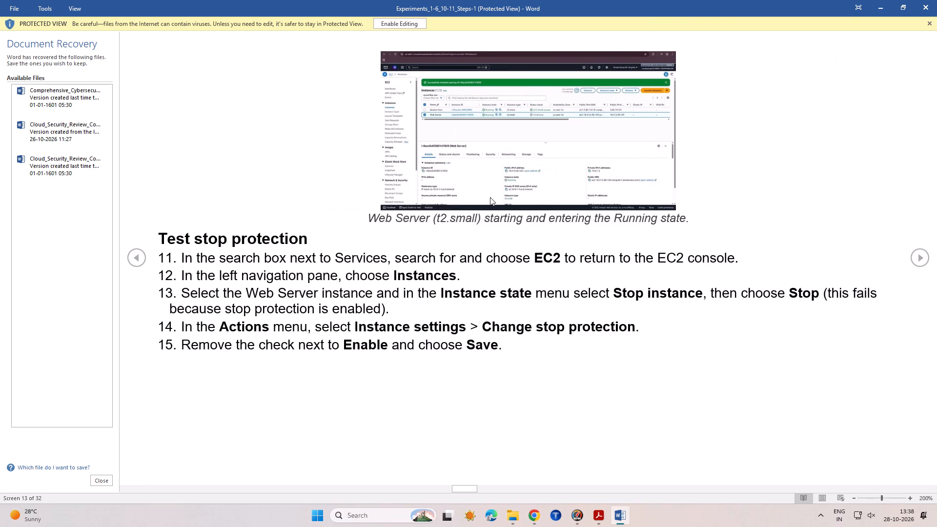
Review Experiment 6 on VPC subnets and route tables and Experiment 10 on VPC security groups.
{"action": "scroll", "coordinate": [490, 197], "scroll_direction": "down", "scroll_amount": 3}
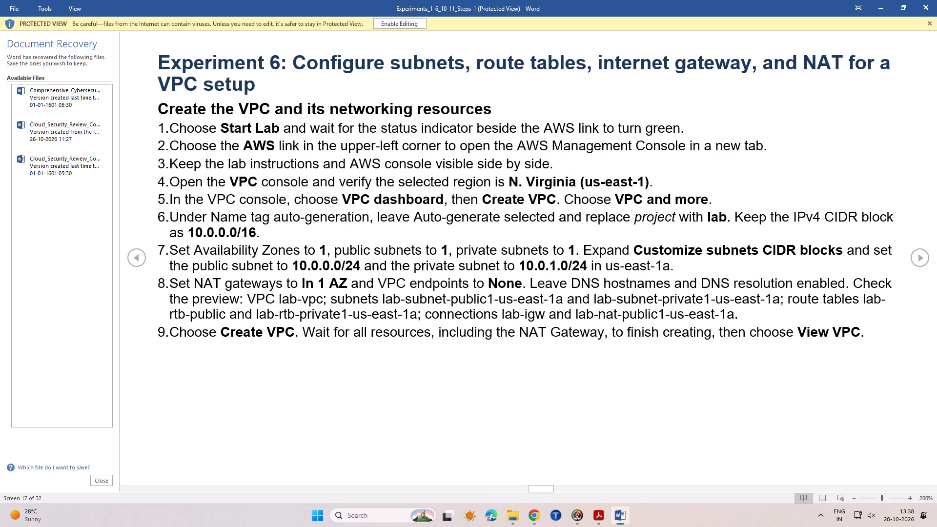
{"action": "scroll", "coordinate": [490, 197], "scroll_direction": "up", "scroll_amount": 1}
{"action": "scroll", "coordinate": [490, 197], "scroll_direction": "down", "scroll_amount": 2}
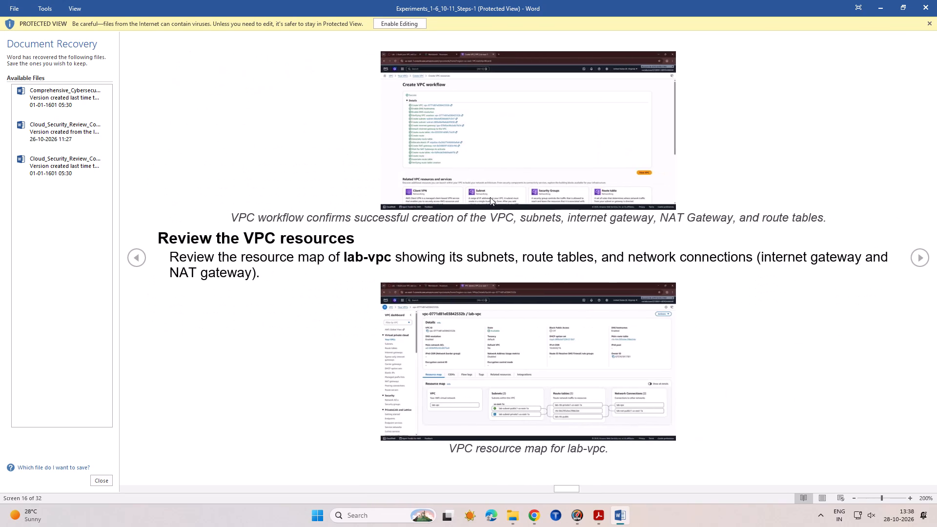
{"action": "scroll", "coordinate": [490, 197], "scroll_direction": "down", "scroll_amount": 2}
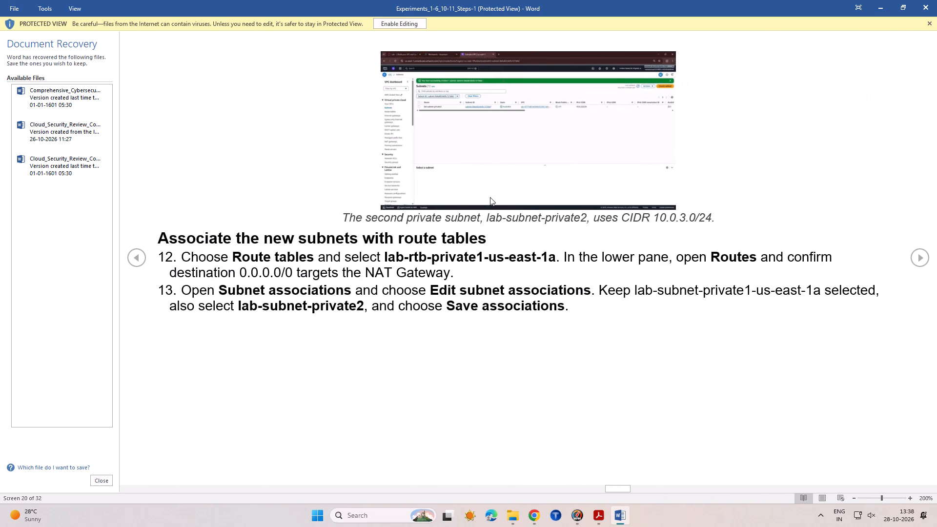
{"action": "scroll", "coordinate": [490, 197], "scroll_direction": "down", "scroll_amount": 2}
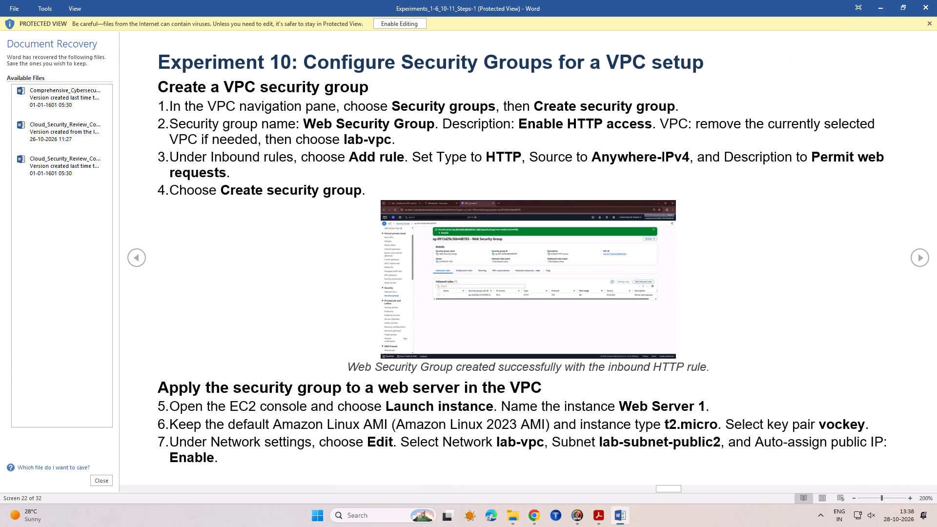
{"action": "scroll", "coordinate": [490, 197], "scroll_direction": "up", "scroll_amount": 2}
{"action": "scroll", "coordinate": [490, 197], "scroll_direction": "down", "scroll_amount": 2}
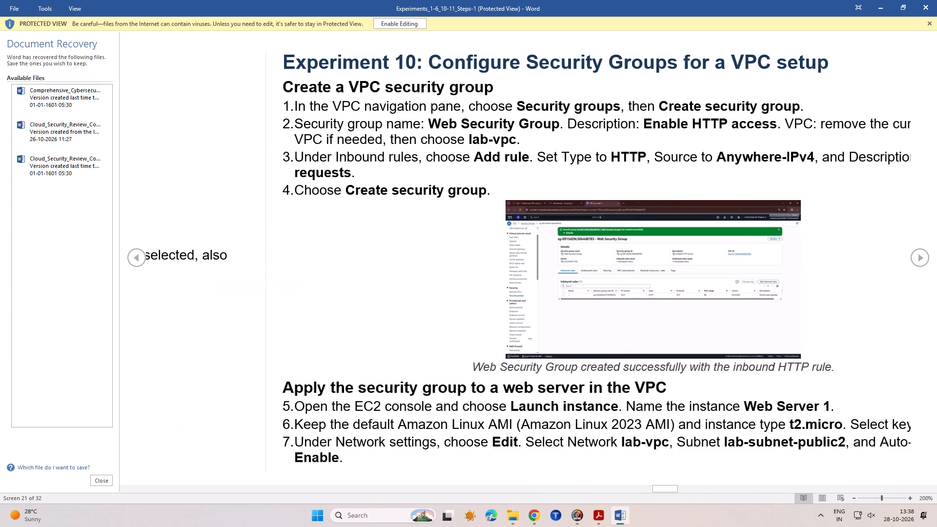
{"action": "scroll", "coordinate": [490, 197], "scroll_direction": "up", "scroll_amount": 1}
{"action": "scroll", "coordinate": [490, 197], "scroll_direction": "down", "scroll_amount": 3}
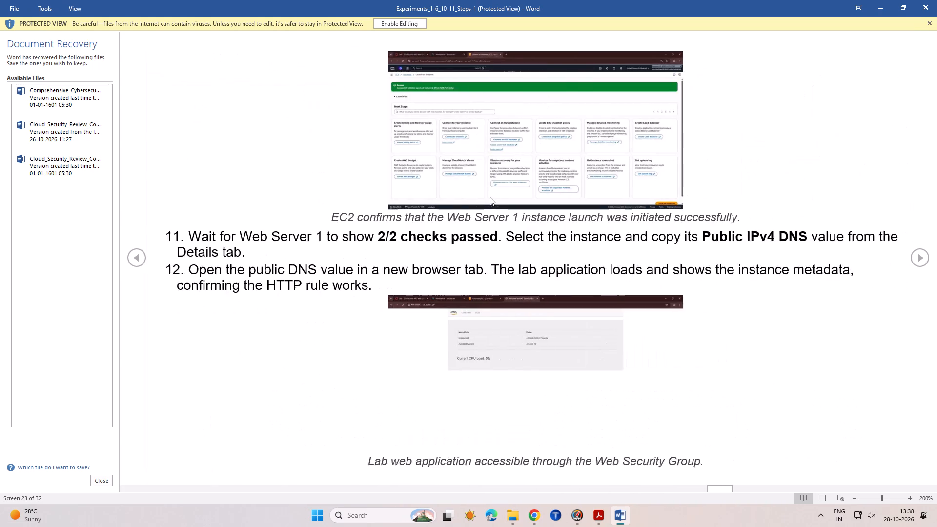
Read through the IAM user and group instructions up to the end of the document.
{"action": "scroll", "coordinate": [490, 197], "scroll_direction": "down", "scroll_amount": 4}
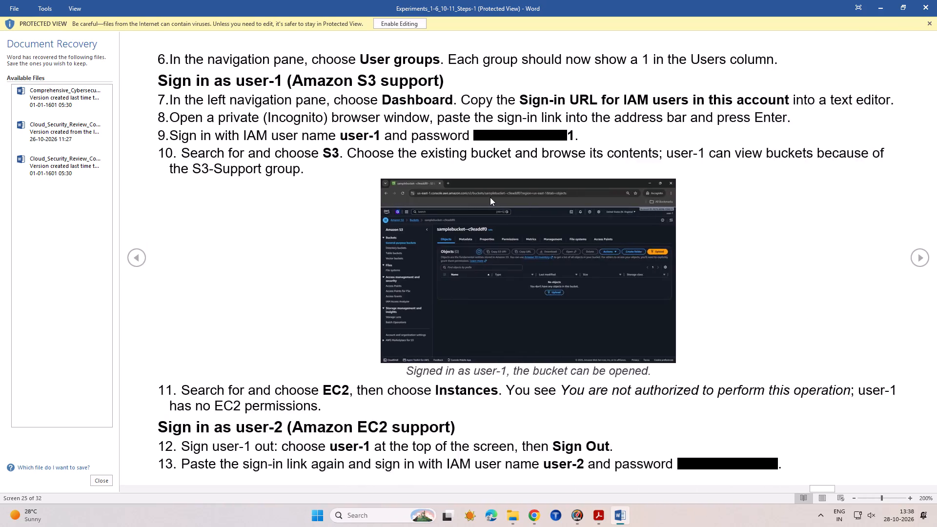
{"action": "scroll", "coordinate": [490, 197], "scroll_direction": "down", "scroll_amount": 5}
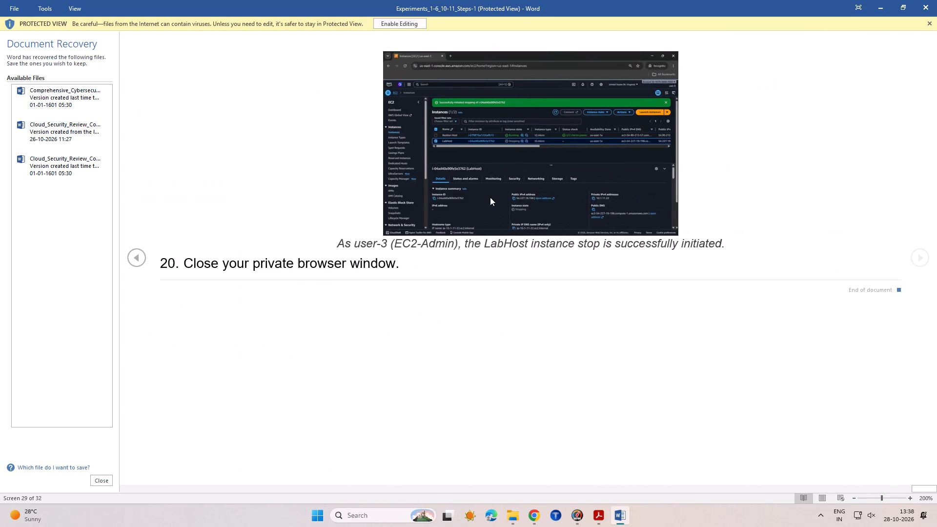
{"action": "scroll", "coordinate": [490, 197], "scroll_direction": "down", "scroll_amount": 7}
Re-examine the sign-in steps and screenshots for user-1, user-2 and user-3 in the IAM experiment.
{"action": "scroll", "coordinate": [490, 197], "scroll_direction": "up", "scroll_amount": 1}
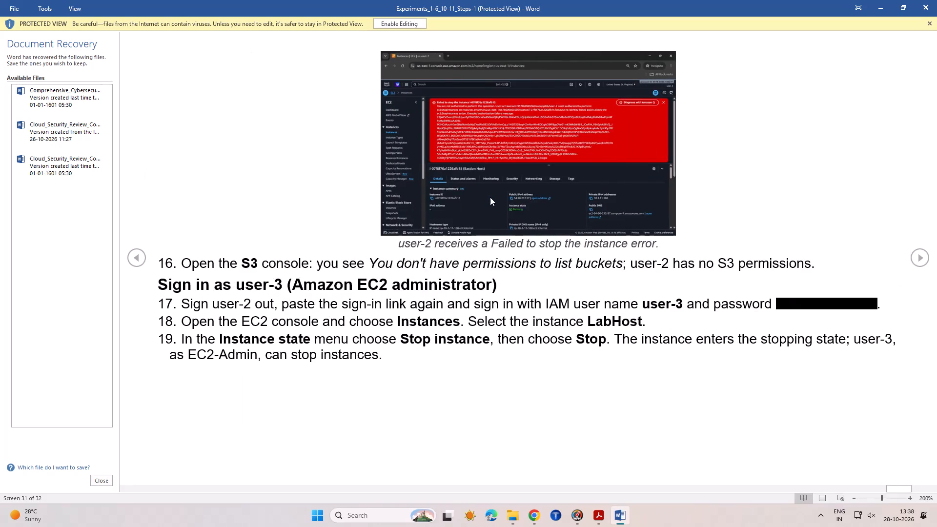
{"action": "scroll", "coordinate": [490, 197], "scroll_direction": "up", "scroll_amount": 1}
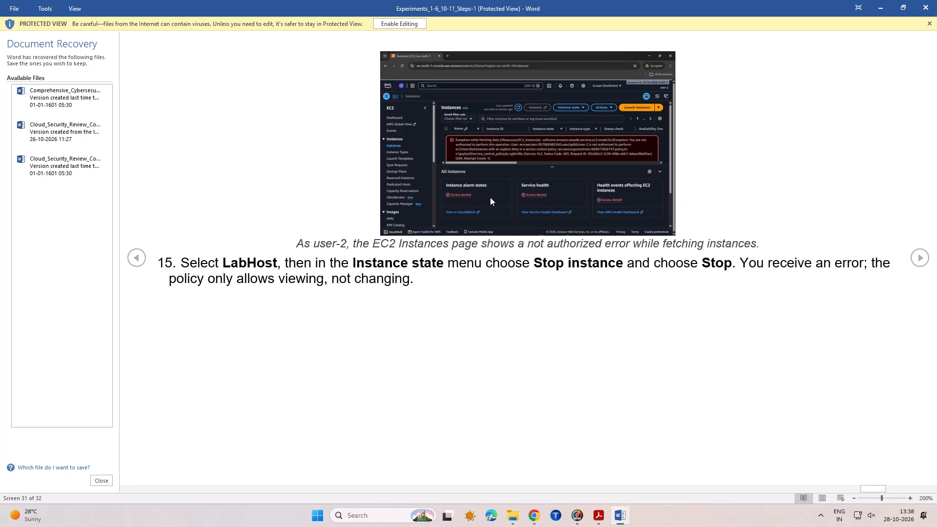
{"action": "scroll", "coordinate": [490, 197], "scroll_direction": "down", "scroll_amount": 1}
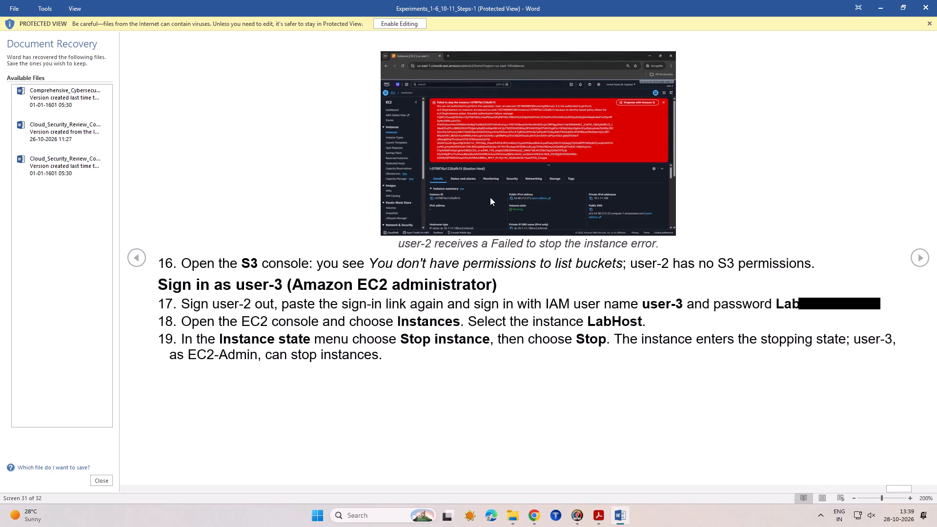
{"action": "scroll", "coordinate": [490, 197], "scroll_direction": "up", "scroll_amount": 3}
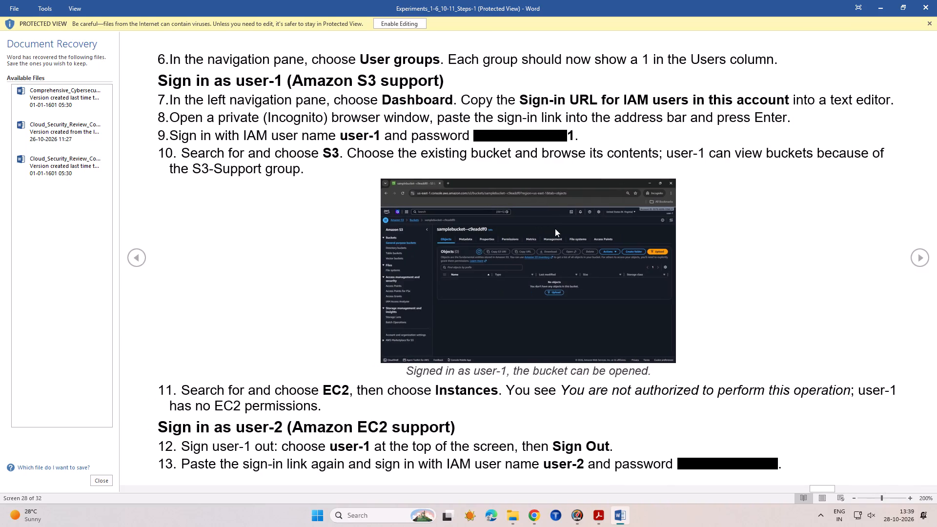
{"action": "scroll", "coordinate": [555, 228], "scroll_direction": "down", "scroll_amount": 1}
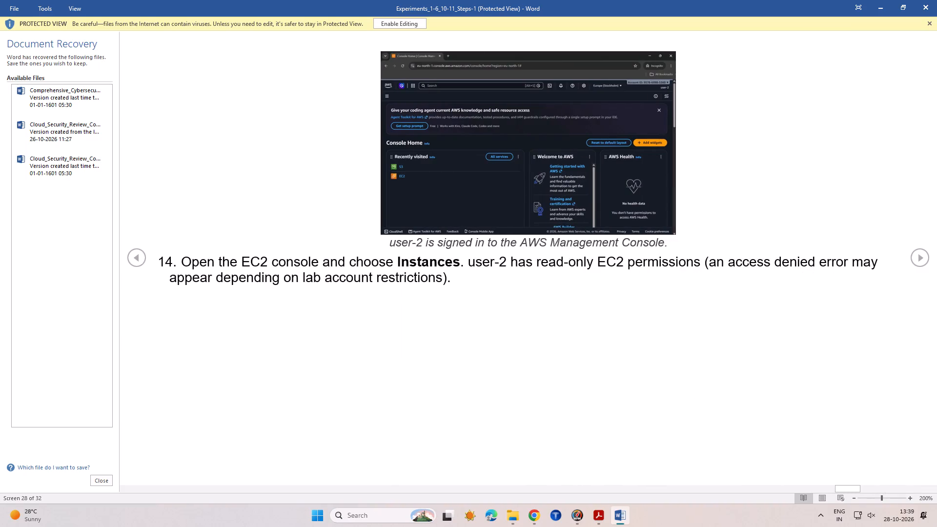
Open the mobile hotspot settings, examine the network properties and connected devices list, and close the settings window.
{"action": "left_click", "coordinate": [868, 525]}
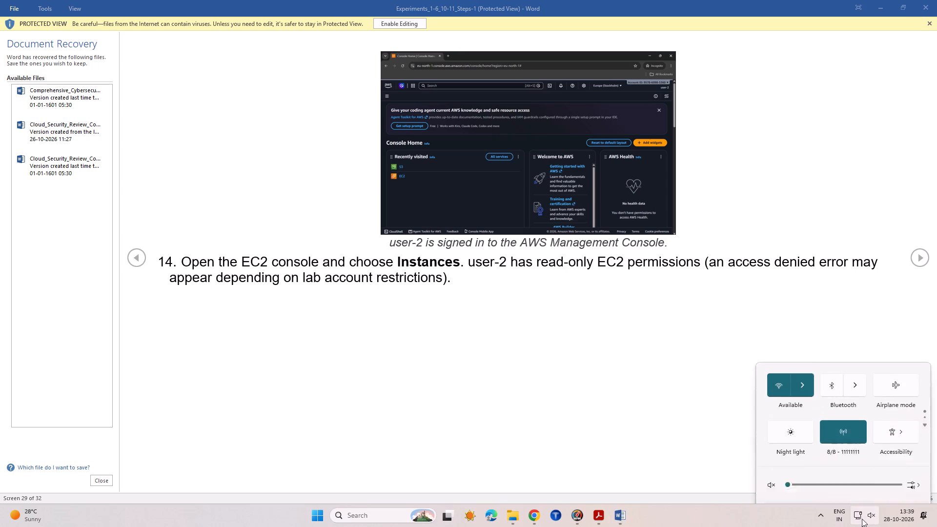
{"action": "right_click", "coordinate": [835, 406]}
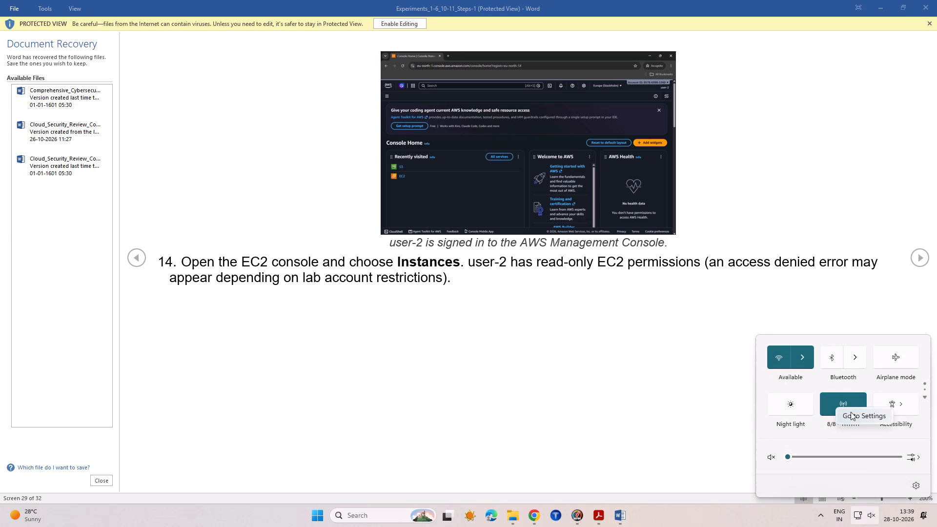
{"action": "left_click", "coordinate": [851, 412]}
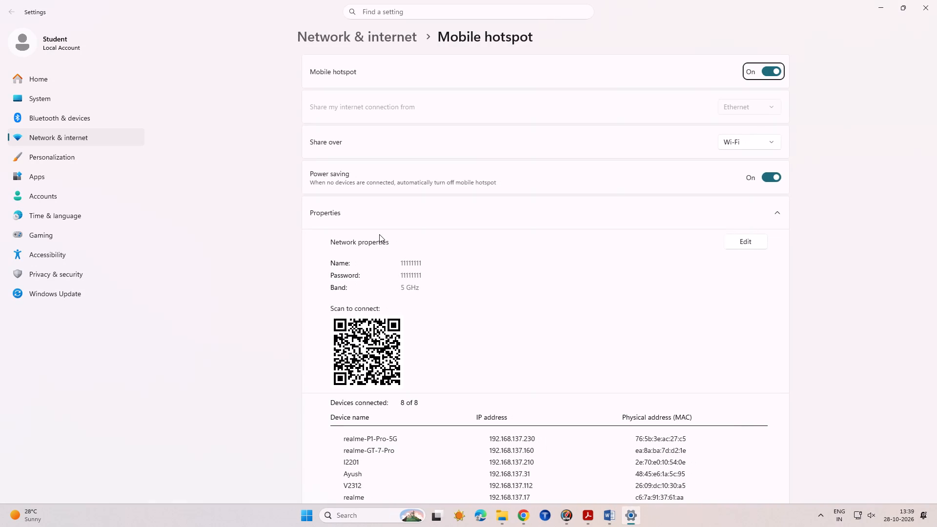
{"action": "scroll", "coordinate": [611, 337], "scroll_direction": "up", "scroll_amount": 1}
{"action": "scroll", "coordinate": [611, 337], "scroll_direction": "down", "scroll_amount": 4}
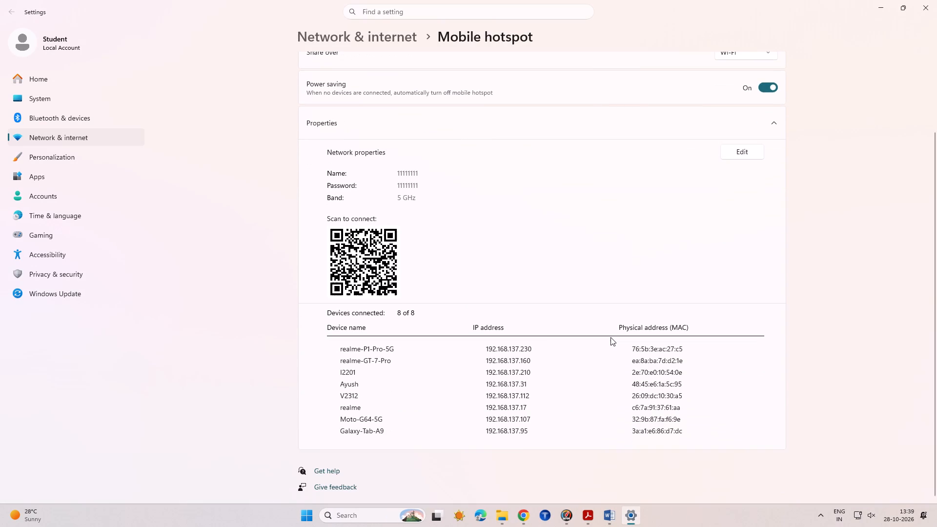
{"action": "scroll", "coordinate": [544, 329], "scroll_direction": "down", "scroll_amount": 2}
{"action": "scroll", "coordinate": [543, 328], "scroll_direction": "up", "scroll_amount": 1}
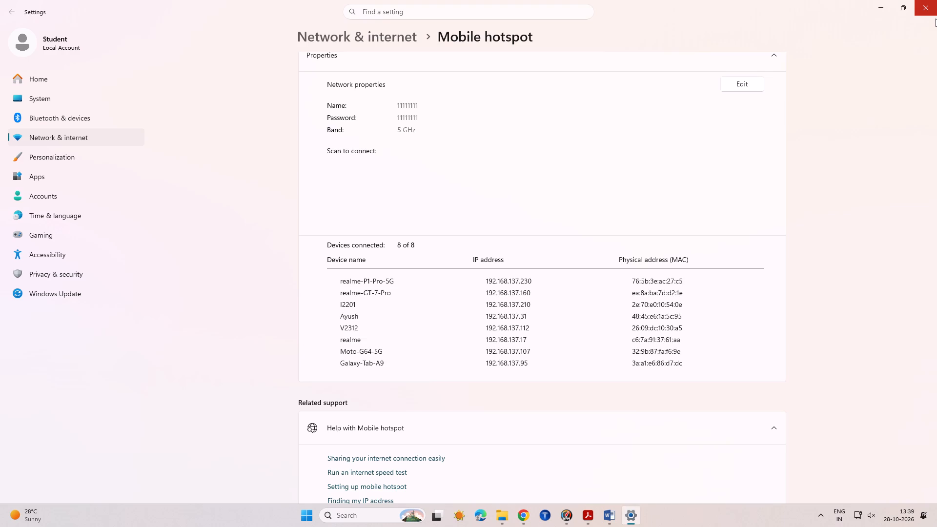
{"action": "right_click_drag", "start_coordinate": [936, 19], "coordinate": [896, 49]}
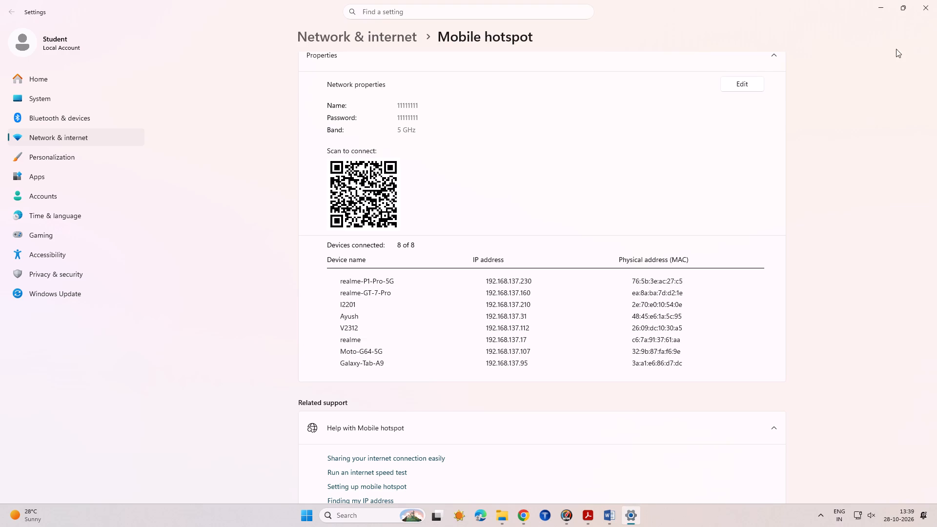
{"action": "right_click_drag", "start_coordinate": [896, 49], "coordinate": [786, 116]}
{"action": "right_click_drag", "start_coordinate": [785, 116], "coordinate": [769, 122]}
{"action": "right_click_drag", "start_coordinate": [936, 178], "coordinate": [936, 178]}
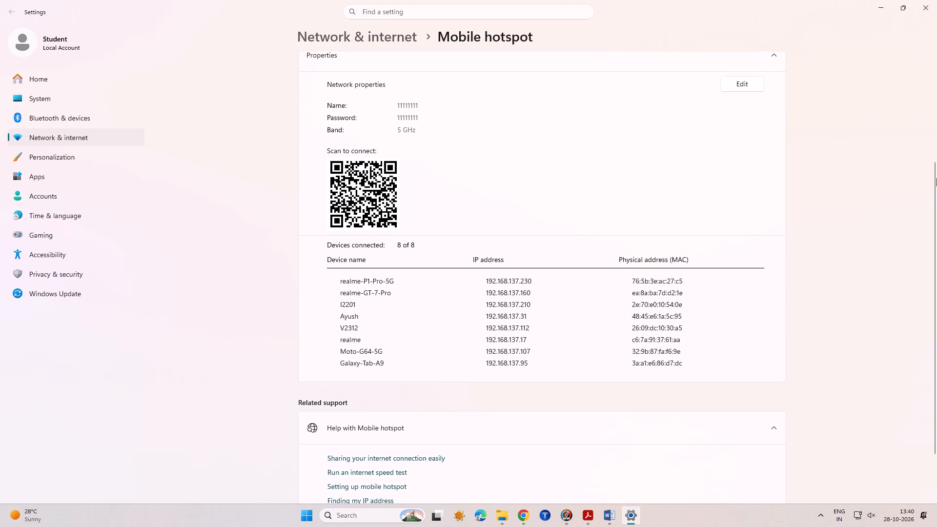
{"action": "right_click_drag", "start_coordinate": [936, 178], "coordinate": [873, 167]}
{"action": "left_click", "coordinate": [936, 0]}
Read the remaining user-2 and user-3 sign-in steps and screenshots through to the end of the experiments document.
{"action": "scroll", "coordinate": [406, 258], "scroll_direction": "down", "scroll_amount": 5}
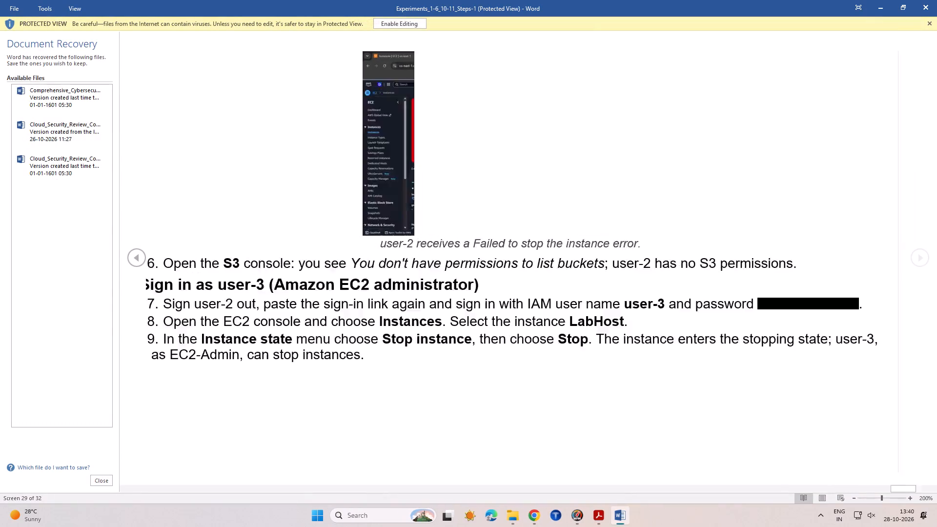
{"action": "scroll", "coordinate": [455, 262], "scroll_direction": "down", "scroll_amount": 3}
{"action": "scroll", "coordinate": [658, 305], "scroll_direction": "down", "scroll_amount": 1}
{"action": "scroll", "coordinate": [658, 305], "scroll_direction": "up", "scroll_amount": 1}
{"action": "scroll", "coordinate": [658, 305], "scroll_direction": "down", "scroll_amount": 2}
{"action": "scroll", "coordinate": [700, 306], "scroll_direction": "down", "scroll_amount": 4}
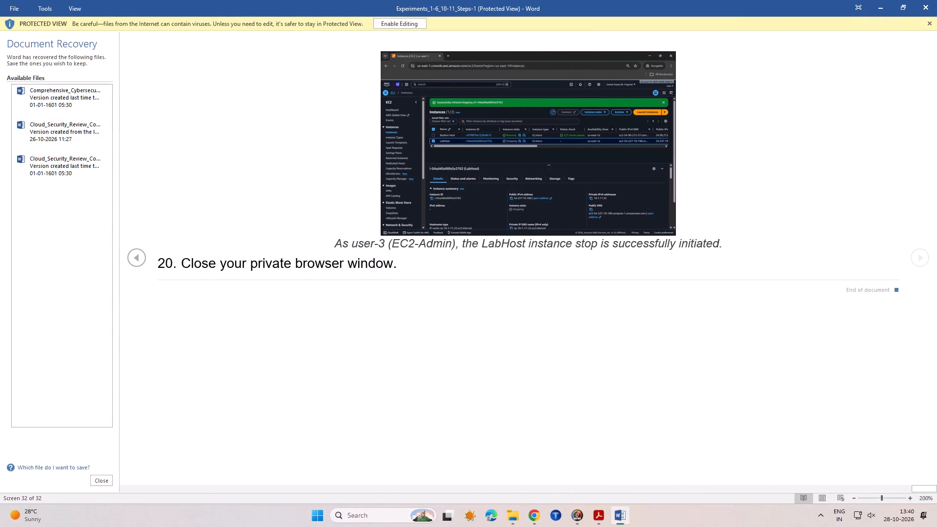
{"action": "scroll", "coordinate": [700, 306], "scroll_direction": "down", "scroll_amount": 8}
{"action": "scroll", "coordinate": [344, 326], "scroll_direction": "down", "scroll_amount": 1}
{"action": "scroll", "coordinate": [291, 280], "scroll_direction": "up", "scroll_amount": 1}
{"action": "scroll", "coordinate": [343, 287], "scroll_direction": "down", "scroll_amount": 3}
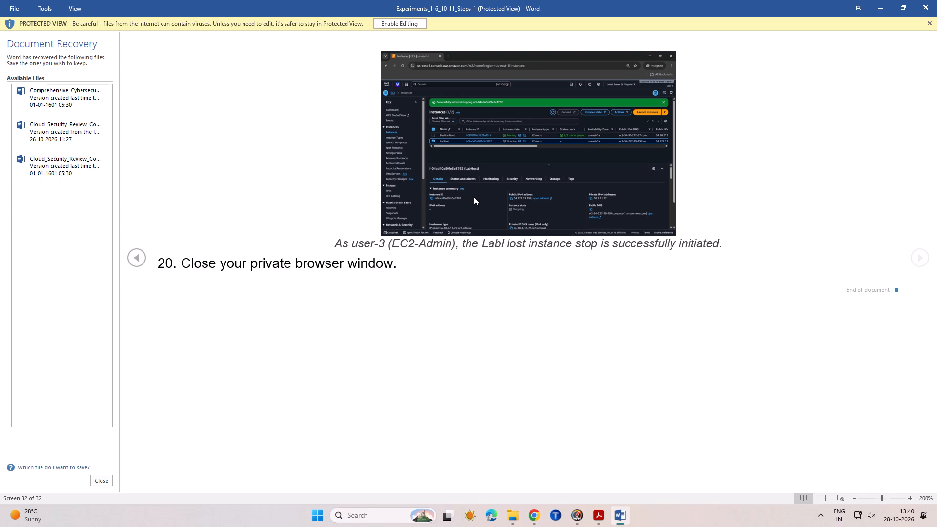
Reopen the mobile hotspot settings and inspect the Galaxy-Tab-A9 and I2201 entries in the connected devices list.
{"action": "left_click", "coordinate": [872, 515]}
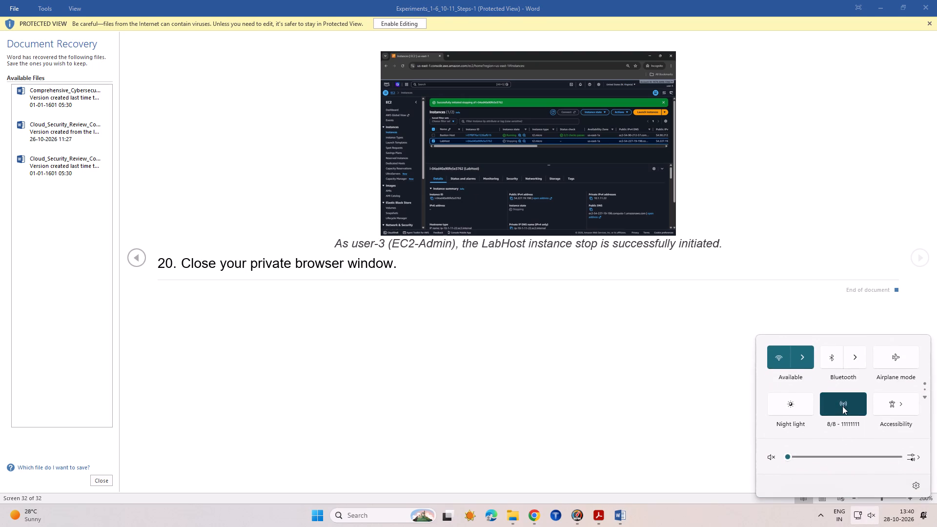
{"action": "right_click", "coordinate": [842, 403]}
{"action": "left_click", "coordinate": [859, 408]}
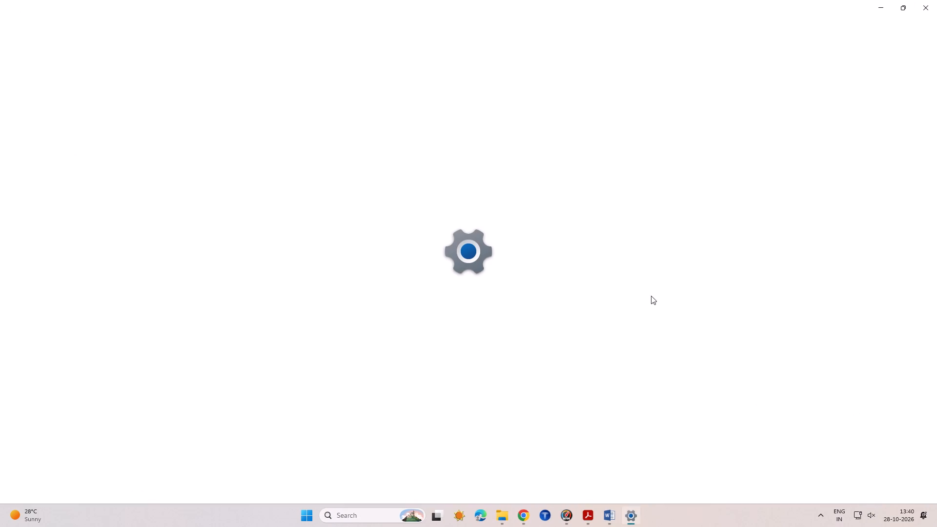
{"action": "scroll", "coordinate": [809, 299], "scroll_direction": "down", "scroll_amount": 3}
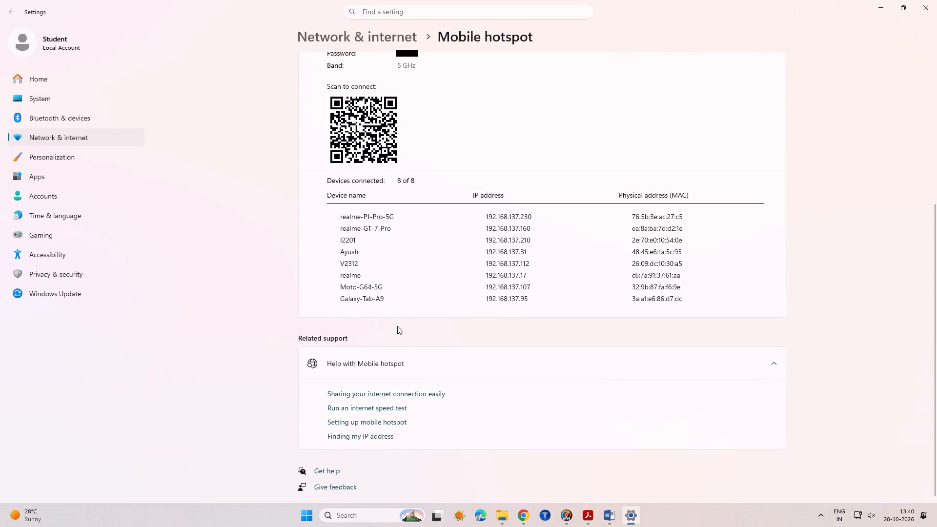
{"action": "left_click", "coordinate": [378, 303]}
{"action": "double_click", "coordinate": [377, 300]}
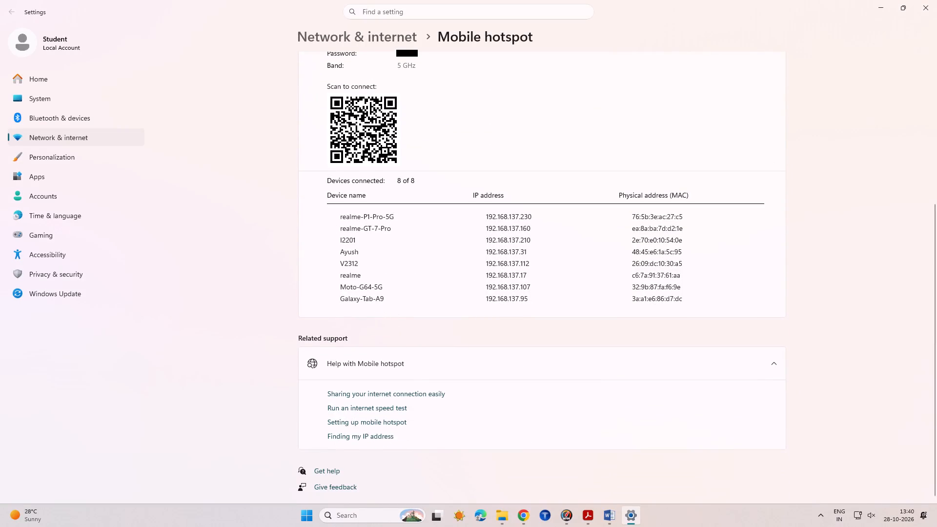
{"action": "left_click", "coordinate": [377, 300]}
{"action": "right_click", "coordinate": [345, 241]}
{"action": "right_click", "coordinate": [345, 241]}
{"action": "right_click", "coordinate": [345, 241]}
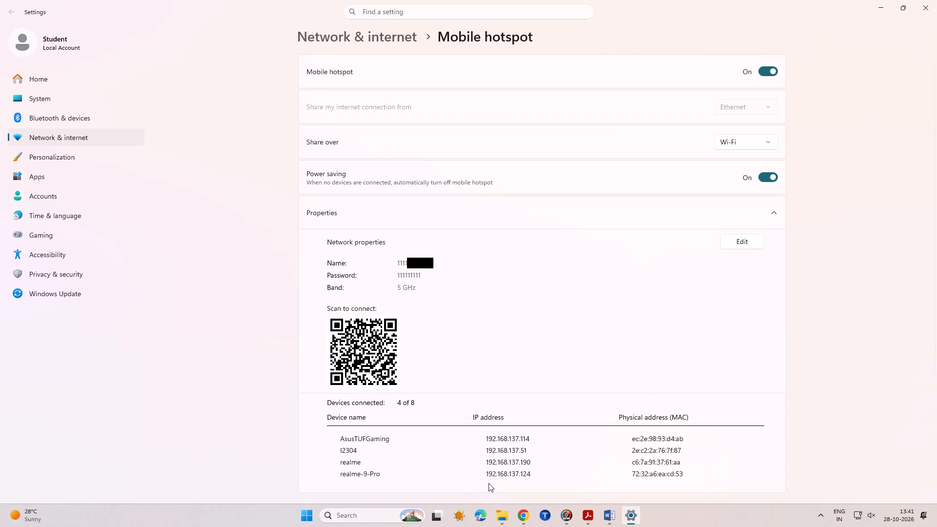
In Chrome, search the web for "niet syllabus 2nd year 2026 27" and open NIET's Syllabus | Course Curriculum & Academic Structure page.
{"action": "left_click", "coordinate": [881, 0]}
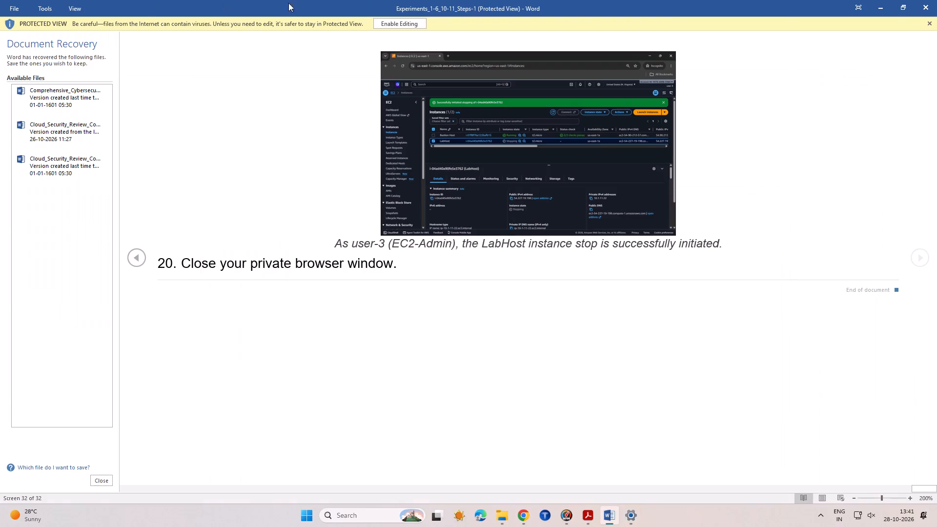
{"action": "left_click", "coordinate": [886, 0]}
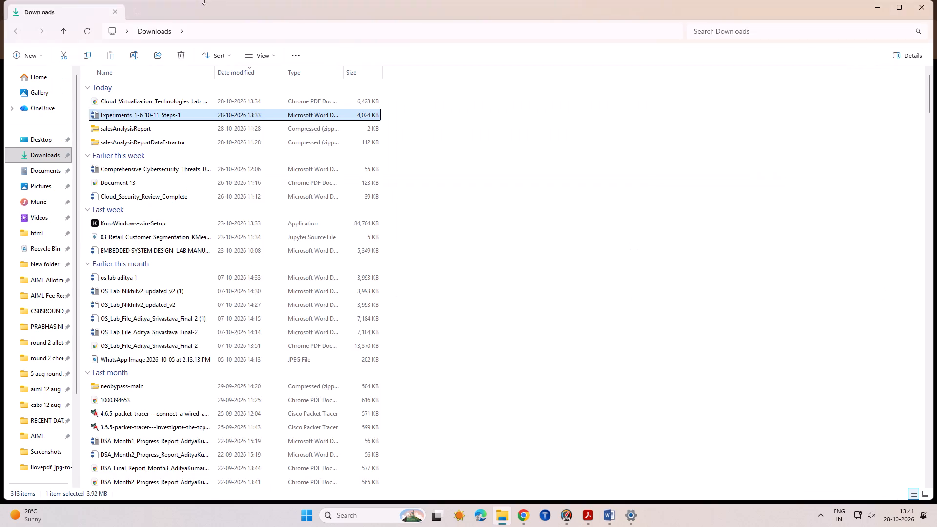
{"action": "left_click", "coordinate": [527, 526]}
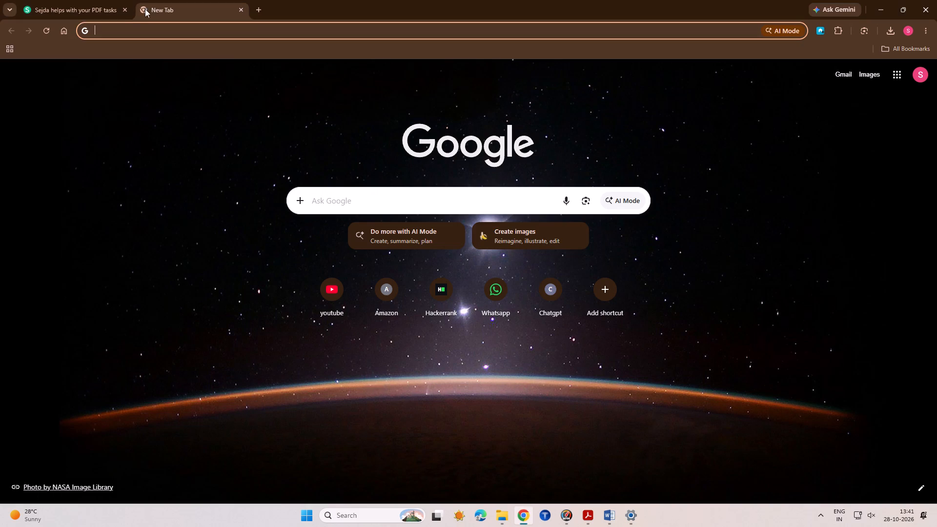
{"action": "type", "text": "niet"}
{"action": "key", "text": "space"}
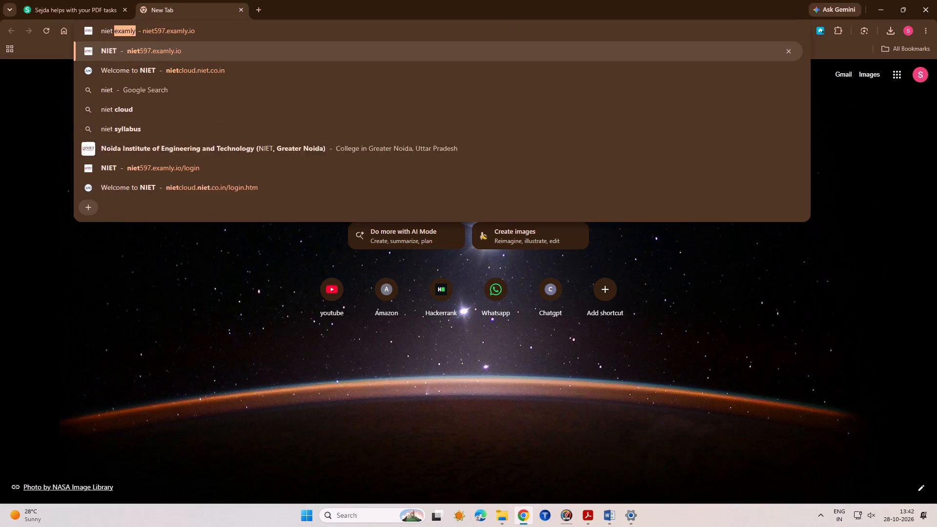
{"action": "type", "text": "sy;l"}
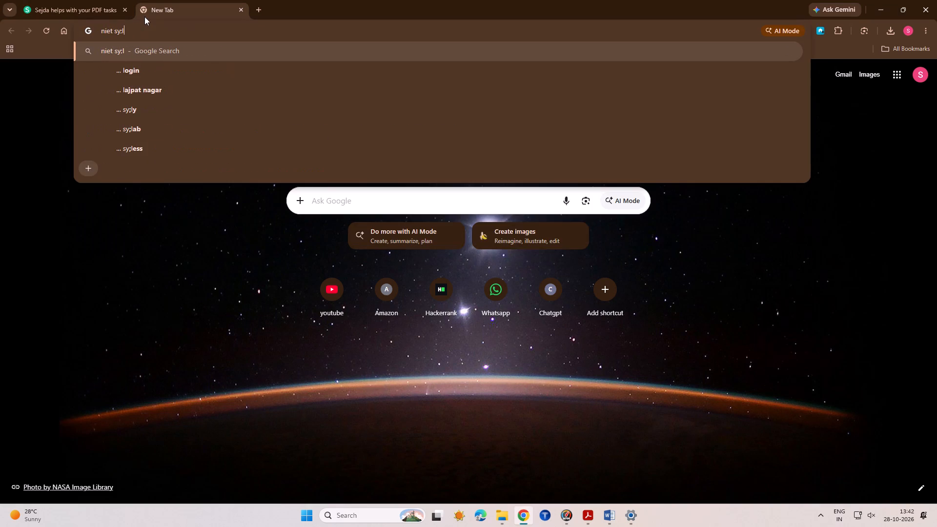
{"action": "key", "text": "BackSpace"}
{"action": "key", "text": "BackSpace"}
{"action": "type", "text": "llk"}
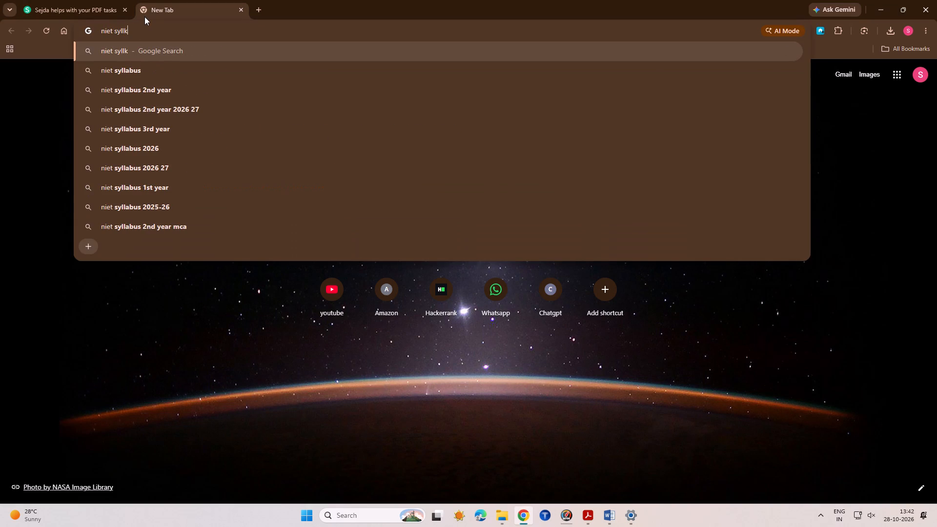
{"action": "left_click", "coordinate": [191, 104]}
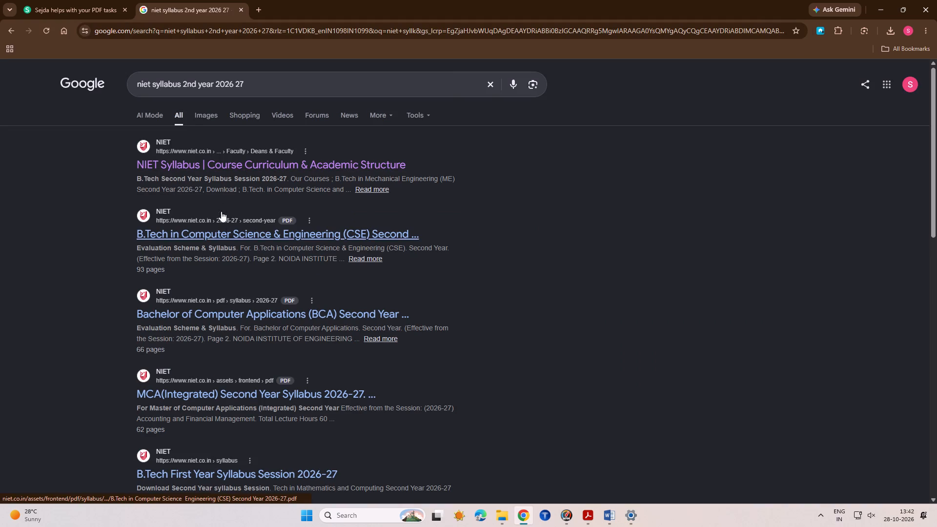
{"action": "left_click", "coordinate": [222, 171]}
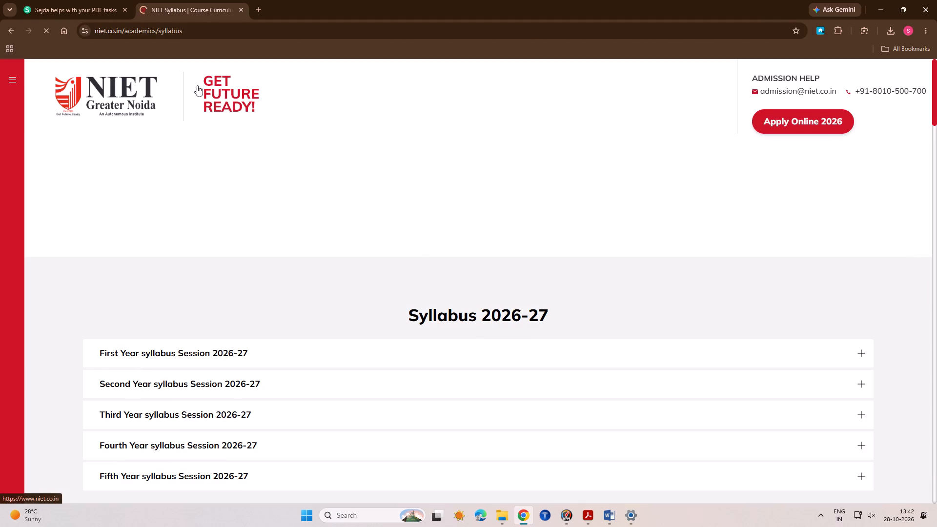
Open the B.Tech in Computer Science (CS) Second Year 2026-27 syllabus PDF from the B.Tech section of the second-year syllabus list.
{"action": "left_click", "coordinate": [225, 391]}
{"action": "scroll", "coordinate": [338, 362], "scroll_direction": "up", "scroll_amount": 1}
{"action": "scroll", "coordinate": [340, 364], "scroll_direction": "down", "scroll_amount": 2}
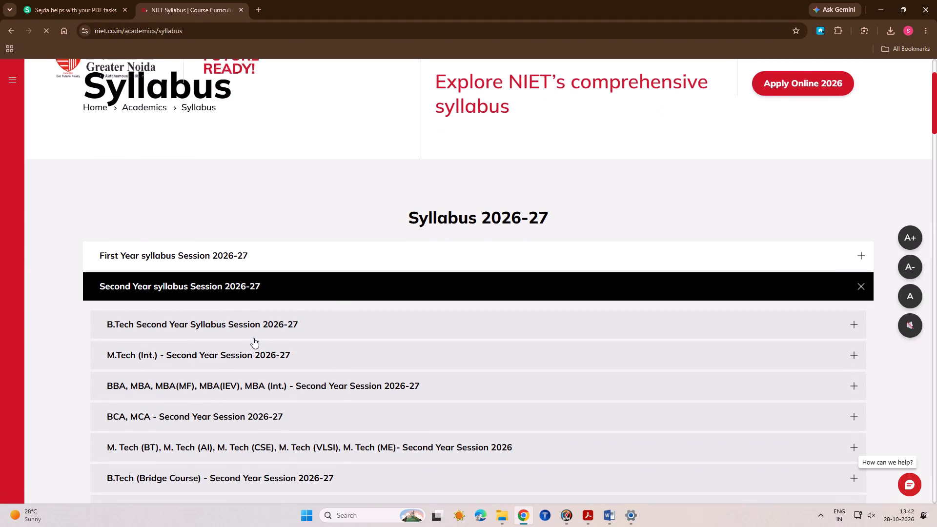
{"action": "left_click", "coordinate": [260, 327]}
{"action": "scroll", "coordinate": [464, 344], "scroll_direction": "down", "scroll_amount": 4}
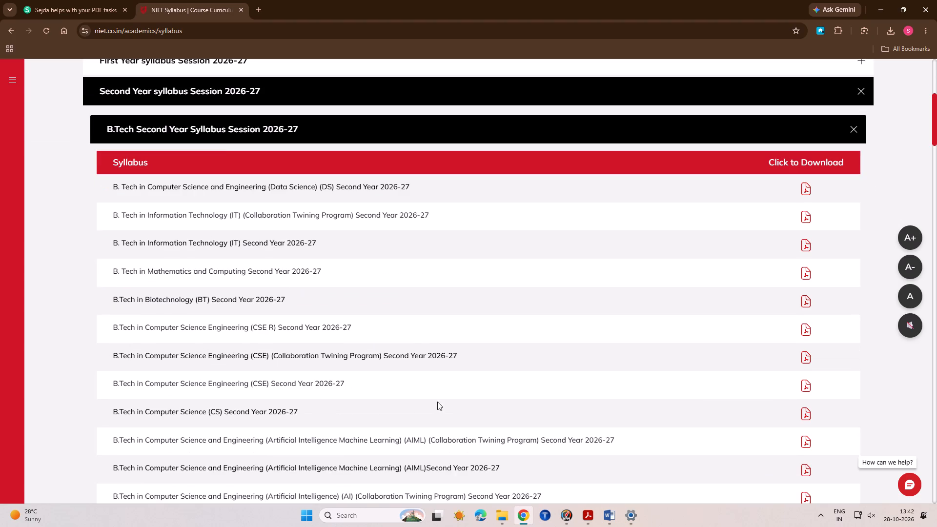
{"action": "left_click", "coordinate": [803, 410]}
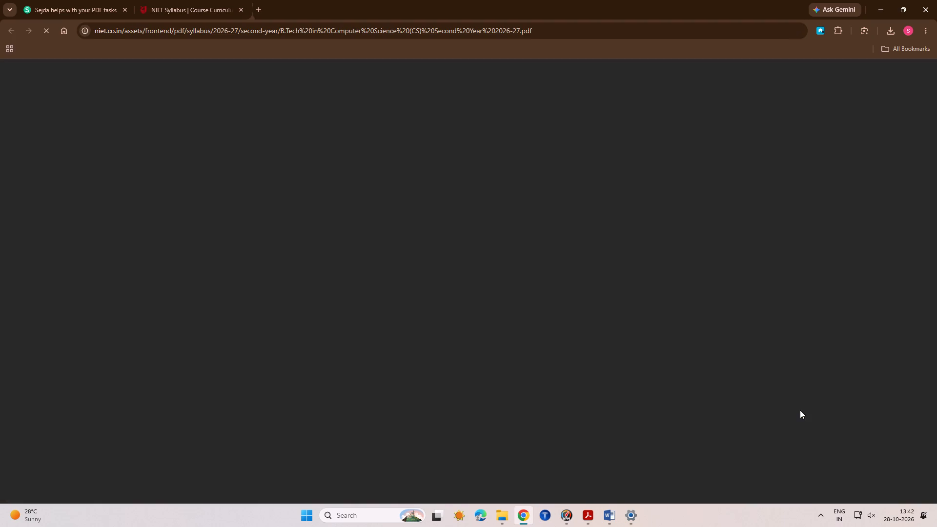
Review the semester evaluation schemes and recommended MOOCs lists in the opening pages, dismissing the Gemini summary suggestion.
{"action": "scroll", "coordinate": [494, 362], "scroll_direction": "up", "scroll_amount": 1}
{"action": "scroll", "coordinate": [494, 362], "scroll_direction": "down", "scroll_amount": 9}
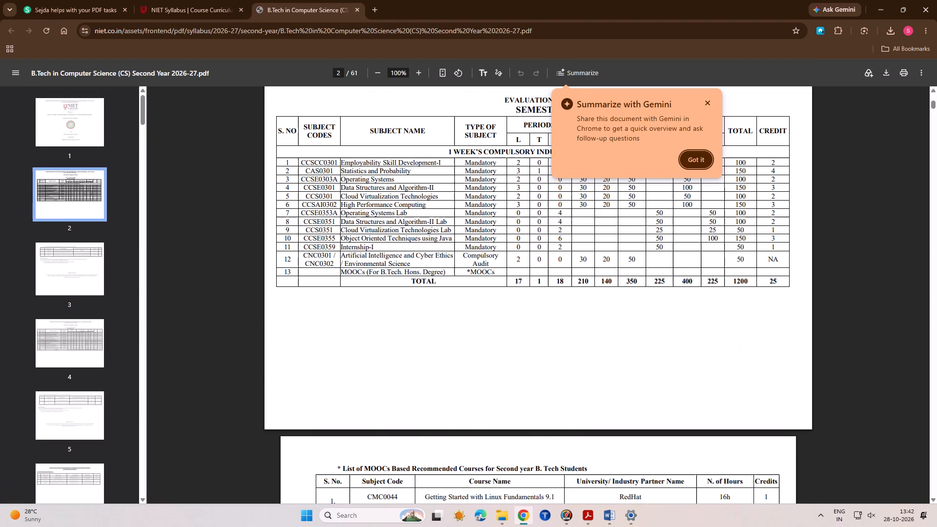
{"action": "scroll", "coordinate": [494, 364], "scroll_direction": "down", "scroll_amount": 9}
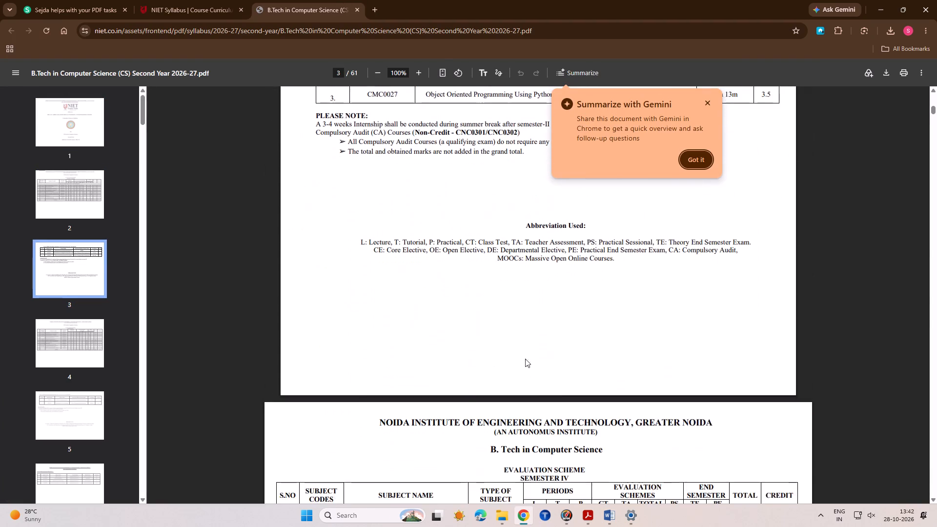
{"action": "scroll", "coordinate": [525, 359], "scroll_direction": "down", "scroll_amount": 1}
{"action": "scroll", "coordinate": [525, 359], "scroll_direction": "up", "scroll_amount": 1}
{"action": "scroll", "coordinate": [531, 356], "scroll_direction": "down", "scroll_amount": 2}
{"action": "left_click", "coordinate": [698, 151]}
{"action": "scroll", "coordinate": [537, 240], "scroll_direction": "down", "scroll_amount": 3}
{"action": "scroll", "coordinate": [537, 240], "scroll_direction": "up", "scroll_amount": 1}
{"action": "scroll", "coordinate": [537, 240], "scroll_direction": "down", "scroll_amount": 11}
{"action": "scroll", "coordinate": [537, 254], "scroll_direction": "up", "scroll_amount": 1}
{"action": "scroll", "coordinate": [537, 254], "scroll_direction": "down", "scroll_amount": 1}
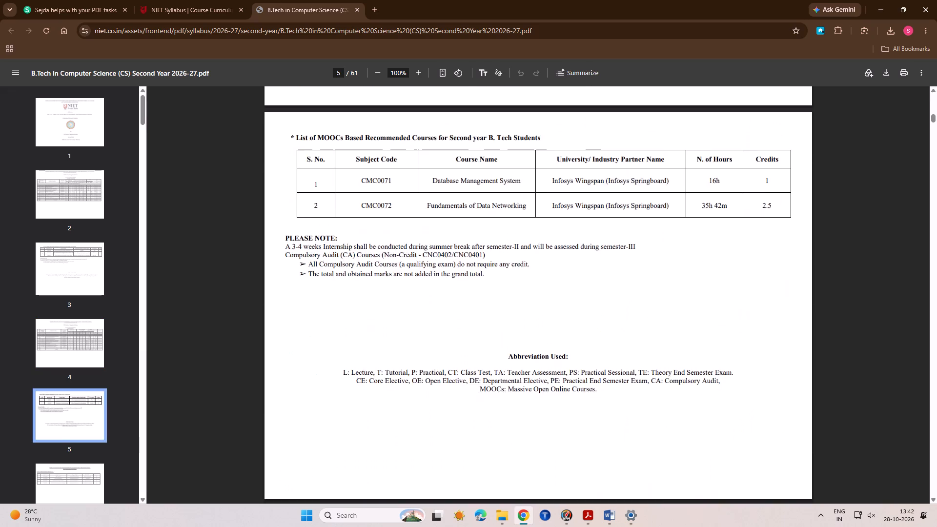
Look through the MOOCs credit and Honours Degree rules and the Employability Skill Development-I course pages.
{"action": "scroll", "coordinate": [537, 254], "scroll_direction": "down", "scroll_amount": 4}
{"action": "scroll", "coordinate": [538, 264], "scroll_direction": "up", "scroll_amount": 1}
{"action": "scroll", "coordinate": [538, 265], "scroll_direction": "down", "scroll_amount": 11}
{"action": "scroll", "coordinate": [539, 269], "scroll_direction": "up", "scroll_amount": 1}
{"action": "scroll", "coordinate": [539, 269], "scroll_direction": "down", "scroll_amount": 7}
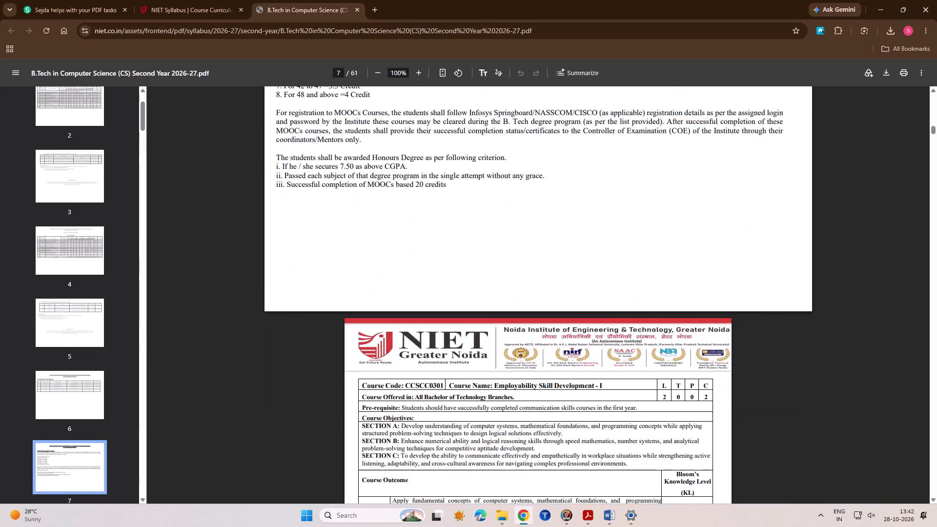
{"action": "scroll", "coordinate": [539, 269], "scroll_direction": "down", "scroll_amount": 12}
{"action": "scroll", "coordinate": [539, 269], "scroll_direction": "up", "scroll_amount": 1}
{"action": "scroll", "coordinate": [539, 269], "scroll_direction": "down", "scroll_amount": 5}
{"action": "scroll", "coordinate": [544, 268], "scroll_direction": "up", "scroll_amount": 1}
{"action": "scroll", "coordinate": [544, 268], "scroll_direction": "down", "scroll_amount": 10}
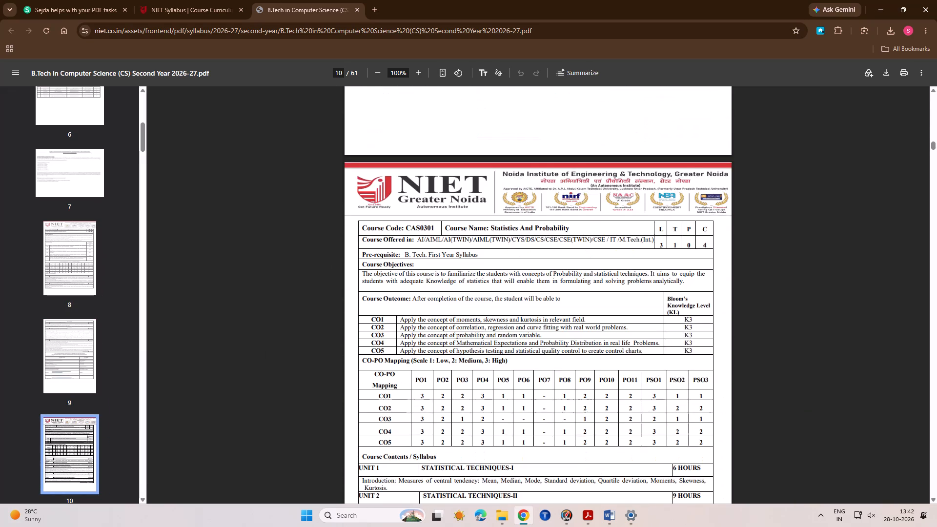
Look through the Statistics and Probability and Operating Systems course syllabi, including their units and textbooks.
{"action": "scroll", "coordinate": [544, 268], "scroll_direction": "down", "scroll_amount": 3}
{"action": "scroll", "coordinate": [544, 268], "scroll_direction": "up", "scroll_amount": 1}
{"action": "scroll", "coordinate": [544, 268], "scroll_direction": "down", "scroll_amount": 7}
{"action": "scroll", "coordinate": [544, 268], "scroll_direction": "up", "scroll_amount": 1}
{"action": "scroll", "coordinate": [544, 268], "scroll_direction": "down", "scroll_amount": 9}
{"action": "scroll", "coordinate": [544, 268], "scroll_direction": "up", "scroll_amount": 1}
{"action": "scroll", "coordinate": [544, 268], "scroll_direction": "down", "scroll_amount": 3}
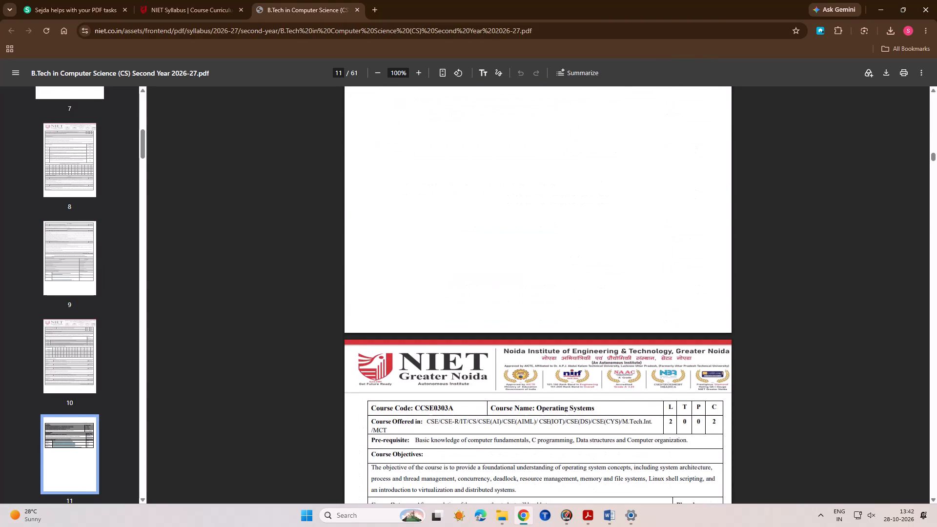
{"action": "scroll", "coordinate": [544, 268], "scroll_direction": "down", "scroll_amount": 10}
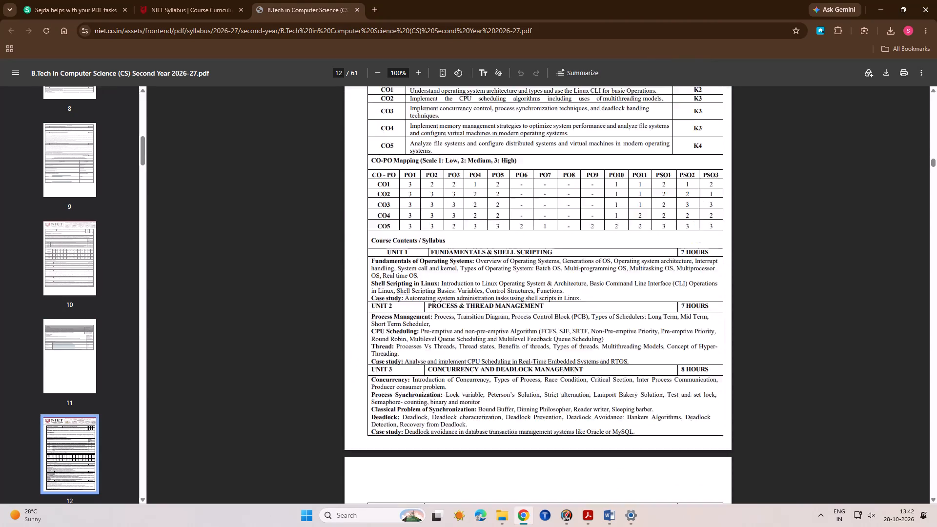
{"action": "scroll", "coordinate": [544, 268], "scroll_direction": "down", "scroll_amount": 8}
{"action": "scroll", "coordinate": [544, 268], "scroll_direction": "up", "scroll_amount": 1}
{"action": "scroll", "coordinate": [544, 268], "scroll_direction": "down", "scroll_amount": 2}
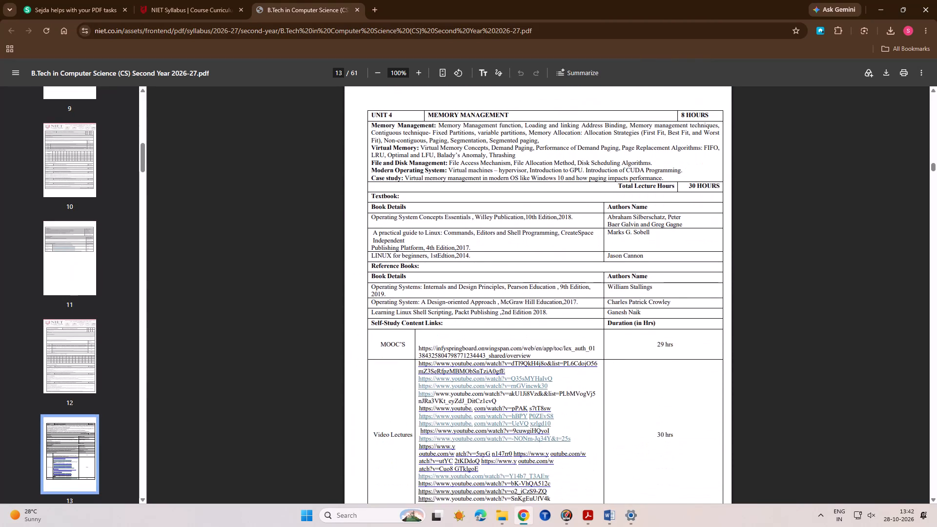
Examine the Operating Systems self-study links and the Data Structures and Algorithms-II syllabus, continuing to Cloud Virtualization Technologies.
{"action": "scroll", "coordinate": [544, 268], "scroll_direction": "down", "scroll_amount": 1}
{"action": "scroll", "coordinate": [544, 268], "scroll_direction": "up", "scroll_amount": 5}
{"action": "scroll", "coordinate": [544, 268], "scroll_direction": "down", "scroll_amount": 3}
{"action": "scroll", "coordinate": [544, 268], "scroll_direction": "up", "scroll_amount": 1}
{"action": "scroll", "coordinate": [544, 268], "scroll_direction": "down", "scroll_amount": 7}
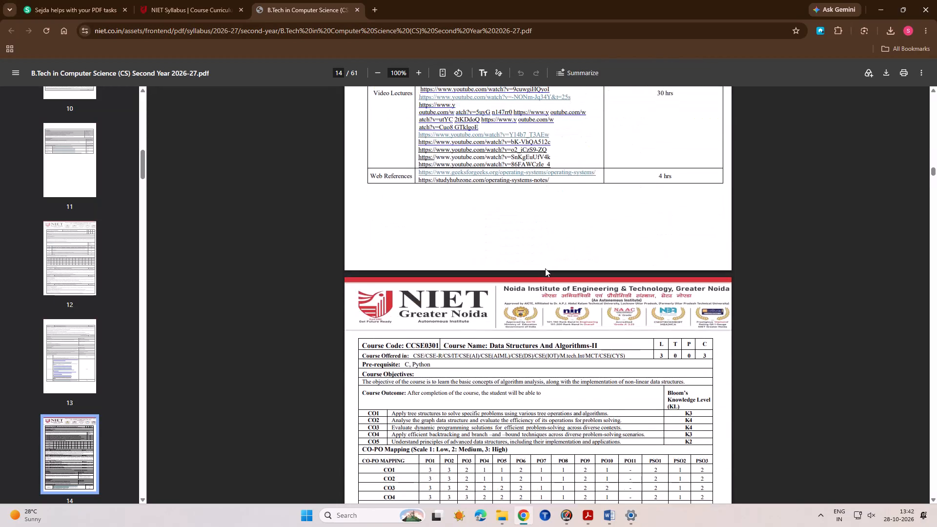
{"action": "scroll", "coordinate": [545, 268], "scroll_direction": "down", "scroll_amount": 8}
{"action": "scroll", "coordinate": [546, 268], "scroll_direction": "up", "scroll_amount": 1}
{"action": "scroll", "coordinate": [546, 268], "scroll_direction": "down", "scroll_amount": 5}
{"action": "scroll", "coordinate": [546, 268], "scroll_direction": "up", "scroll_amount": 1}
{"action": "scroll", "coordinate": [546, 268], "scroll_direction": "down", "scroll_amount": 3}
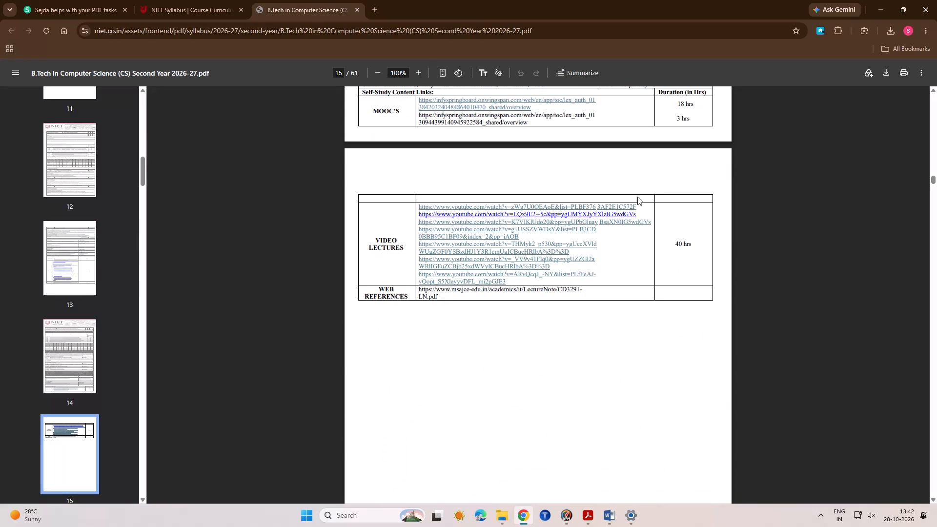
{"action": "scroll", "coordinate": [554, 263], "scroll_direction": "down", "scroll_amount": 11}
{"action": "scroll", "coordinate": [559, 267], "scroll_direction": "up", "scroll_amount": 1}
{"action": "scroll", "coordinate": [559, 267], "scroll_direction": "down", "scroll_amount": 2}
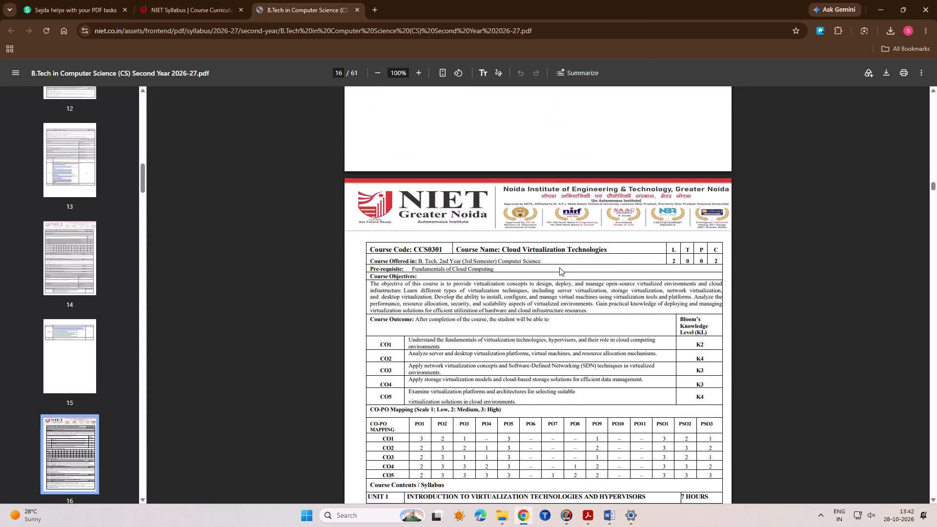
Look through the Cloud Virtualization Technologies and High-Performance Computing course syllabi.
{"action": "scroll", "coordinate": [559, 267], "scroll_direction": "down", "scroll_amount": 4}
{"action": "scroll", "coordinate": [559, 267], "scroll_direction": "up", "scroll_amount": 1}
{"action": "scroll", "coordinate": [559, 267], "scroll_direction": "down", "scroll_amount": 16}
{"action": "scroll", "coordinate": [559, 267], "scroll_direction": "up", "scroll_amount": 1}
{"action": "scroll", "coordinate": [559, 267], "scroll_direction": "down", "scroll_amount": 3}
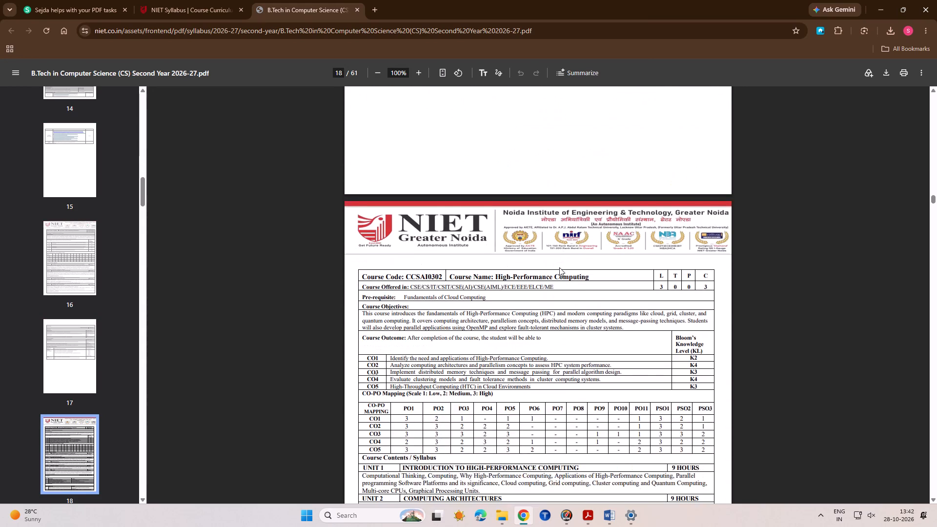
{"action": "scroll", "coordinate": [571, 267], "scroll_direction": "down", "scroll_amount": 1}
{"action": "scroll", "coordinate": [571, 267], "scroll_direction": "up", "scroll_amount": 1}
{"action": "scroll", "coordinate": [571, 267], "scroll_direction": "down", "scroll_amount": 17}
{"action": "scroll", "coordinate": [571, 267], "scroll_direction": "up", "scroll_amount": 1}
{"action": "scroll", "coordinate": [571, 267], "scroll_direction": "down", "scroll_amount": 8}
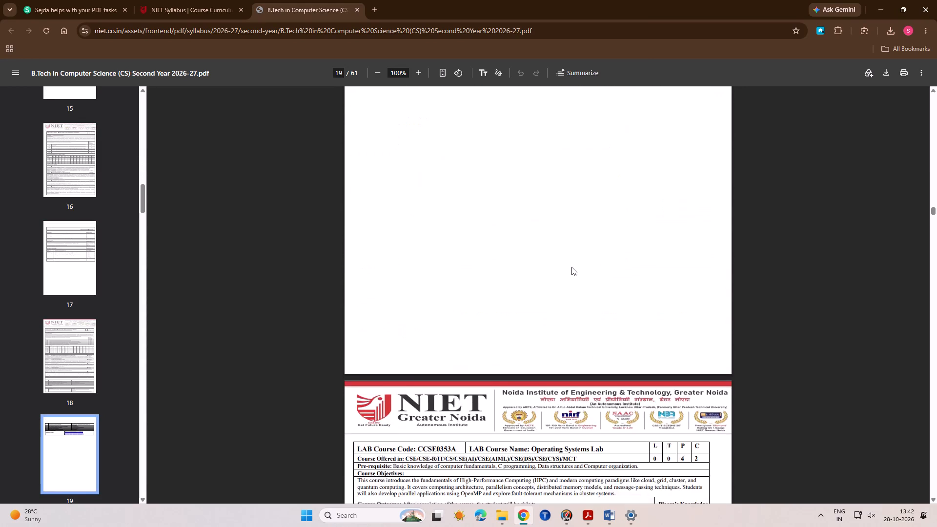
Look through the lab courses from Operating Systems Lab to the virtualization and cloud lab's list of practicals on page 23.
{"action": "scroll", "coordinate": [571, 267], "scroll_direction": "down", "scroll_amount": 10}
{"action": "scroll", "coordinate": [571, 267], "scroll_direction": "up", "scroll_amount": 1}
{"action": "scroll", "coordinate": [571, 267], "scroll_direction": "down", "scroll_amount": 2}
{"action": "scroll", "coordinate": [571, 267], "scroll_direction": "up", "scroll_amount": 1}
{"action": "scroll", "coordinate": [571, 267], "scroll_direction": "down", "scroll_amount": 3}
{"action": "scroll", "coordinate": [571, 267], "scroll_direction": "up", "scroll_amount": 1}
{"action": "scroll", "coordinate": [571, 267], "scroll_direction": "down", "scroll_amount": 3}
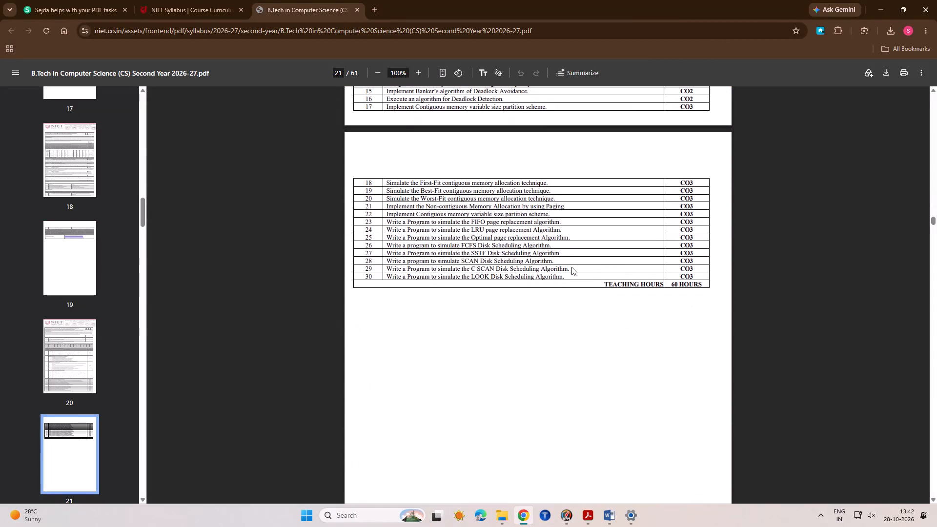
{"action": "scroll", "coordinate": [571, 267], "scroll_direction": "down", "scroll_amount": 10}
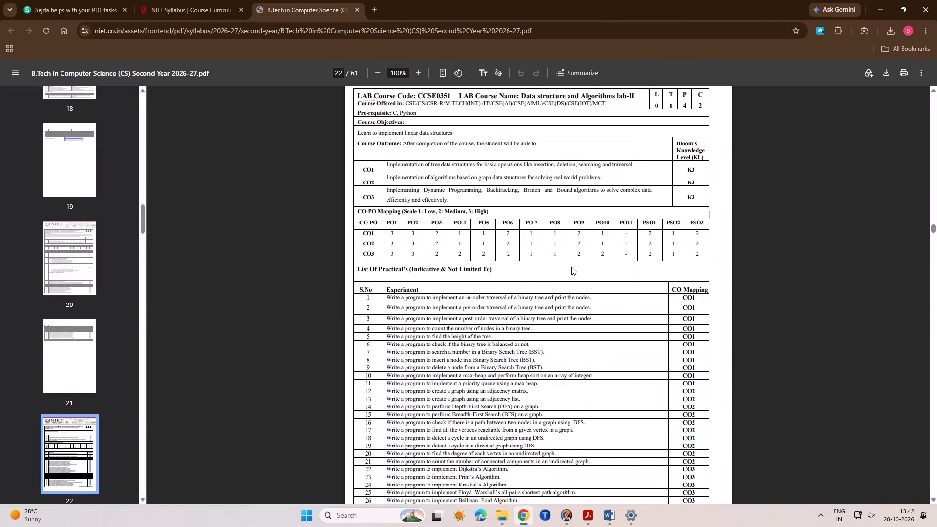
{"action": "scroll", "coordinate": [584, 271], "scroll_direction": "down", "scroll_amount": 13}
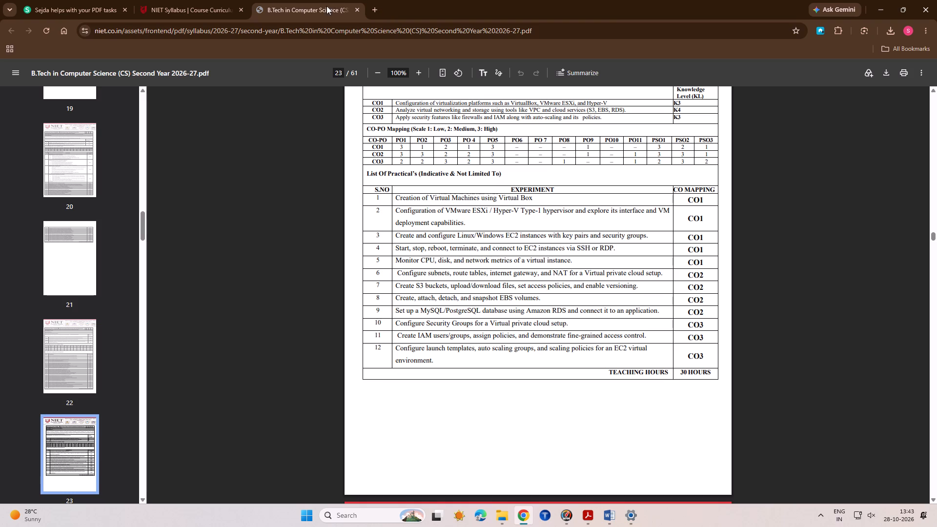
Open a new blank browser tab alongside the syllabus PDF.
{"action": "left_click", "coordinate": [378, 6]}
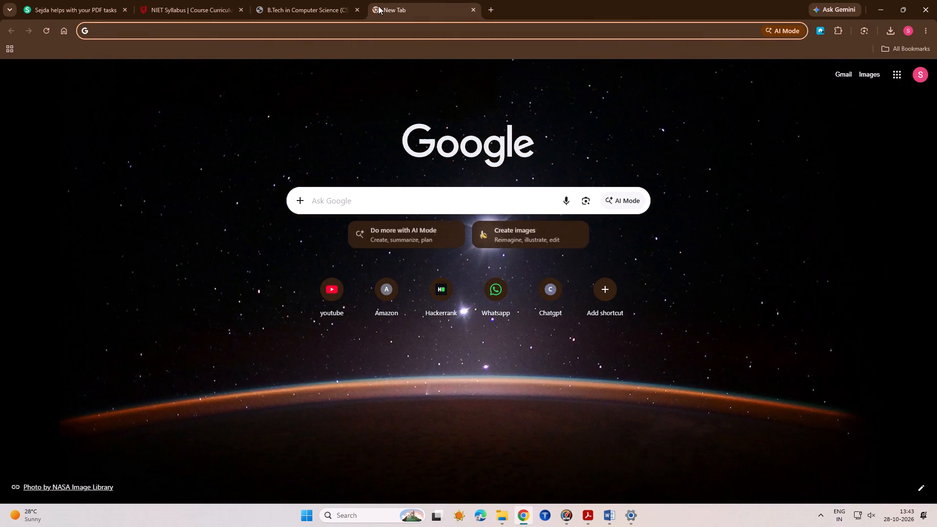
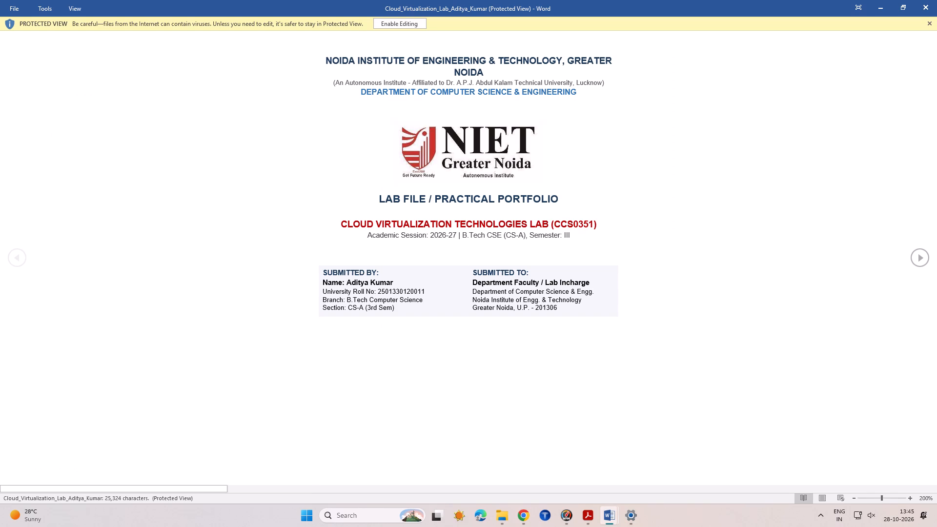
Minimize the Cloud Virtualization Lab file to bring back the Experiments_1-6_10-11_Steps-1 document.
{"action": "left_click", "coordinate": [890, 6]}
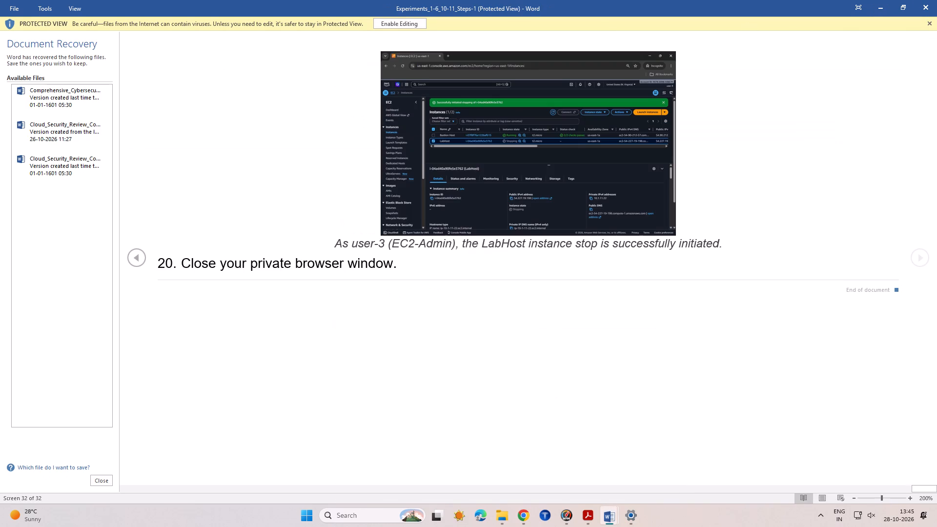
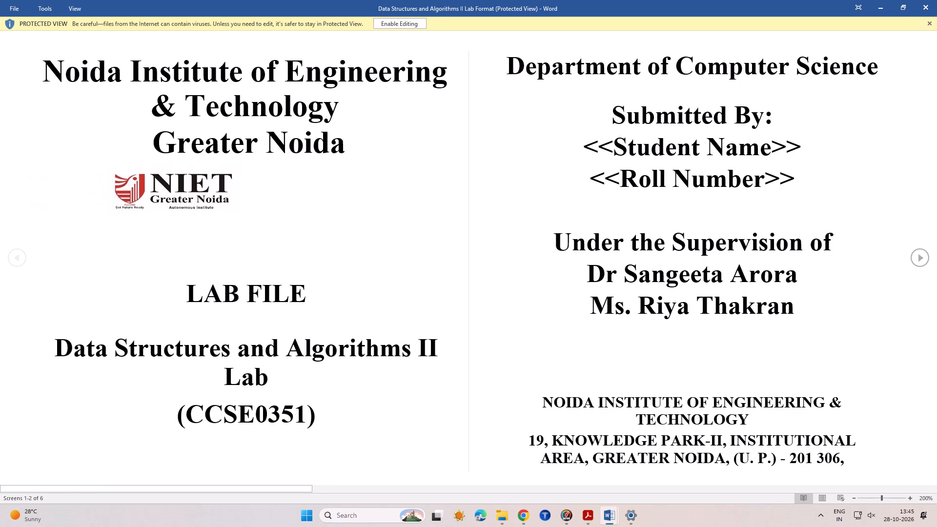
Look through the Data Structures and Algorithms II Lab Format document from its cover page to the program list.
{"action": "scroll", "coordinate": [424, 225], "scroll_direction": "up", "scroll_amount": 5}
{"action": "middle_click", "coordinate": [424, 225]}
{"action": "scroll", "coordinate": [425, 226], "scroll_direction": "up", "scroll_amount": 2}
{"action": "scroll", "coordinate": [425, 226], "scroll_direction": "down", "scroll_amount": 1}
{"action": "scroll", "coordinate": [425, 226], "scroll_direction": "up", "scroll_amount": 2}
{"action": "scroll", "coordinate": [536, 389], "scroll_direction": "down", "scroll_amount": 5}
{"action": "scroll", "coordinate": [536, 389], "scroll_direction": "up", "scroll_amount": 2}
{"action": "scroll", "coordinate": [536, 389], "scroll_direction": "down", "scroll_amount": 1}
{"action": "scroll", "coordinate": [536, 389], "scroll_direction": "up", "scroll_amount": 1}
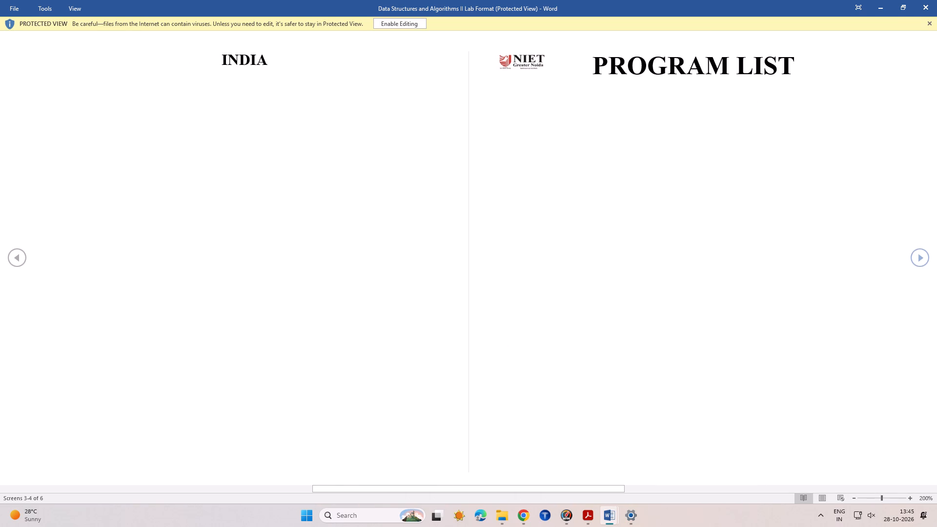
{"action": "key", "text": "ctrl+plus"}
{"action": "key", "text": "ctrl+plus"}
{"action": "key", "text": "ctrl+plus"}
{"action": "key", "text": "ctrl+plus"}
Enable editing of the protected Data Structures and Algorithms II Lab Format document.
{"action": "left_click", "coordinate": [422, 20]}
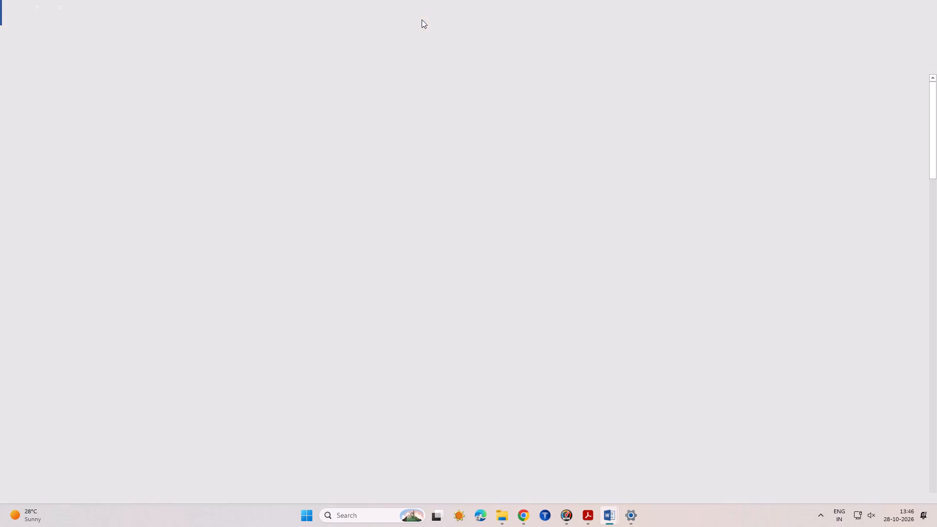
Look over the Data Structures and Algorithms II Lab cover page and the program list through its continuation on the third page.
{"action": "key", "text": "ctrl+plus"}
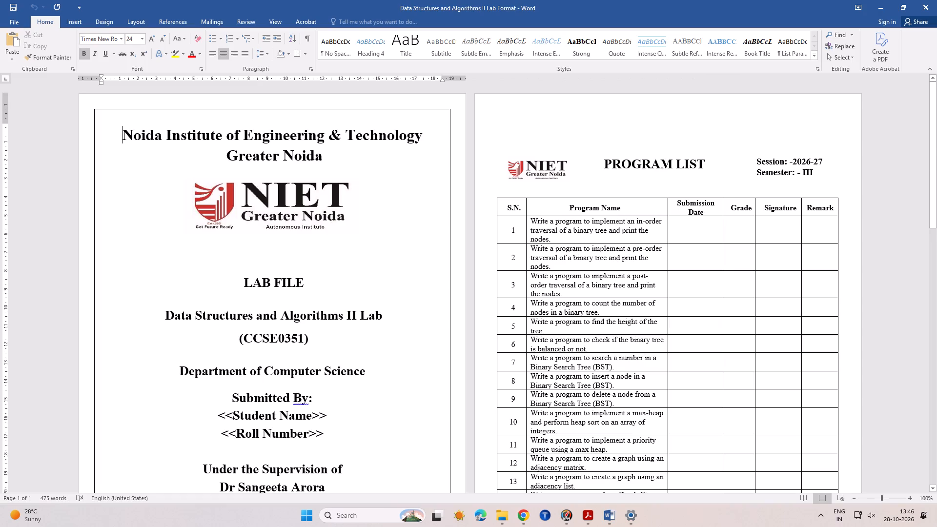
{"action": "key", "text": "ctrl+plus"}
{"action": "key", "text": "ctrl+plus"}
{"action": "key", "text": "ctrl+plus"}
{"action": "key", "text": "ctrl+plus"}
{"action": "key", "text": "ctrl+plus"}
{"action": "key", "text": "ctrl+plus"}
{"action": "scroll", "coordinate": [426, 238], "scroll_direction": "up", "scroll_amount": 2}
{"action": "scroll", "coordinate": [426, 238], "scroll_direction": "down", "scroll_amount": 1}
{"action": "scroll", "coordinate": [426, 238], "scroll_direction": "up", "scroll_amount": 3}
{"action": "scroll", "coordinate": [426, 238], "scroll_direction": "down", "scroll_amount": 1}
{"action": "scroll", "coordinate": [426, 238], "scroll_direction": "up", "scroll_amount": 3}
{"action": "scroll", "coordinate": [426, 238], "scroll_direction": "down", "scroll_amount": 4}
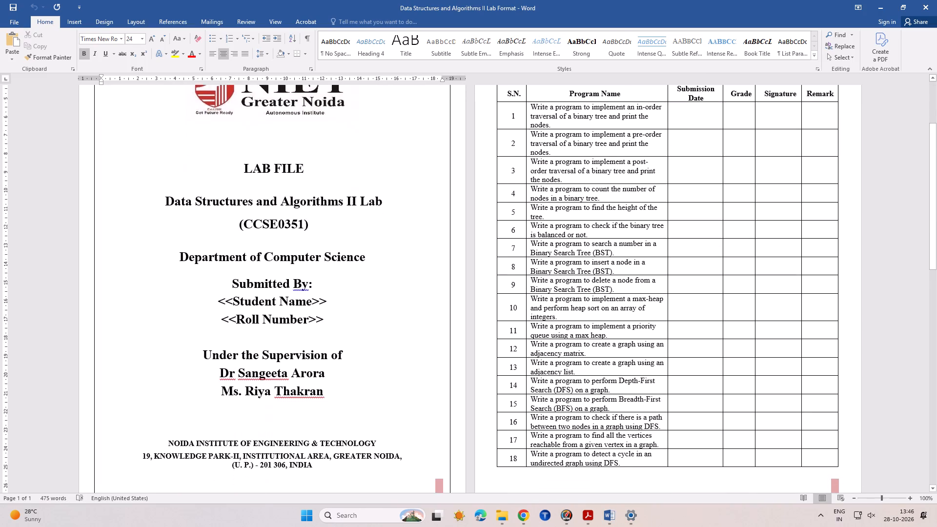
{"action": "scroll", "coordinate": [426, 238], "scroll_direction": "down", "scroll_amount": 8}
{"action": "scroll", "coordinate": [449, 235], "scroll_direction": "up", "scroll_amount": 1}
{"action": "scroll", "coordinate": [449, 235], "scroll_direction": "down", "scroll_amount": 1}
{"action": "scroll", "coordinate": [449, 235], "scroll_direction": "up", "scroll_amount": 1}
{"action": "scroll", "coordinate": [449, 235], "scroll_direction": "down", "scroll_amount": 5}
{"action": "scroll", "coordinate": [449, 235], "scroll_direction": "up", "scroll_amount": 6}
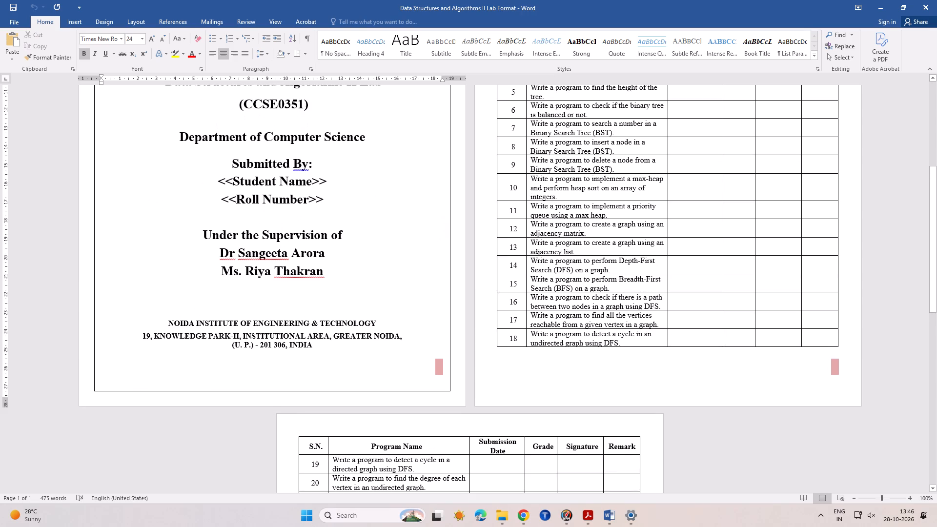
{"action": "scroll", "coordinate": [413, 215], "scroll_direction": "down", "scroll_amount": 2}
{"action": "scroll", "coordinate": [413, 215], "scroll_direction": "up", "scroll_amount": 1}
Check the devices connected to the mobile hotspot in Settings, and return to the Data Structures and Algorithms II Lab Format document.
{"action": "left_click", "coordinate": [870, 522]}
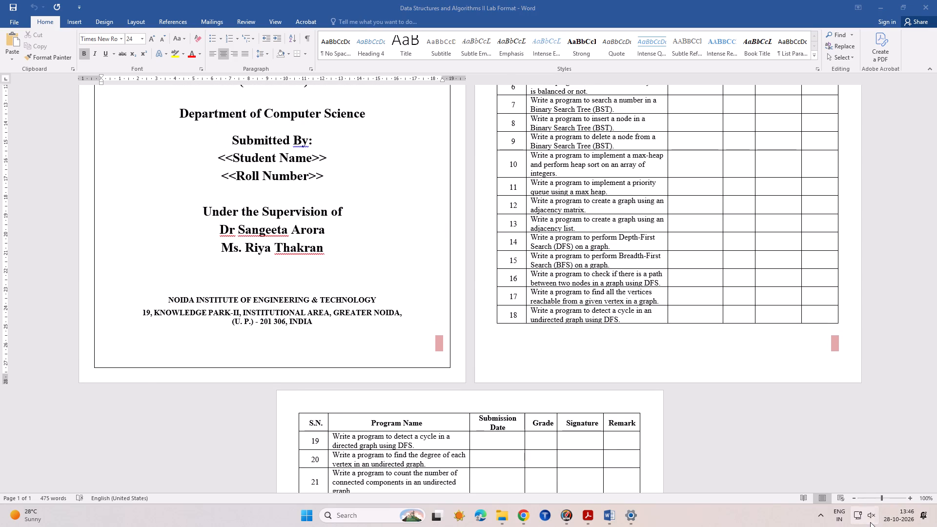
{"action": "right_click", "coordinate": [833, 408]}
{"action": "left_click", "coordinate": [846, 413]}
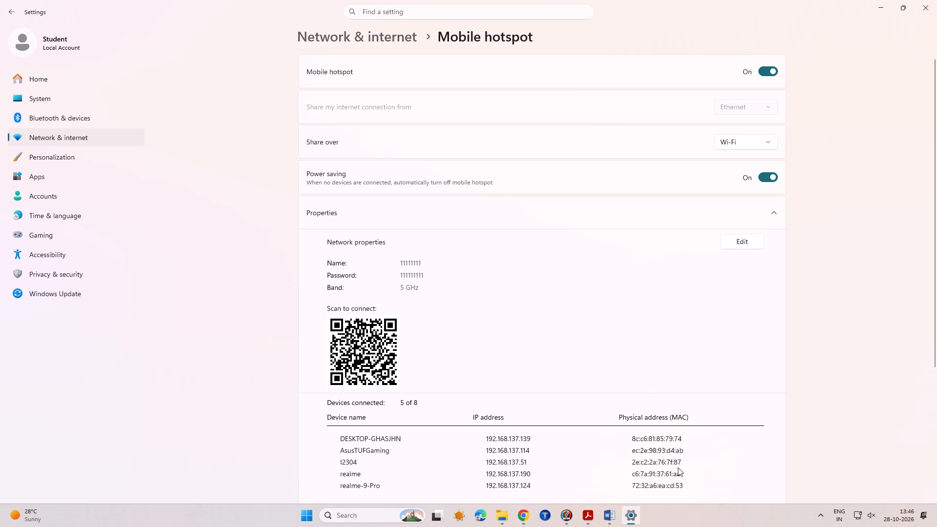
{"action": "left_click", "coordinate": [868, 5]}
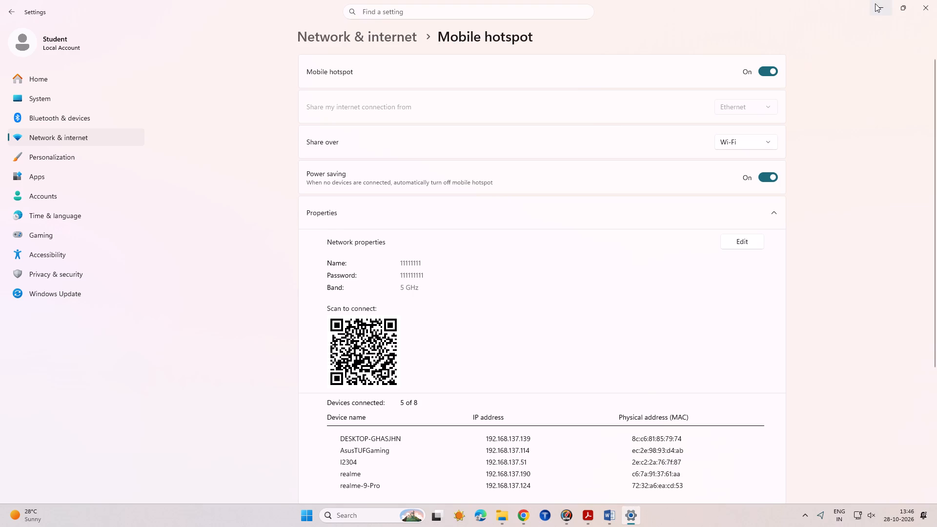
{"action": "left_click", "coordinate": [875, 3]}
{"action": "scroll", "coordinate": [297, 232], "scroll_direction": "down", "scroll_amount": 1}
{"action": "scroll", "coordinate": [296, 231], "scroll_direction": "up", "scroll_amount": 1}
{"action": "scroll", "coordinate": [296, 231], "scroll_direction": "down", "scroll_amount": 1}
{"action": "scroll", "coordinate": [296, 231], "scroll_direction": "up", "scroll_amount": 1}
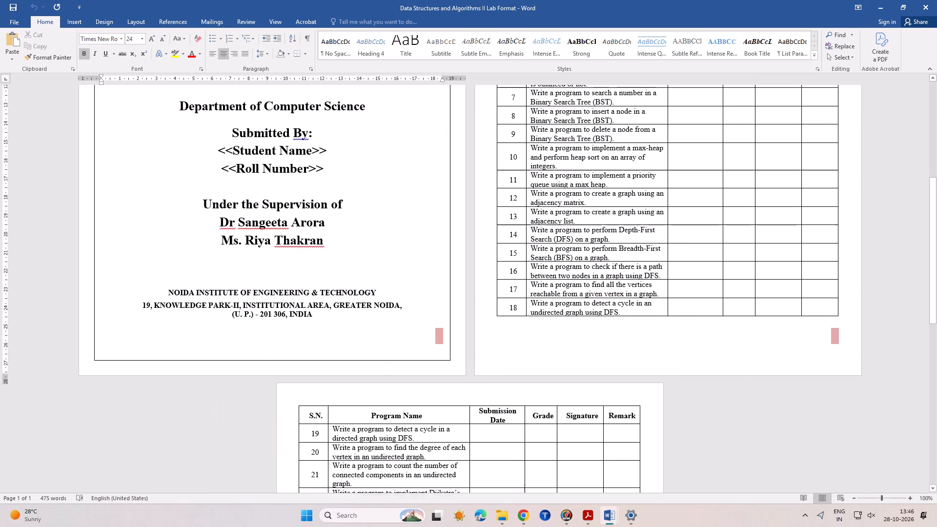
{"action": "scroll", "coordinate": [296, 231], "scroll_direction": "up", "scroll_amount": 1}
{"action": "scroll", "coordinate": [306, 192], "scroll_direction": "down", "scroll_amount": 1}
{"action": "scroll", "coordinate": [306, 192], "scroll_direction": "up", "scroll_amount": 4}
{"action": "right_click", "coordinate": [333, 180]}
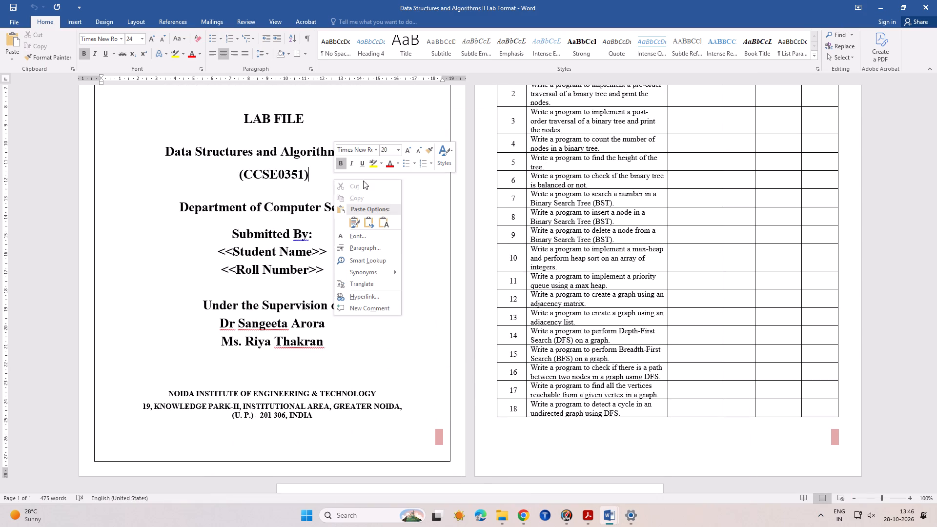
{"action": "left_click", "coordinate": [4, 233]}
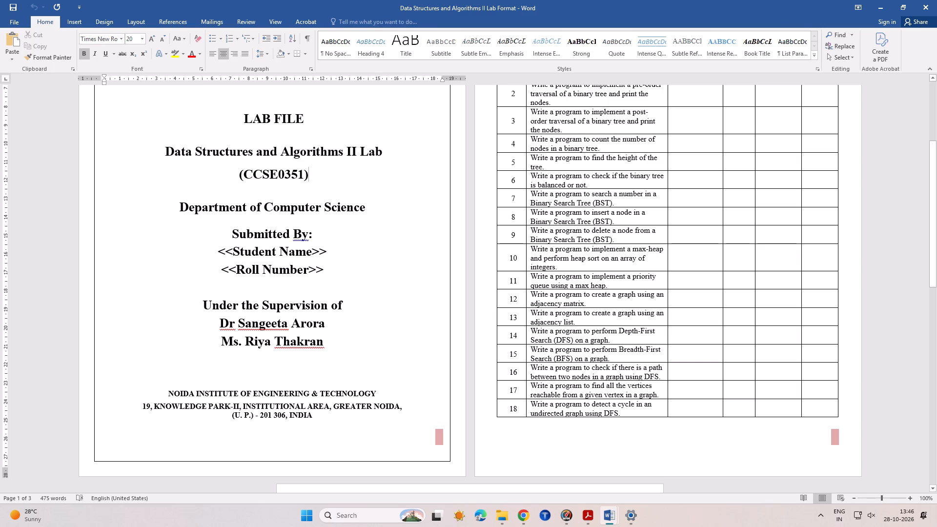
Remove the digits from the course code in parentheses on the cover page, keeping only the CCSE prefix.
{"action": "key", "text": "Left"}
{"action": "key", "text": "BackSpace"}
{"action": "key", "text": "BackSpace"}
{"action": "key", "text": "BackSpace"}
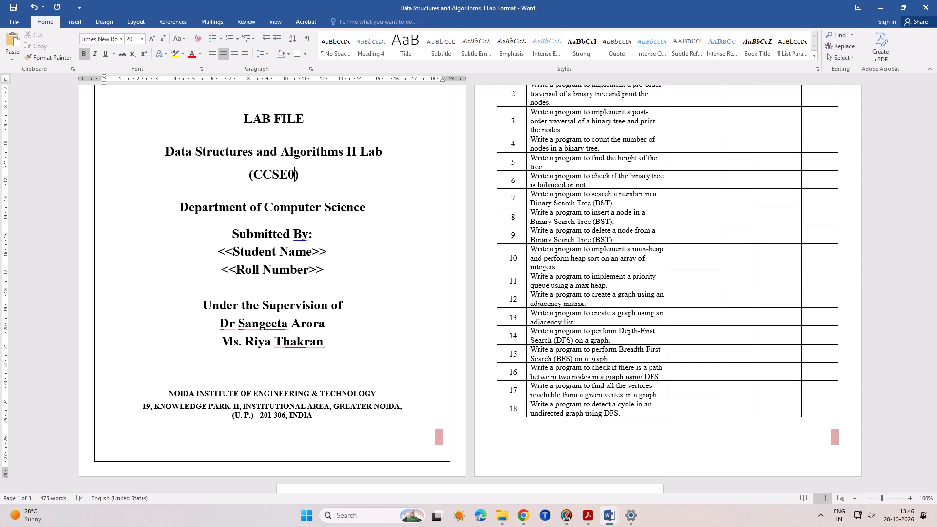
{"action": "key", "text": "BackSpace"}
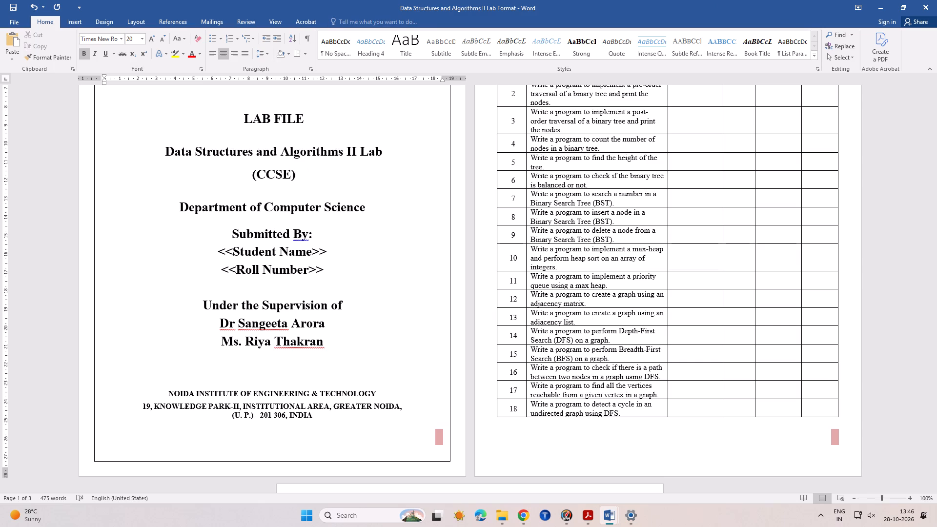
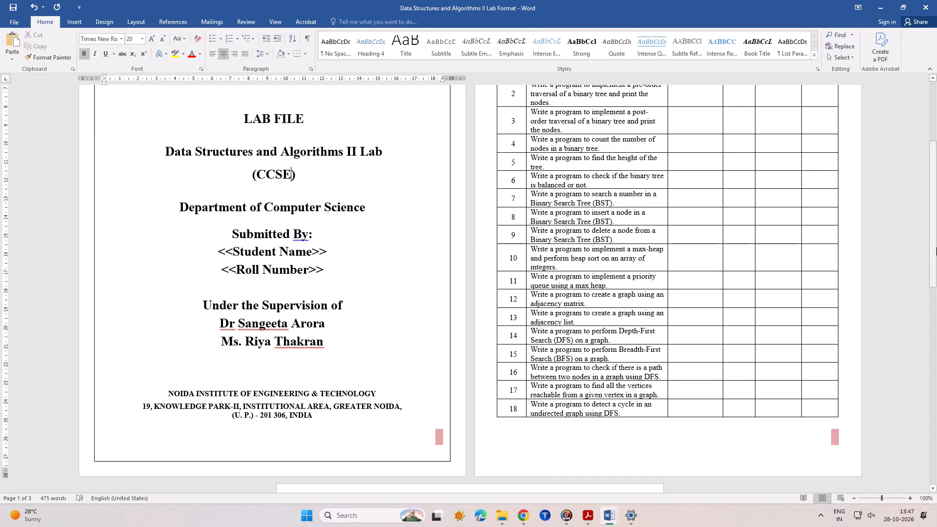
Complete the cover page's course code in parentheses as CCS0351.
{"action": "key", "text": "BackSpace"}
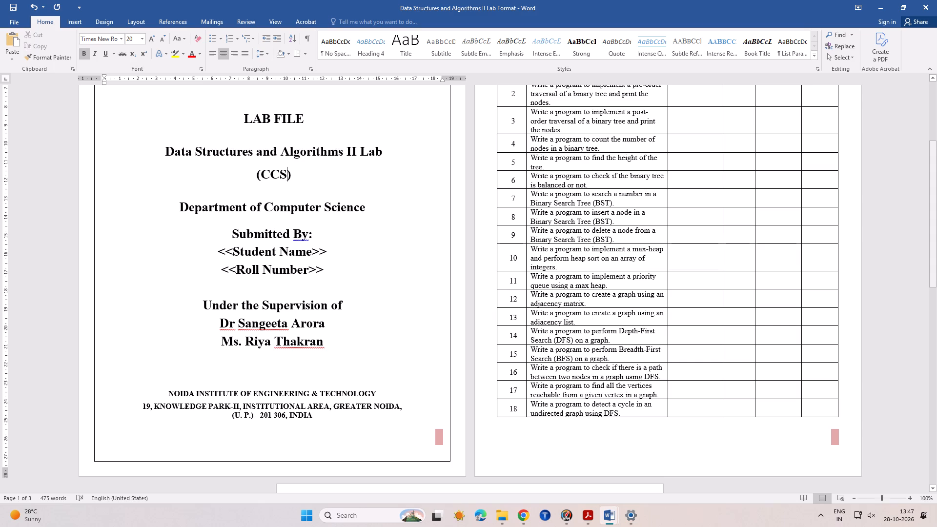
{"action": "type", "text": "0351"}
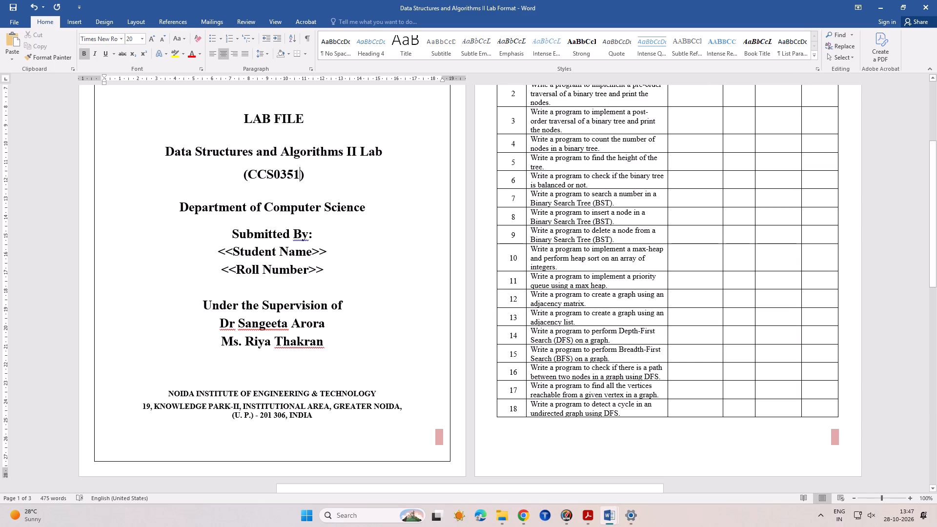
Replace the subject name before "Lab" in the cover page title with Cloud Virtualization Technologies.
{"action": "left_click", "coordinate": [358, 151]}
{"action": "key", "text": "BackSpace"}
{"action": "key", "text": "BackSpace"}
{"action": "key", "text": "BackSpace"}
{"action": "key", "text": "BackSpace"}
{"action": "key", "text": "BackSpace"}
{"action": "key", "text": "BackSpace"}
{"action": "key", "text": "BackSpace"}
{"action": "key", "text": "BackSpace"}
{"action": "key", "text": "BackSpace"}
{"action": "key", "text": "BackSpace"}
{"action": "key", "text": "BackSpace"}
{"action": "key", "text": "BackSpace"}
{"action": "key", "text": "BackSpace"}
{"action": "key", "text": "BackSpace"}
{"action": "key", "text": "BackSpace"}
{"action": "key", "text": "BackSpace"}
{"action": "key", "text": "BackSpace"}
{"action": "key", "text": "BackSpace"}
{"action": "key", "text": "BackSpace"}
{"action": "key", "text": "BackSpace"}
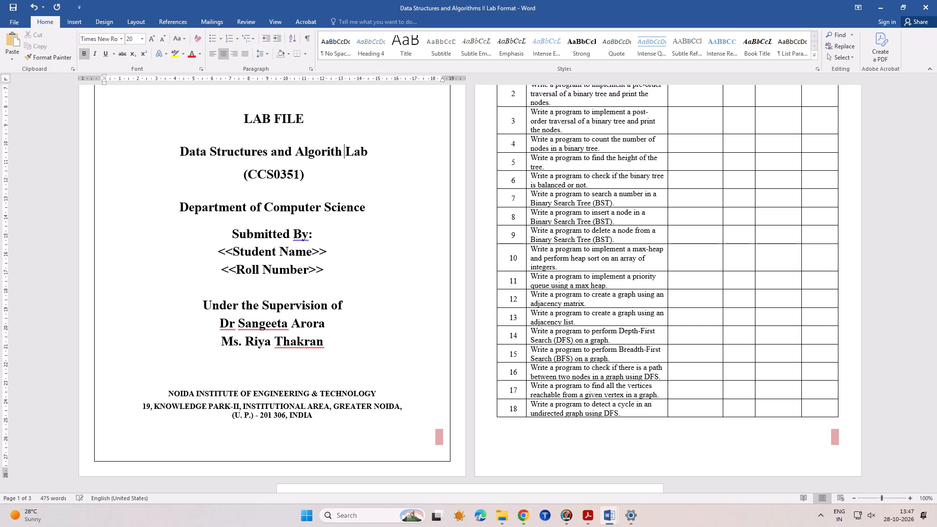
{"action": "key", "text": "BackSpace"}
{"action": "key", "text": "BackSpace"}
{"action": "key", "text": "BackSpace"}
{"action": "key", "text": "BackSpace"}
{"action": "key", "text": "BackSpace"}
{"action": "key", "text": "BackSpace"}
{"action": "key", "text": "BackSpace"}
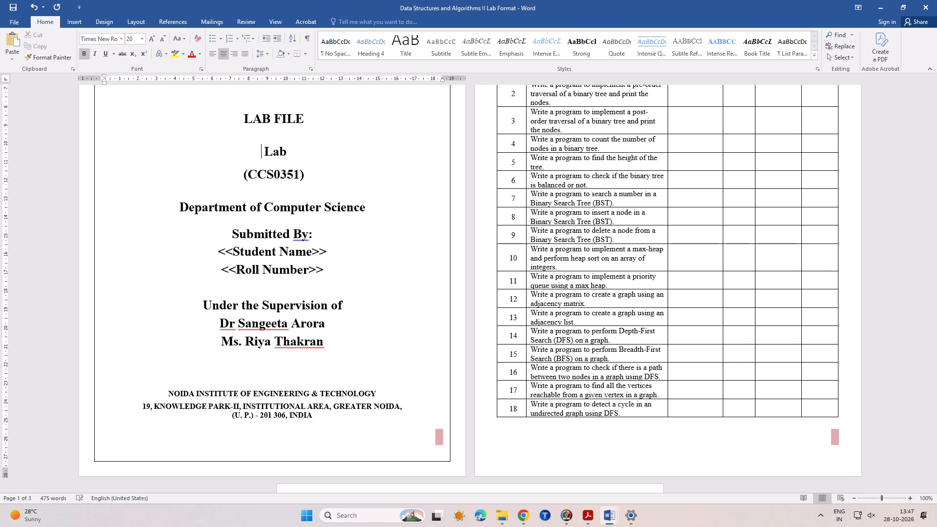
{"action": "type", "text": "Cloud"}
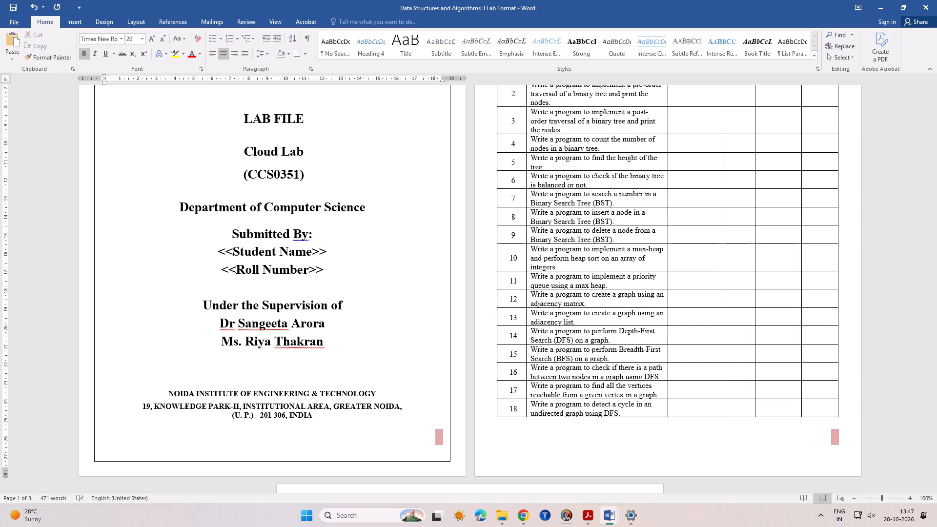
{"action": "key", "text": "space"}
{"action": "type", "text": "Virtualization"}
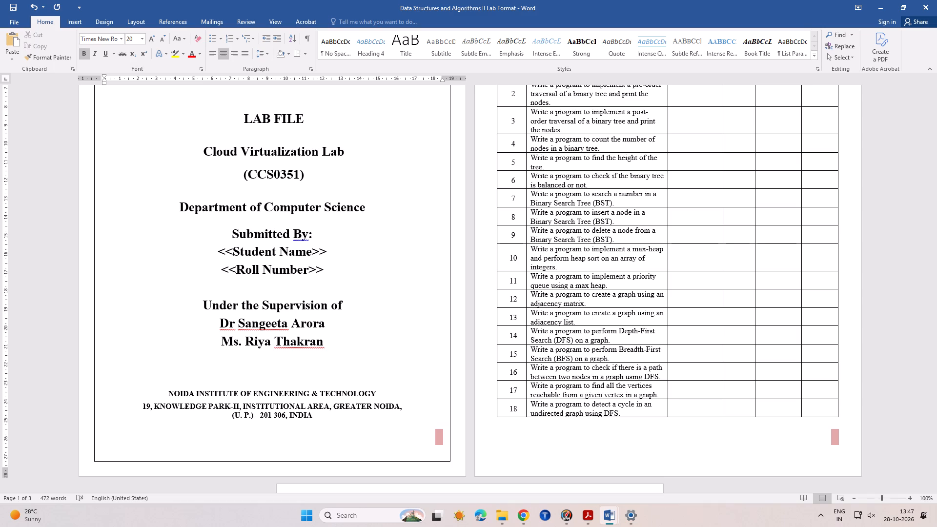
{"action": "key", "text": "space"}
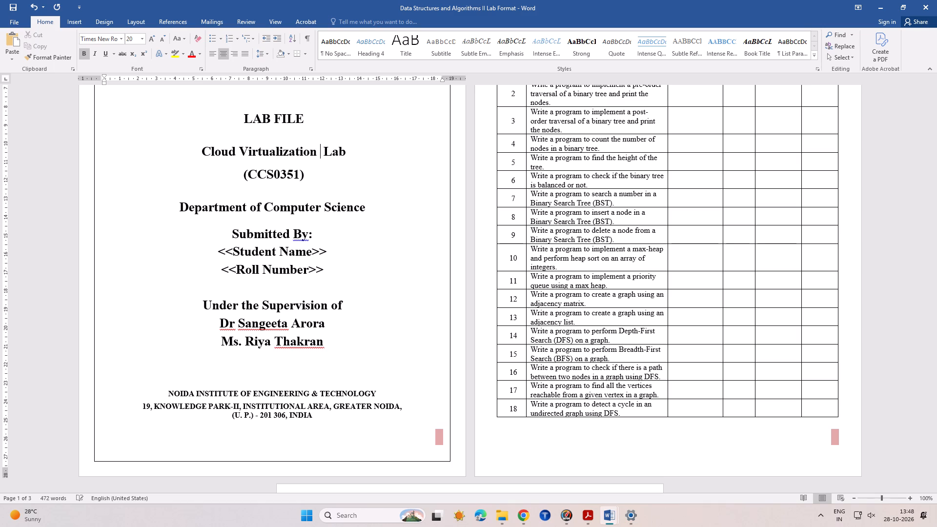
{"action": "type", "text": "Tecj"}
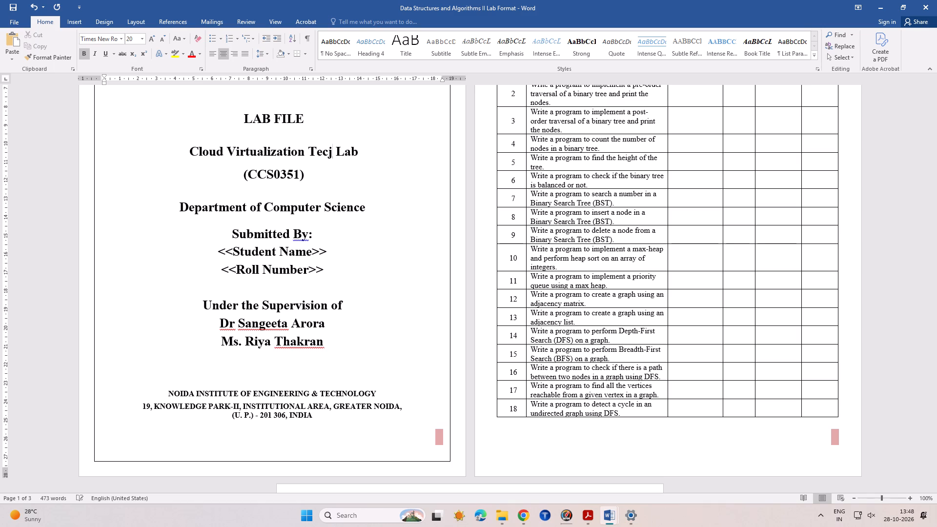
{"action": "key", "text": "BackSpace"}
{"action": "type", "text": "hnologies"}
{"action": "key", "text": "space"}
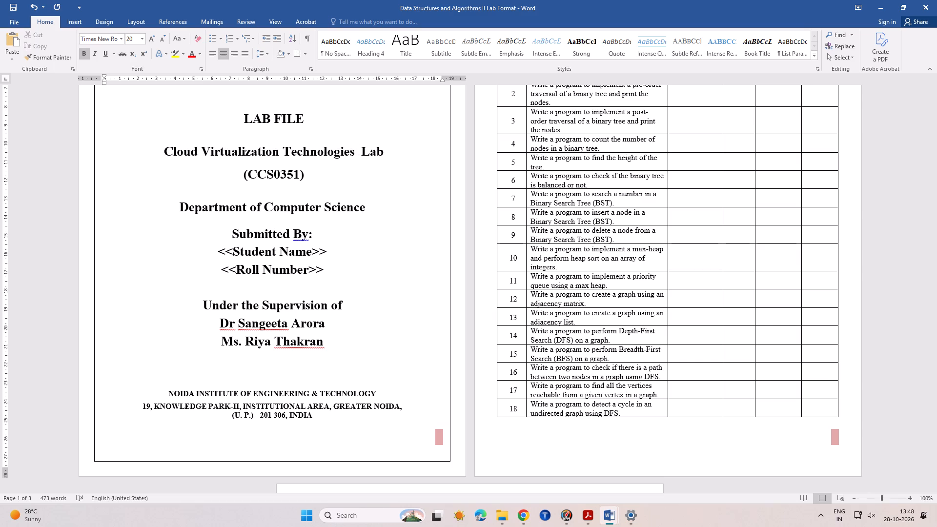
{"action": "key", "text": "BackSpace"}
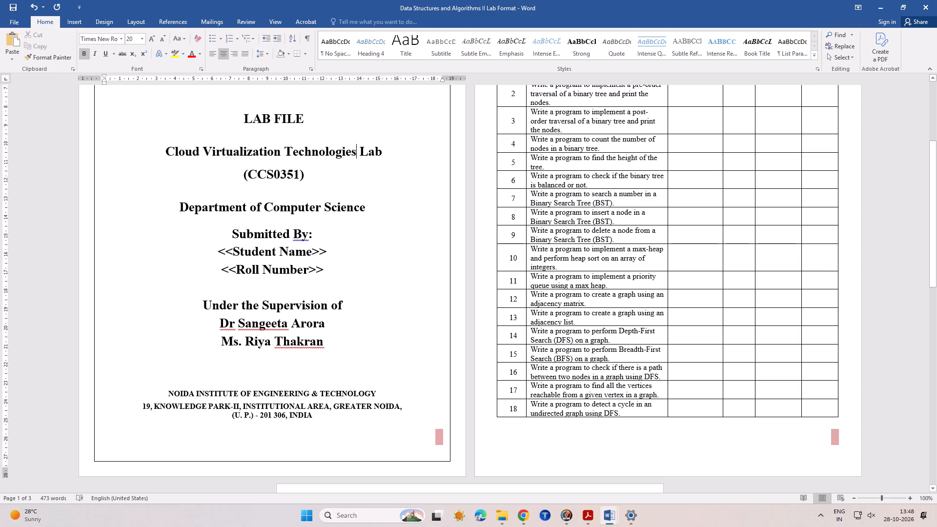
Replace the <<Student Name>> placeholder under "Submitted By:" on the cover page with the student's name.
{"action": "left_click", "coordinate": [336, 250]}
{"action": "key", "text": "BackSpace"}
{"action": "key", "text": "BackSpace"}
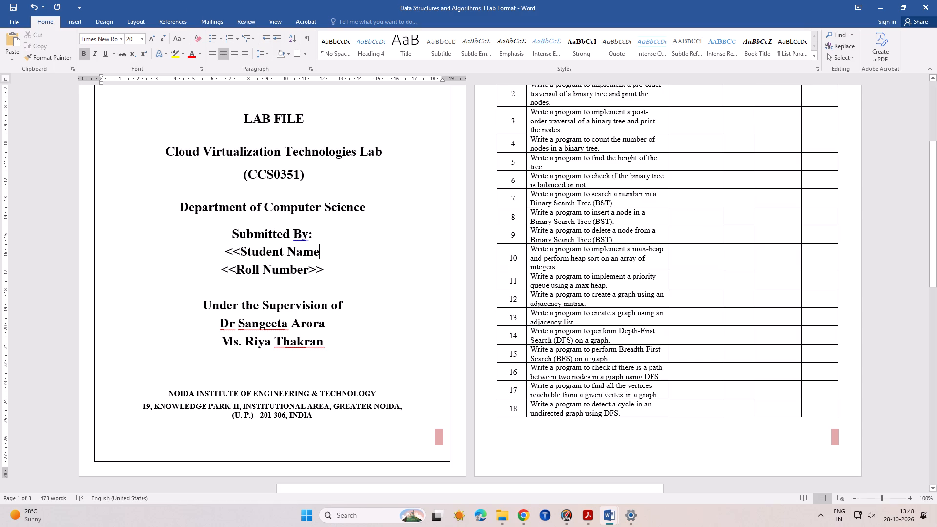
{"action": "key", "text": "BackSpace"}
{"action": "key", "text": "BackSpace"}
{"action": "key", "text": "BackSpace"}
{"action": "key", "text": "BackSpace"}
{"action": "key", "text": "BackSpace"}
{"action": "key", "text": "BackSpace"}
{"action": "key", "text": "BackSpace"}
{"action": "key", "text": "BackSpace"}
{"action": "key", "text": "BackSpace"}
{"action": "key", "text": "BackSpace"}
{"action": "key", "text": "BackSpace"}
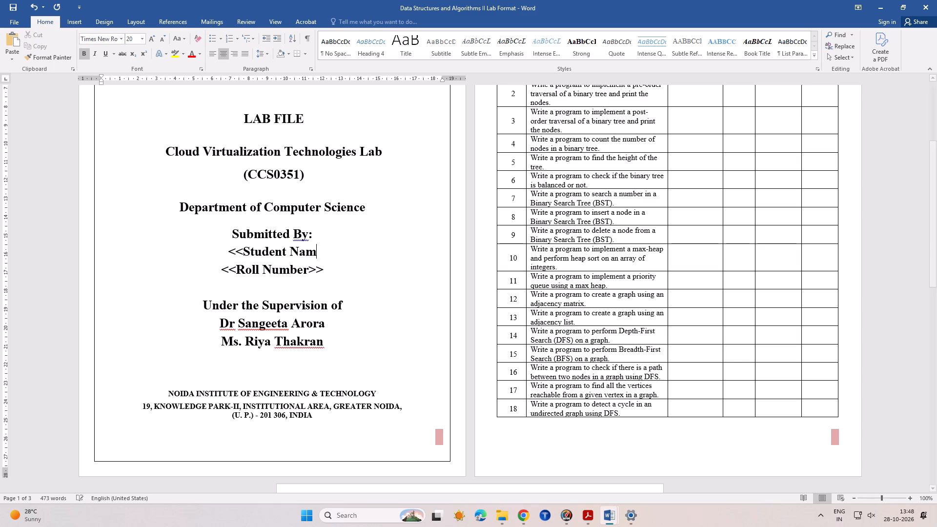
{"action": "key", "text": "BackSpace"}
{"action": "key", "text": "BackSpace"}
{"action": "key", "text": "BackSpace"}
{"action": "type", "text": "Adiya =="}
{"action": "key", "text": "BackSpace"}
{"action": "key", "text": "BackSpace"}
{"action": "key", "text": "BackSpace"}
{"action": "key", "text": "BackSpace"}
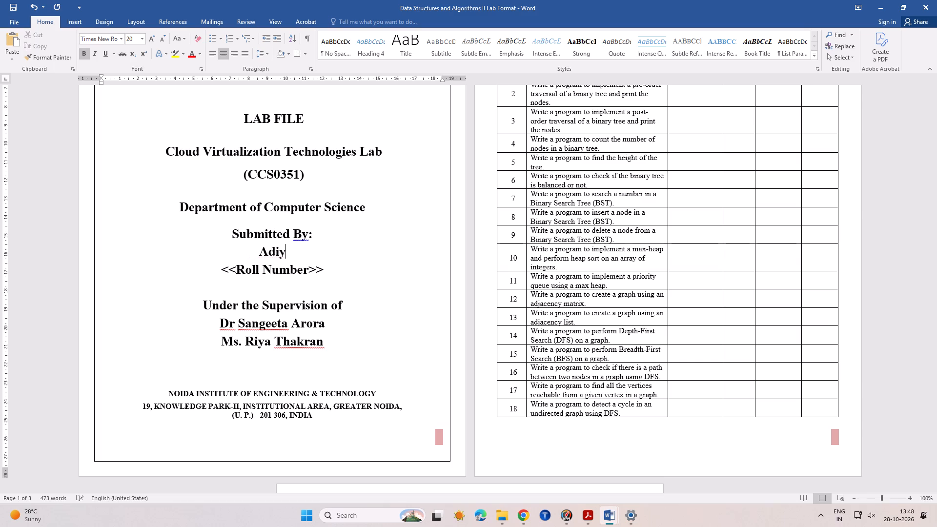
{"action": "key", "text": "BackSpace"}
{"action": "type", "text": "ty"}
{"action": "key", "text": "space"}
Finish entering the student's name under "Submitted By:" on the cover page.
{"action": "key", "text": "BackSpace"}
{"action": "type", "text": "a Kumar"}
Replace the <<Roll Number>> placeholder beneath the student's name on the cover page with the student's roll number.
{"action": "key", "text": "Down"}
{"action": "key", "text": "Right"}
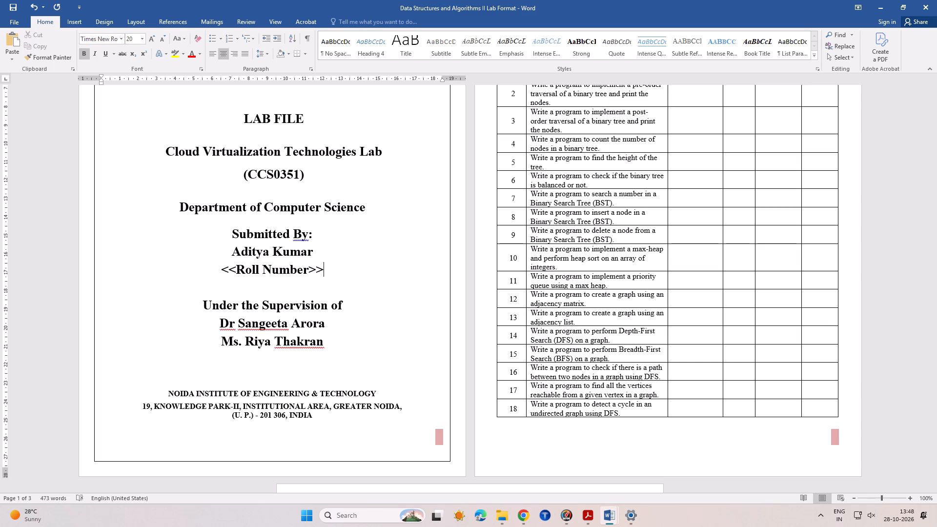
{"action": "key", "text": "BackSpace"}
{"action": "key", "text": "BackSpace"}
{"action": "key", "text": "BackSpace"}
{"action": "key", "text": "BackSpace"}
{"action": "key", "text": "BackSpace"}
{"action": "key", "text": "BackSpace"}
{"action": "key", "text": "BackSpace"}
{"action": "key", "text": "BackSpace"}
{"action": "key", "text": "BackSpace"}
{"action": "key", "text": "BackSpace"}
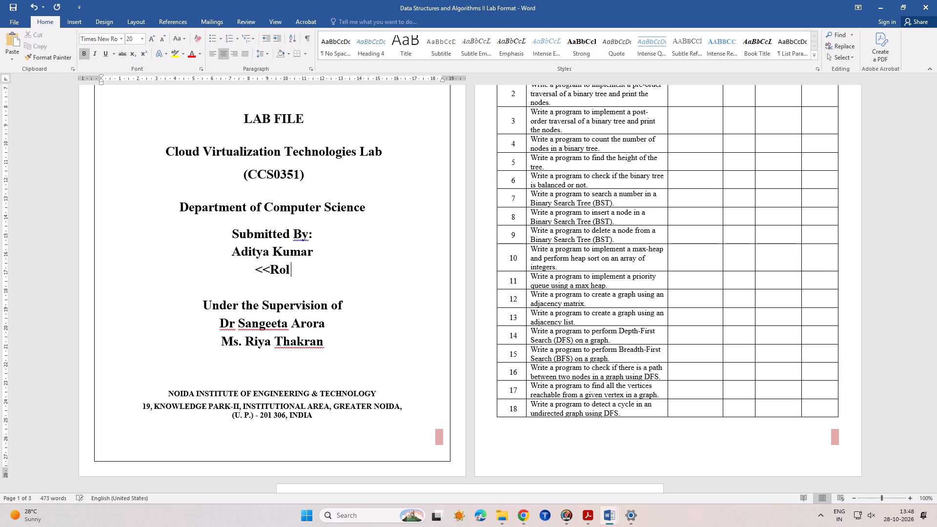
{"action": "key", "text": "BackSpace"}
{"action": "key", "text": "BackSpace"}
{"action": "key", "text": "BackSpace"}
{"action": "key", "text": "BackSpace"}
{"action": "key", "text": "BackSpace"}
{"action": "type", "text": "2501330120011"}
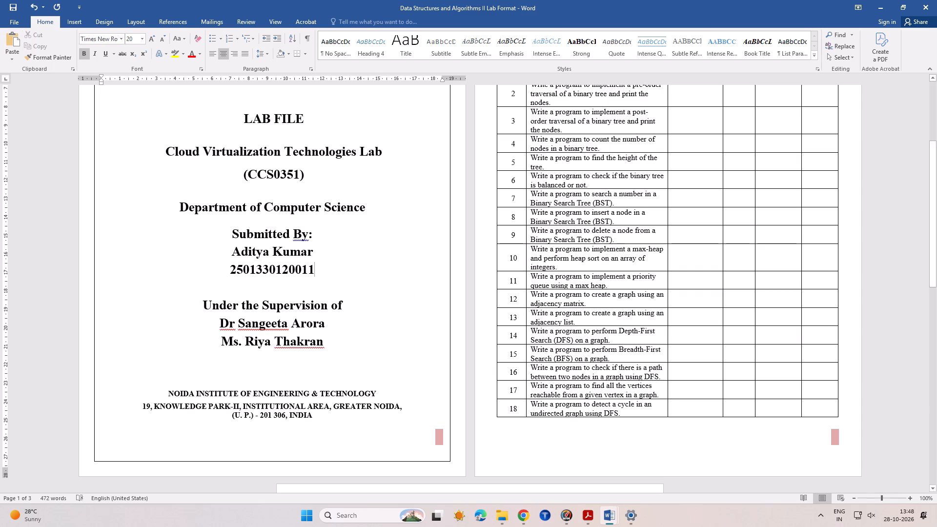
Delete the second supervisor's line under "Under the Supervision of" on the cover page.
{"action": "left_click", "coordinate": [346, 352]}
{"action": "left_click", "coordinate": [378, 345]}
{"action": "key", "text": "BackSpace"}
{"action": "key", "text": "BackSpace"}
{"action": "key", "text": "BackSpace"}
{"action": "key", "text": "BackSpace"}
{"action": "key", "text": "BackSpace"}
{"action": "key", "text": "BackSpace"}
{"action": "key", "text": "BackSpace"}
{"action": "key", "text": "BackSpace"}
{"action": "key", "text": "BackSpace"}
{"action": "key", "text": "BackSpace"}
{"action": "key", "text": "BackSpace"}
{"action": "key", "text": "BackSpace"}
{"action": "key", "text": "BackSpace"}
{"action": "key", "text": "BackSpace"}
{"action": "key", "text": "BackSpace"}
{"action": "key", "text": "BackSpace"}
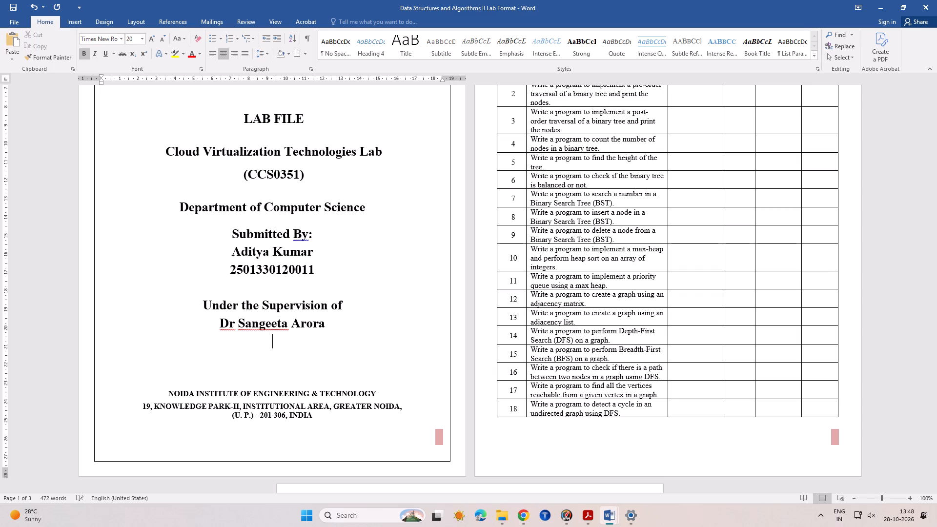
{"action": "key", "text": "BackSpace"}
Replace the remaining supervisor's name under "Under the Supervision of" with the new supervisor's name, using the title Ms.
{"action": "key", "text": "BackSpace"}
{"action": "key", "text": "BackSpace"}
{"action": "key", "text": "BackSpace"}
{"action": "key", "text": "BackSpace"}
{"action": "key", "text": "BackSpace"}
{"action": "key", "text": "BackSpace"}
{"action": "key", "text": "BackSpace"}
{"action": "key", "text": "BackSpace"}
{"action": "key", "text": "BackSpace"}
{"action": "key", "text": "BackSpace"}
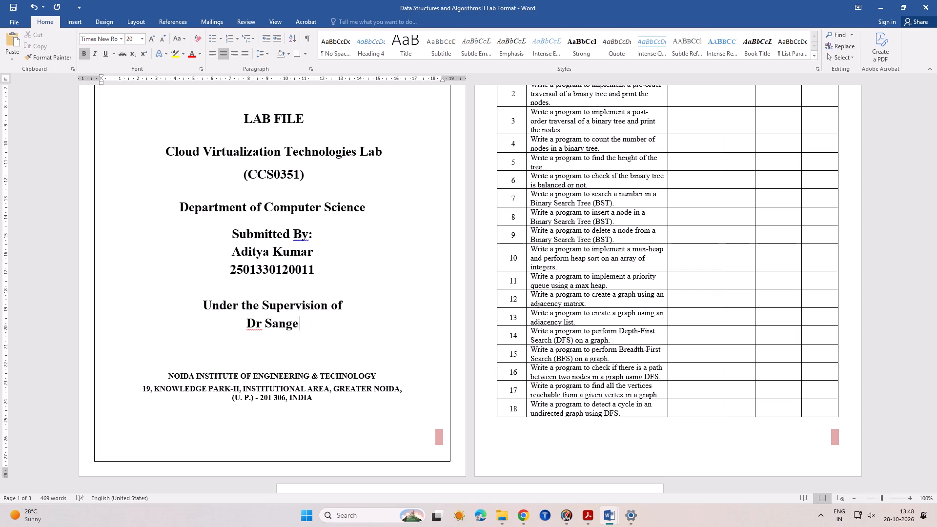
{"action": "key", "text": "BackSpace"}
{"action": "key", "text": "BackSpace"}
{"action": "key", "text": "BackSpace"}
{"action": "key", "text": "BackSpace"}
{"action": "key", "text": "BackSpace"}
{"action": "key", "text": "BackSpace"}
{"action": "key", "text": "BackSpace"}
{"action": "key", "text": "BackSpace"}
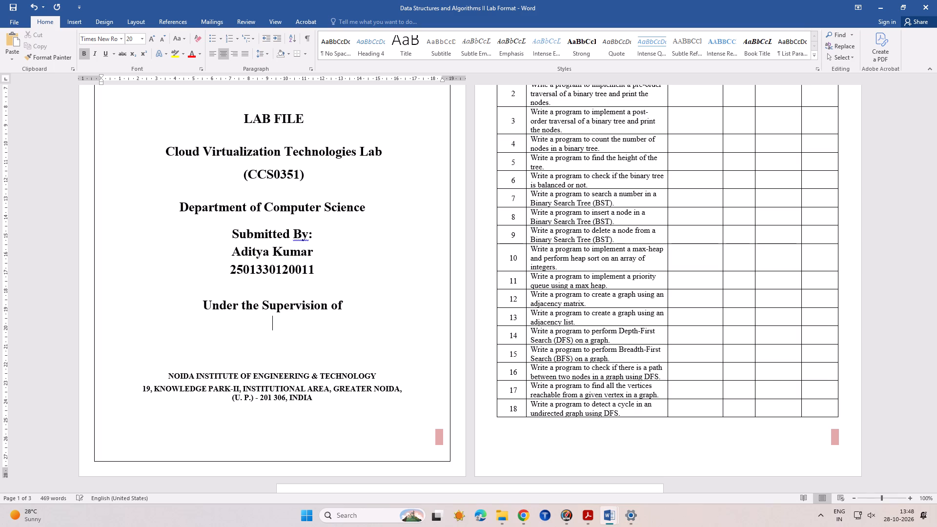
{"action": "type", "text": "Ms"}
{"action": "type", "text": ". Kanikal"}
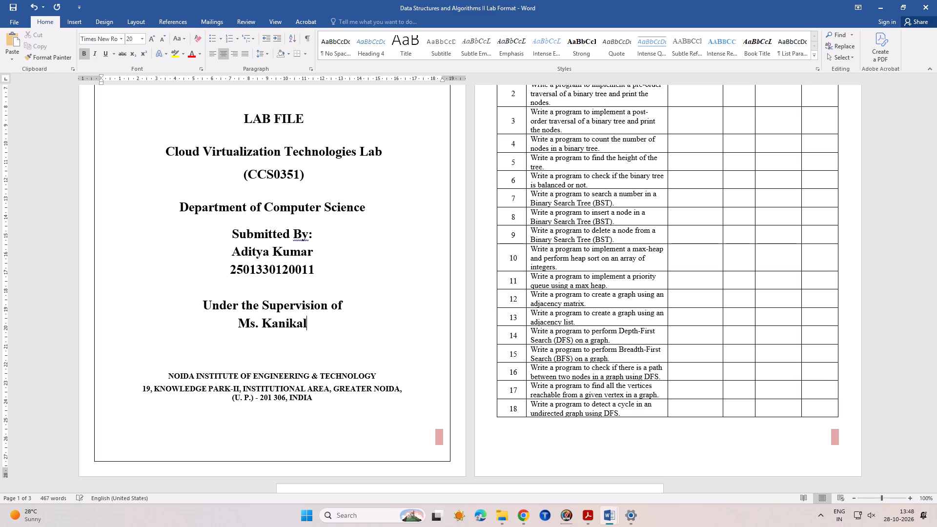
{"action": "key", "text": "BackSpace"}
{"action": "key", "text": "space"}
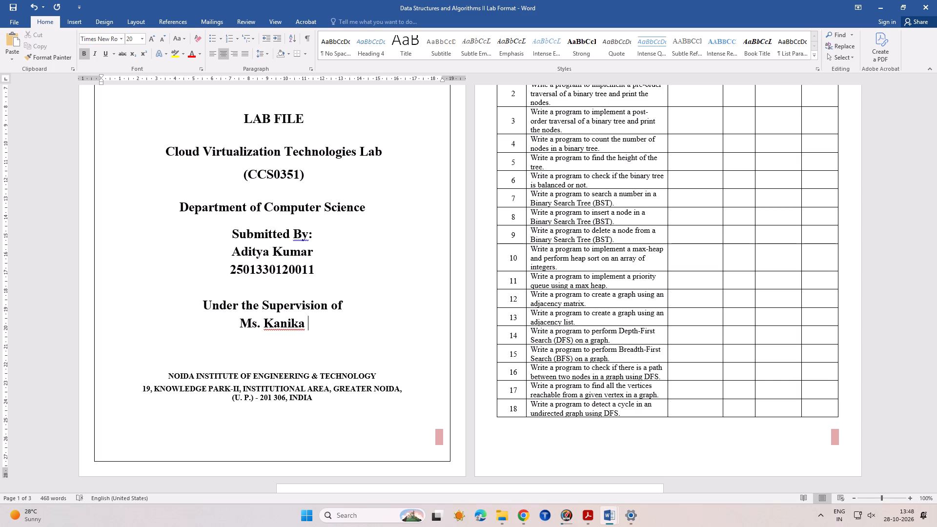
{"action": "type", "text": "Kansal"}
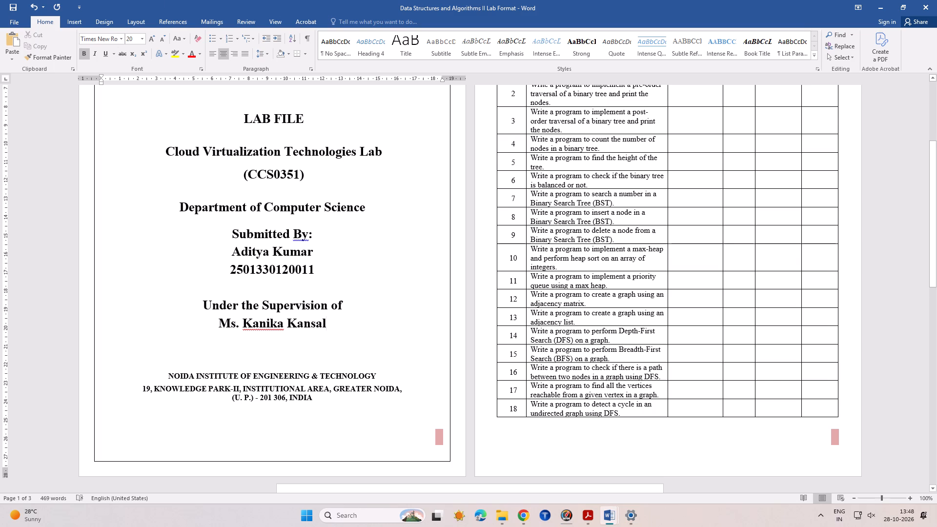
Place the text cursor in the Program Name entry of row 1 in the PROGRAM LIST table.
{"action": "scroll", "coordinate": [286, 317], "scroll_direction": "up", "scroll_amount": 1}
{"action": "scroll", "coordinate": [286, 317], "scroll_direction": "down", "scroll_amount": 1}
{"action": "scroll", "coordinate": [624, 196], "scroll_direction": "up", "scroll_amount": 3}
{"action": "scroll", "coordinate": [624, 196], "scroll_direction": "down", "scroll_amount": 1}
{"action": "scroll", "coordinate": [624, 196], "scroll_direction": "up", "scroll_amount": 3}
{"action": "scroll", "coordinate": [624, 196], "scroll_direction": "down", "scroll_amount": 1}
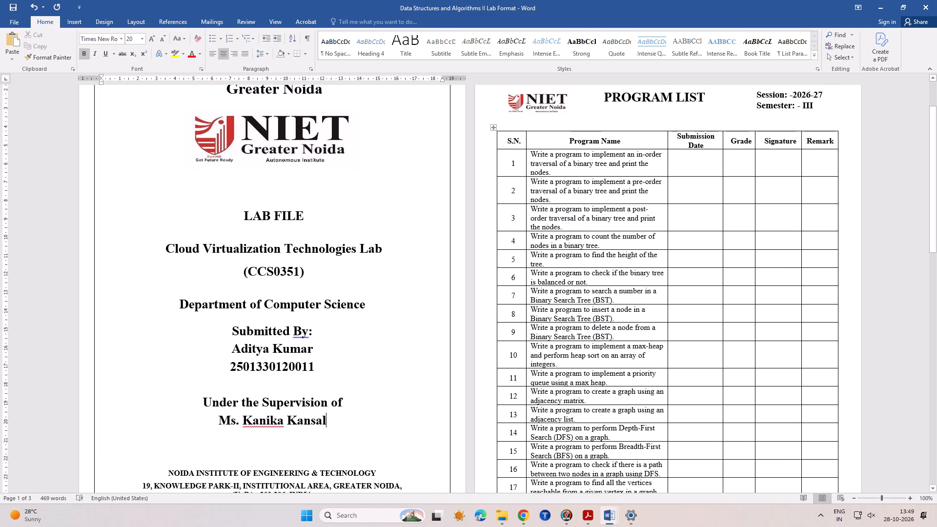
{"action": "left_click", "coordinate": [651, 146]}
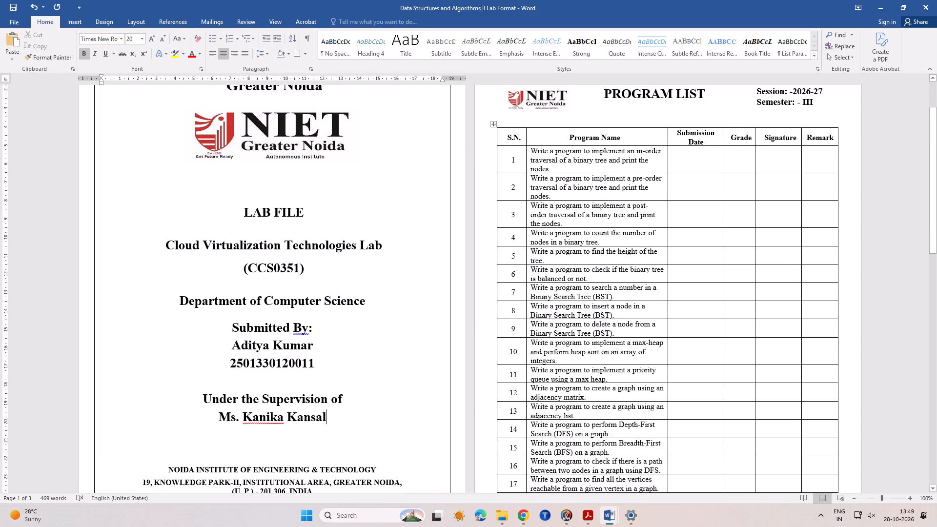
{"action": "left_click", "coordinate": [610, 167]}
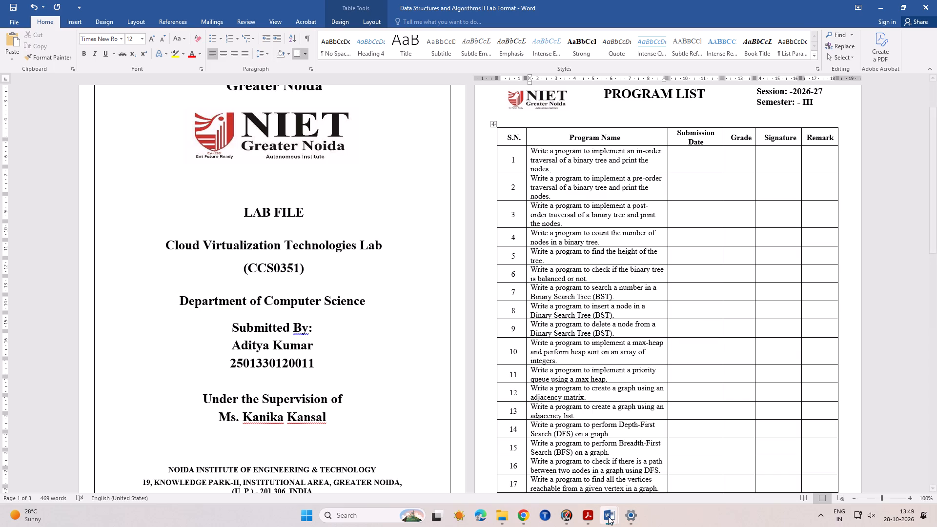
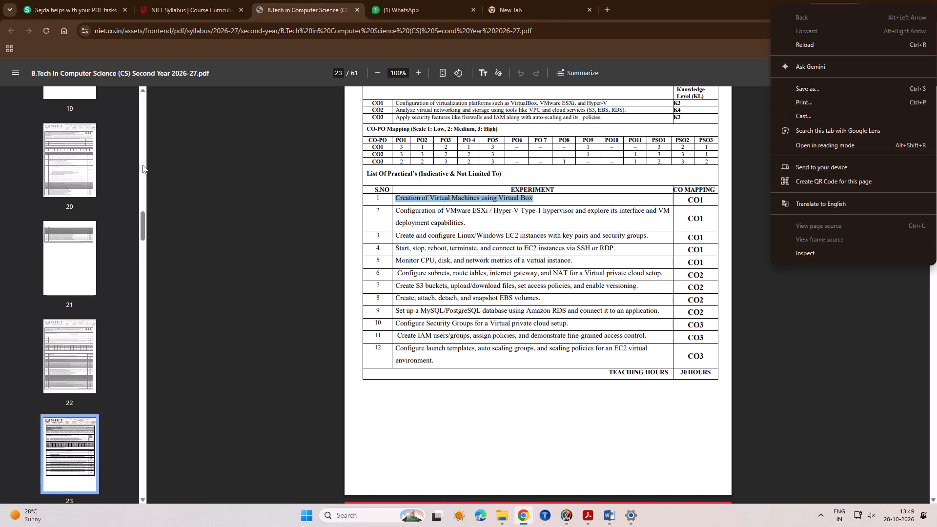
Switch to Word and close the Protected View copy of the Cloud Virtualization lab document, keeping the lab format document open.
{"action": "left_click", "coordinate": [183, 236]}
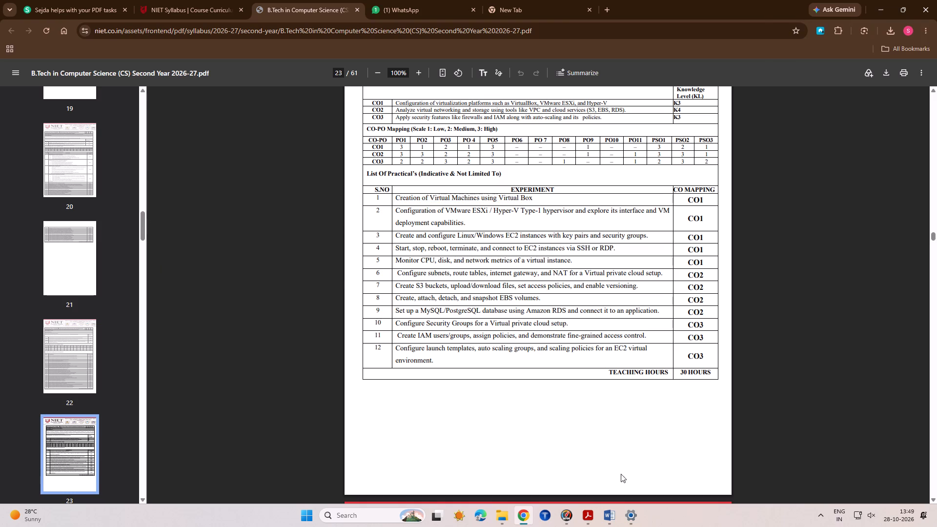
{"action": "left_click", "coordinate": [610, 507]}
{"action": "left_click", "coordinate": [637, 479]}
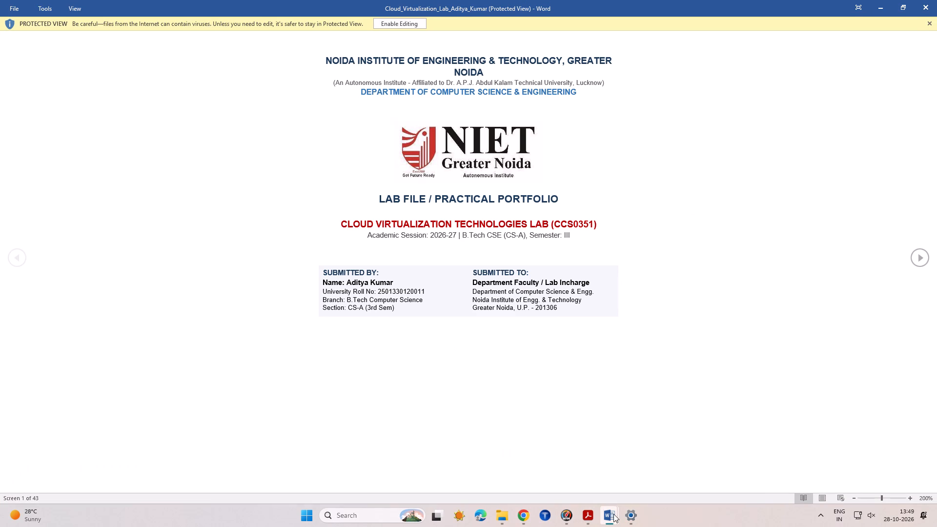
{"action": "left_click", "coordinate": [540, 433]}
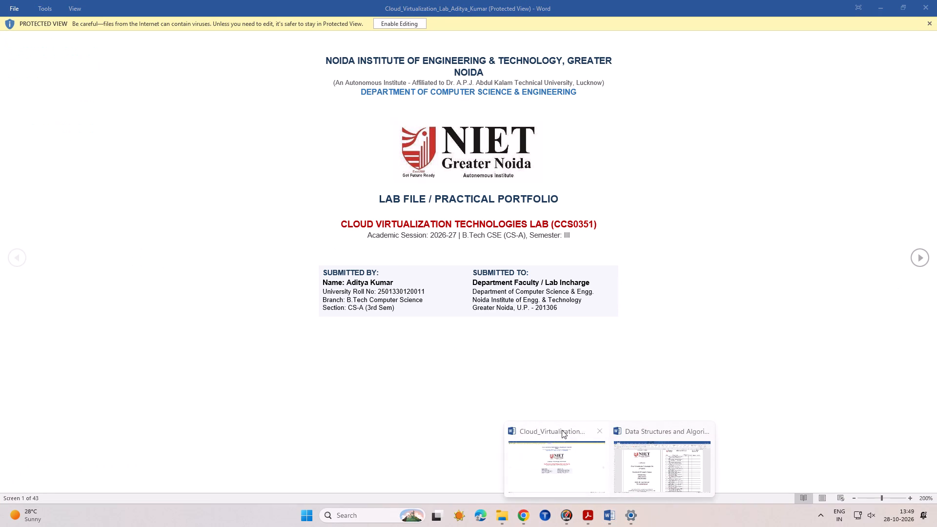
{"action": "left_click", "coordinate": [597, 430]}
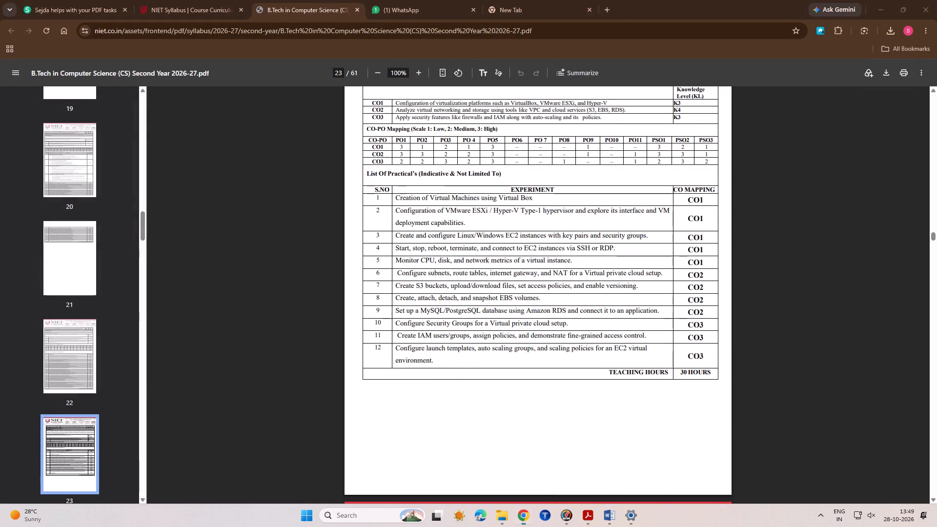
Replace program 1 in the Word program list with experiment 1 from the syllabus PDF, "Creation of Virtual Machines using Virtual Box", ending it with a period.
{"action": "left_click_drag", "start_coordinate": [538, 200], "coordinate": [474, 200]}
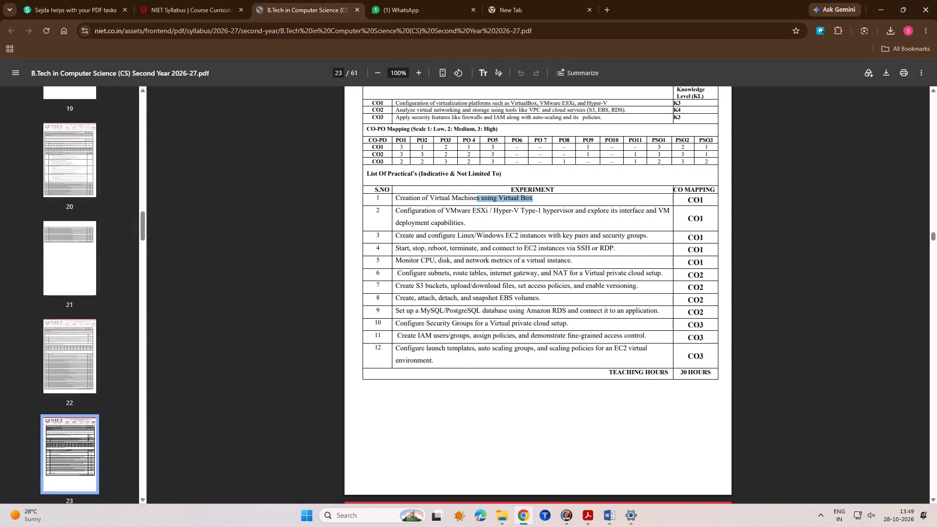
{"action": "left_click_drag", "start_coordinate": [474, 200], "coordinate": [396, 199]}
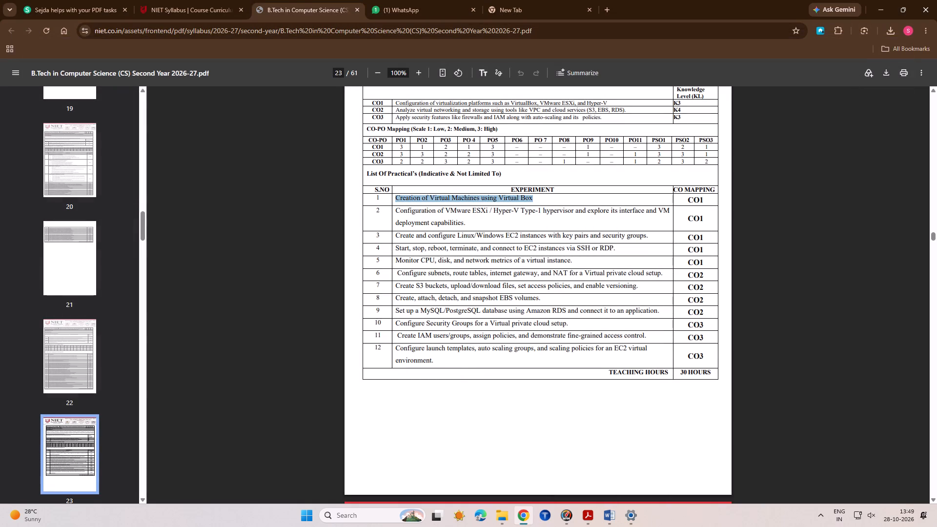
{"action": "left_click", "coordinate": [396, 199]}
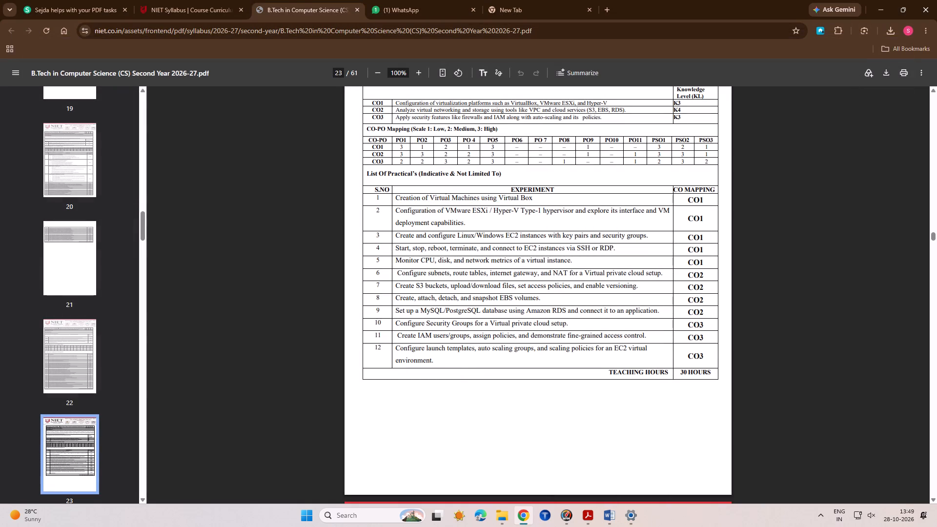
{"action": "left_click_drag", "start_coordinate": [539, 197], "coordinate": [388, 197]}
{"action": "left_click", "coordinate": [388, 197]}
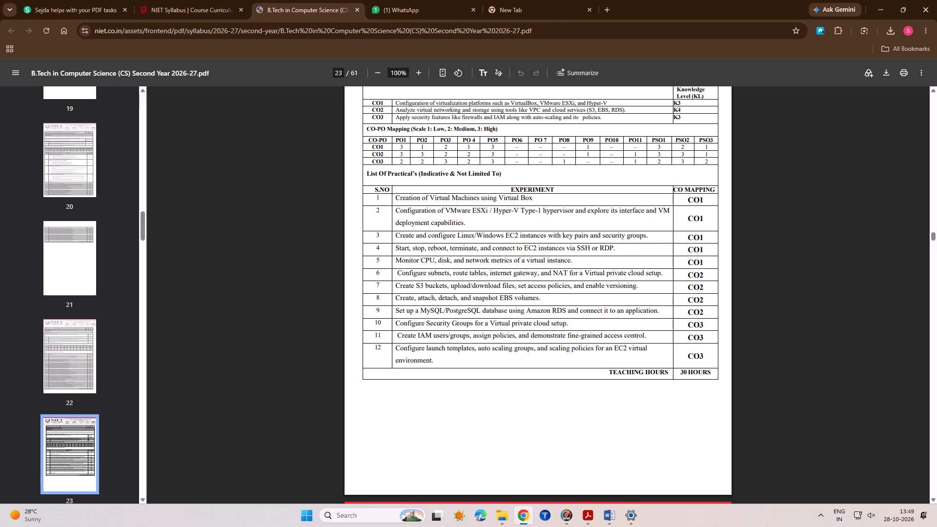
{"action": "left_click_drag", "start_coordinate": [534, 201], "coordinate": [397, 200]}
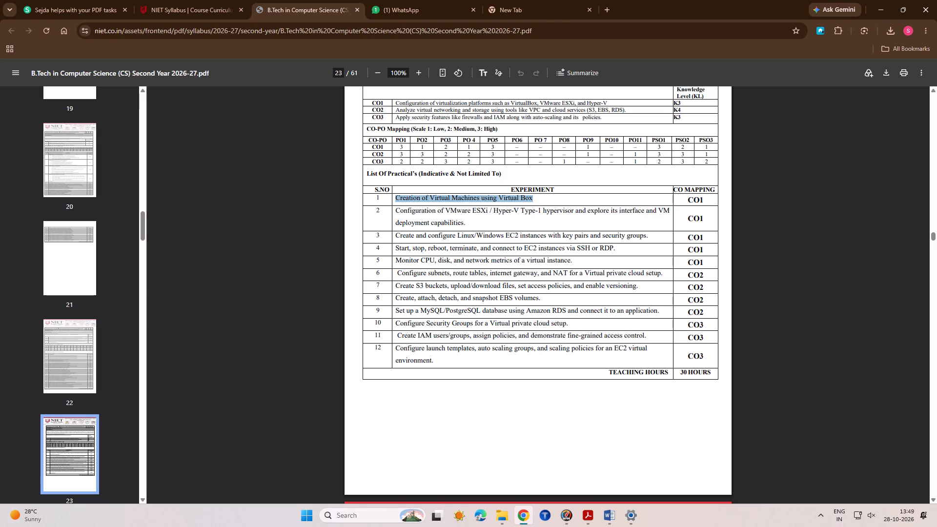
{"action": "key", "text": "ctrl+c"}
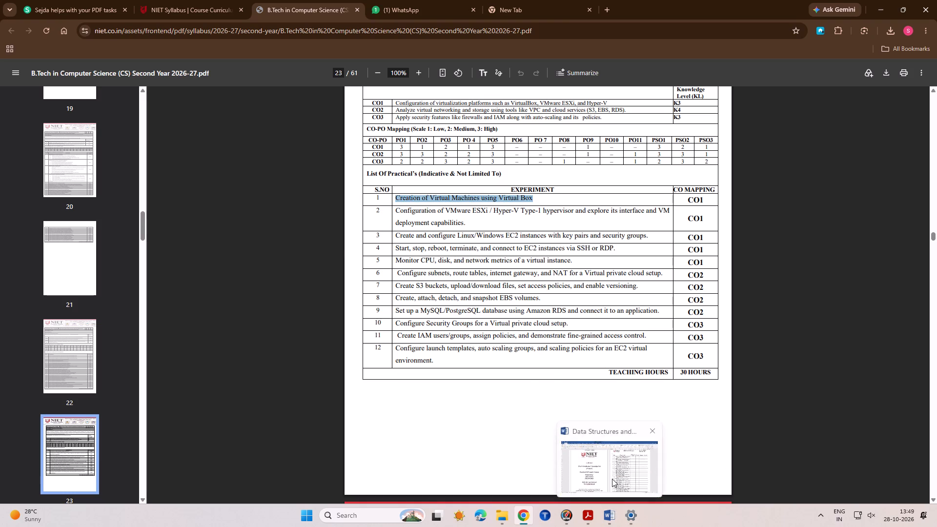
{"action": "left_click", "coordinate": [611, 478]}
{"action": "left_click_drag", "start_coordinate": [553, 168], "coordinate": [536, 160]}
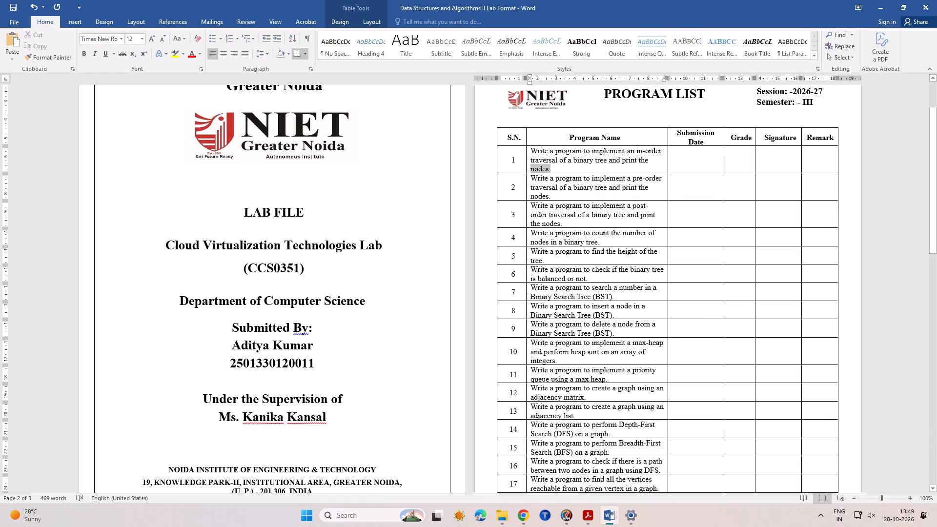
{"action": "left_click_drag", "start_coordinate": [536, 160], "coordinate": [534, 154]}
{"action": "key", "text": "BackSpace"}
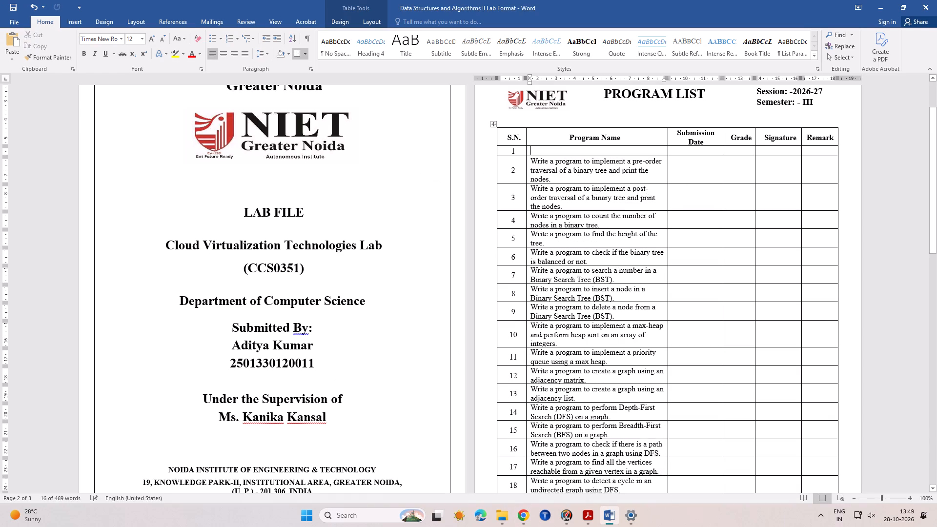
{"action": "key", "text": "ctrl+v"}
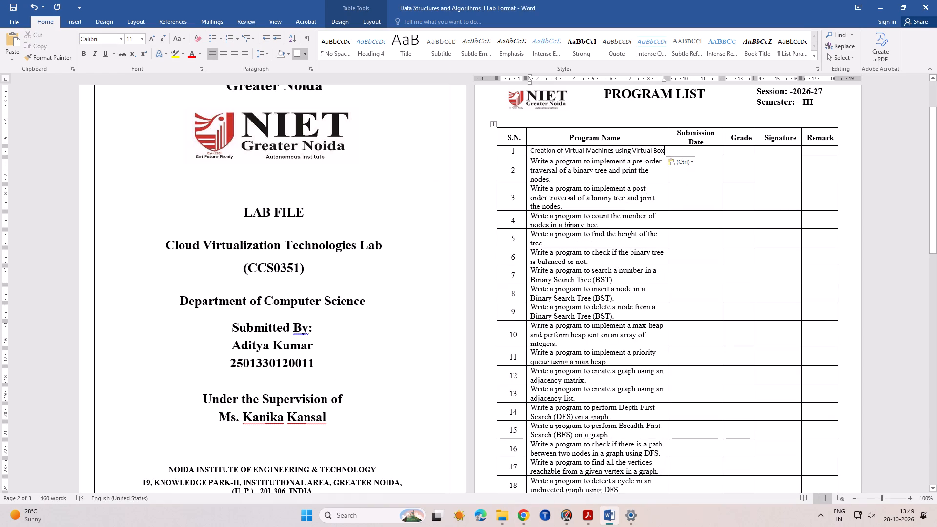
{"action": "key", "text": "period"}
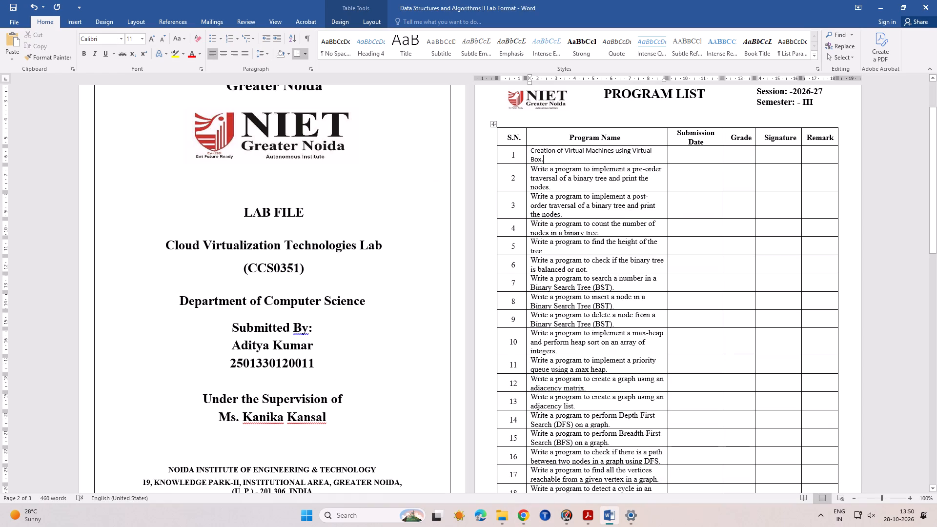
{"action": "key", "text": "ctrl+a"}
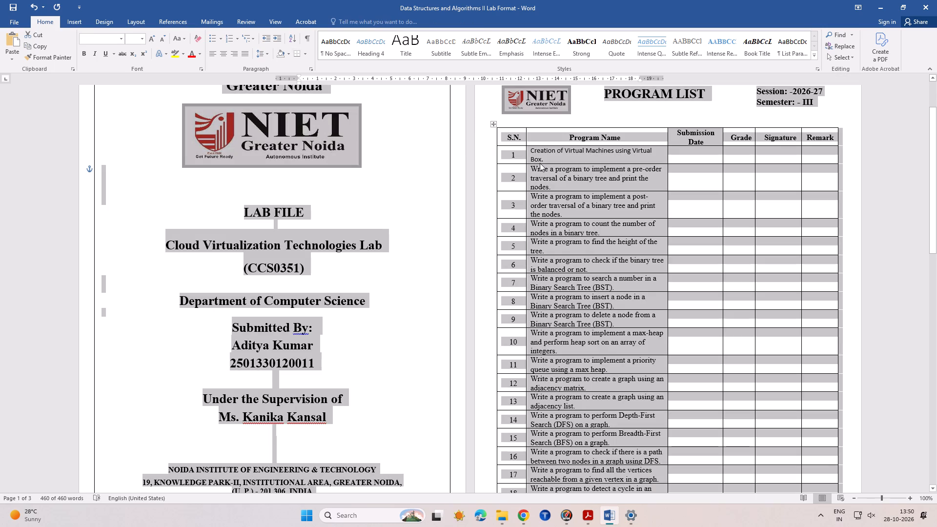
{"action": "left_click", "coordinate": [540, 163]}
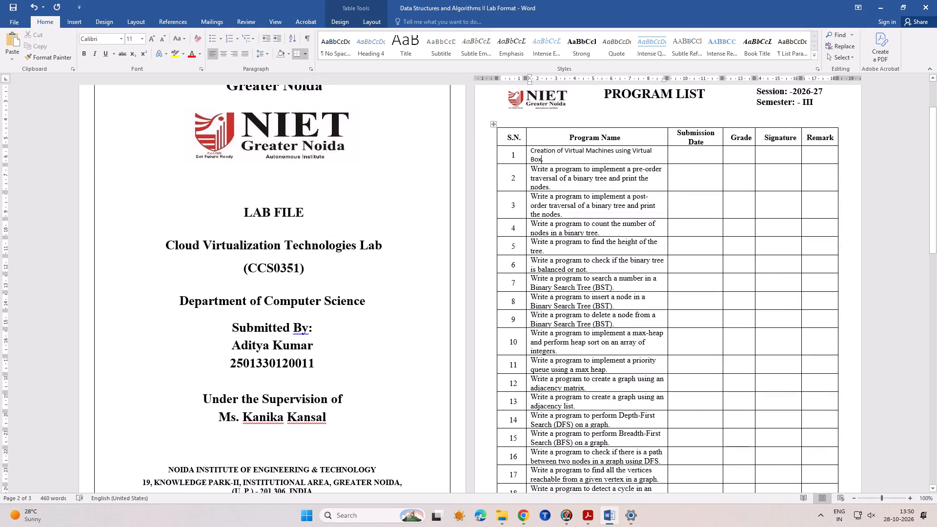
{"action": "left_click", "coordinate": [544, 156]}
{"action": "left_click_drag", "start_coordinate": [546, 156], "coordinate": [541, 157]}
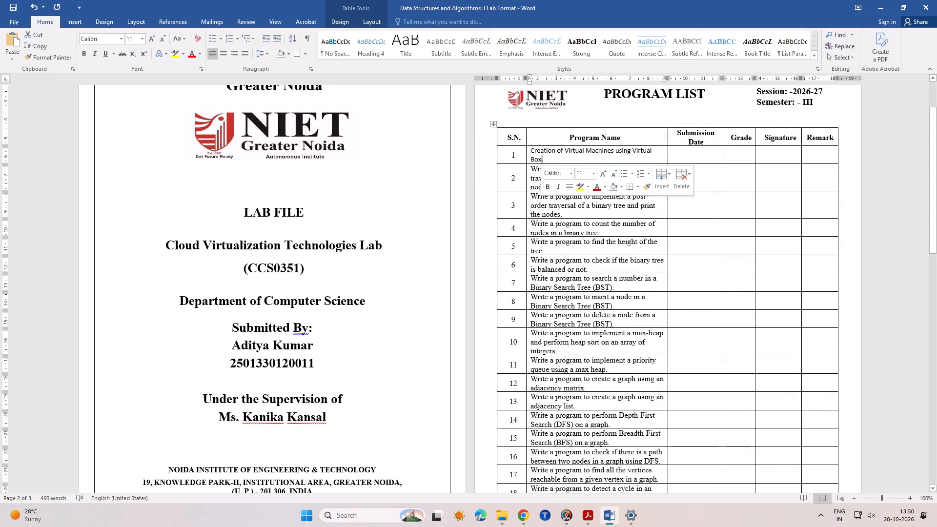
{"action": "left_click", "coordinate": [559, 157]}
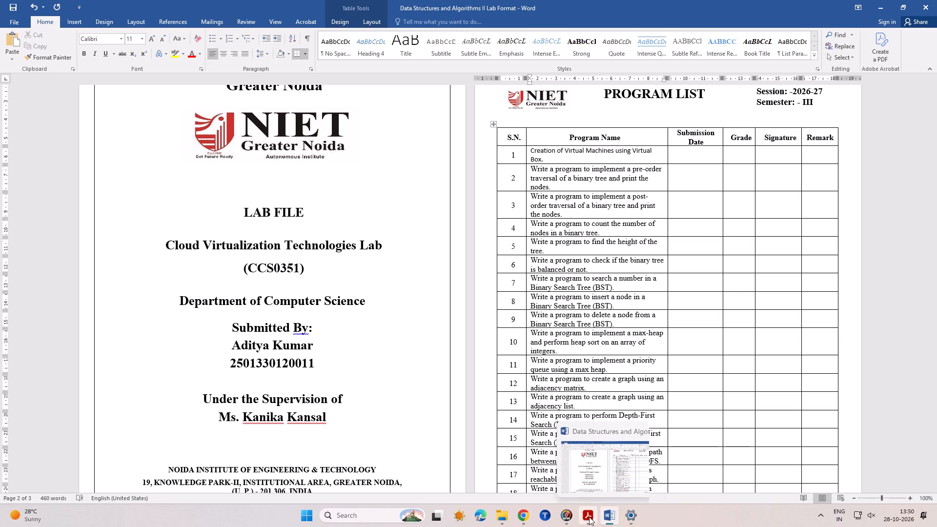
Replace program 2 with syllabus experiment 2, "Configuration of VMware ESXi / Hyper-V Type-1 hypervisor and explore its interface and VM deployment capabilities.".
{"action": "left_click", "coordinate": [526, 517]}
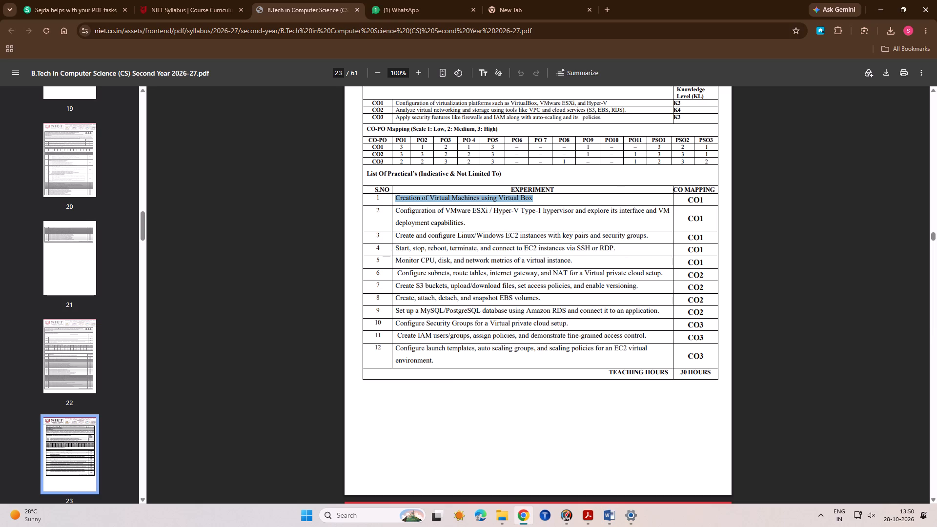
{"action": "left_click_drag", "start_coordinate": [475, 222], "coordinate": [400, 221]}
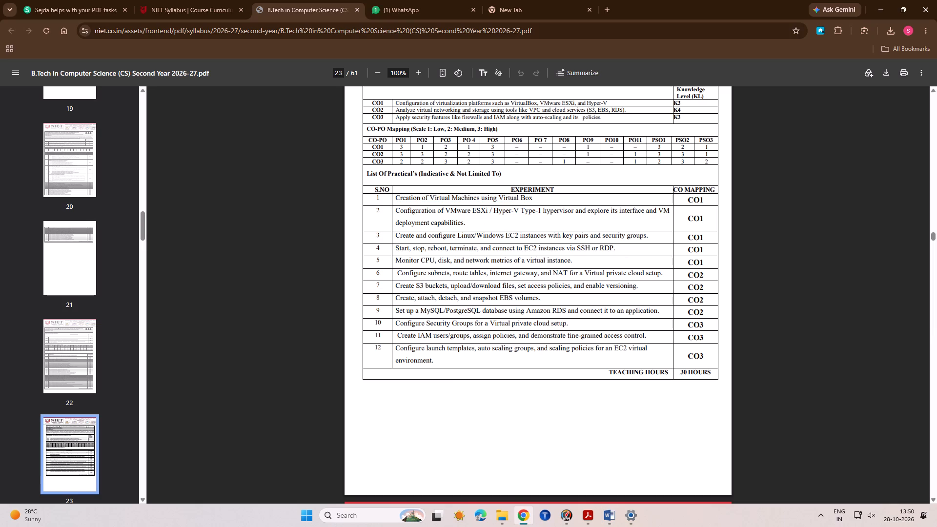
{"action": "left_click_drag", "start_coordinate": [466, 225], "coordinate": [395, 212]}
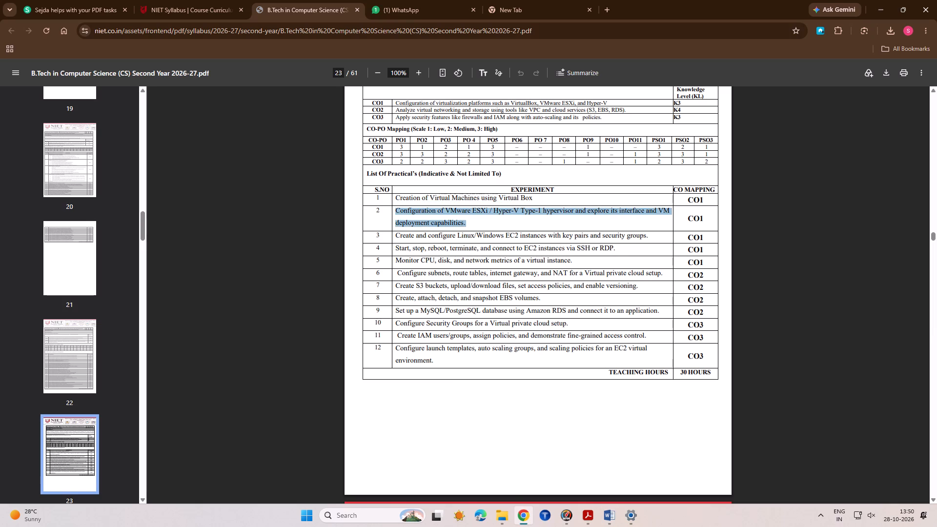
{"action": "key", "text": "ctrl+c"}
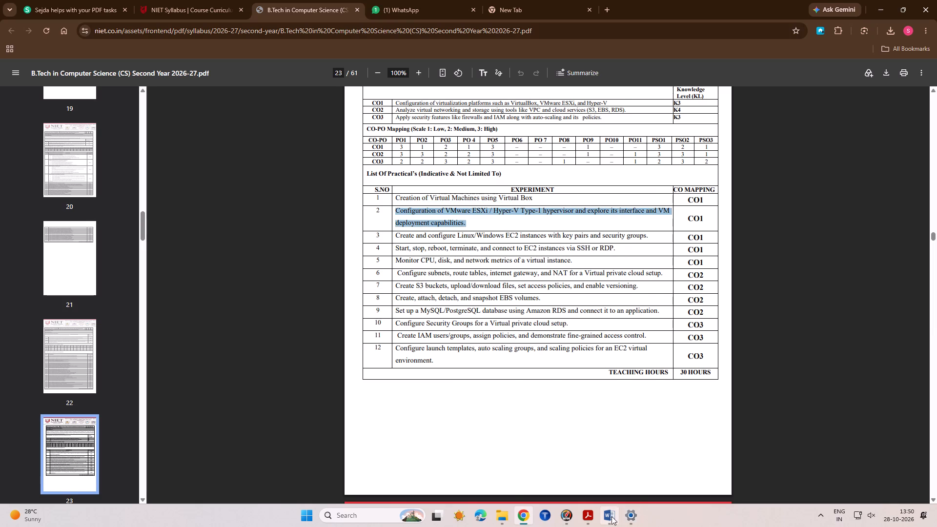
{"action": "left_click", "coordinate": [611, 516]}
{"action": "left_click", "coordinate": [561, 185]}
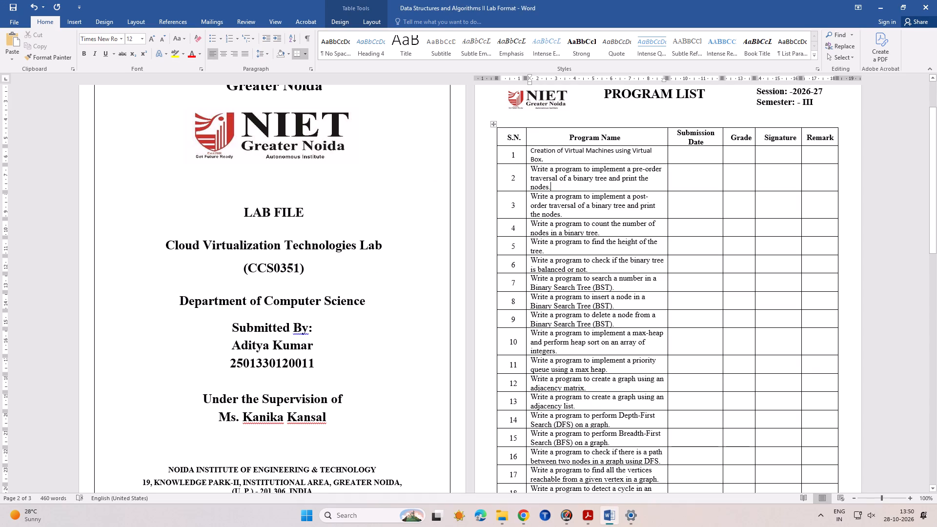
{"action": "key", "text": "BackSpace"}
{"action": "key", "text": "BackSpace"}
{"action": "key", "text": "BackSpace"}
{"action": "key", "text": "BackSpace"}
{"action": "key", "text": "BackSpace"}
{"action": "key", "text": "BackSpace"}
{"action": "key", "text": "BackSpace"}
{"action": "key", "text": "BackSpace"}
{"action": "key", "text": "BackSpace"}
{"action": "key", "text": "BackSpace"}
{"action": "key", "text": "BackSpace"}
{"action": "key", "text": "BackSpace"}
{"action": "key", "text": "BackSpace"}
{"action": "key", "text": "BackSpace"}
{"action": "key", "text": "BackSpace"}
{"action": "key", "text": "BackSpace"}
{"action": "key", "text": "BackSpace"}
{"action": "key", "text": "BackSpace"}
{"action": "key", "text": "BackSpace"}
{"action": "key", "text": "BackSpace"}
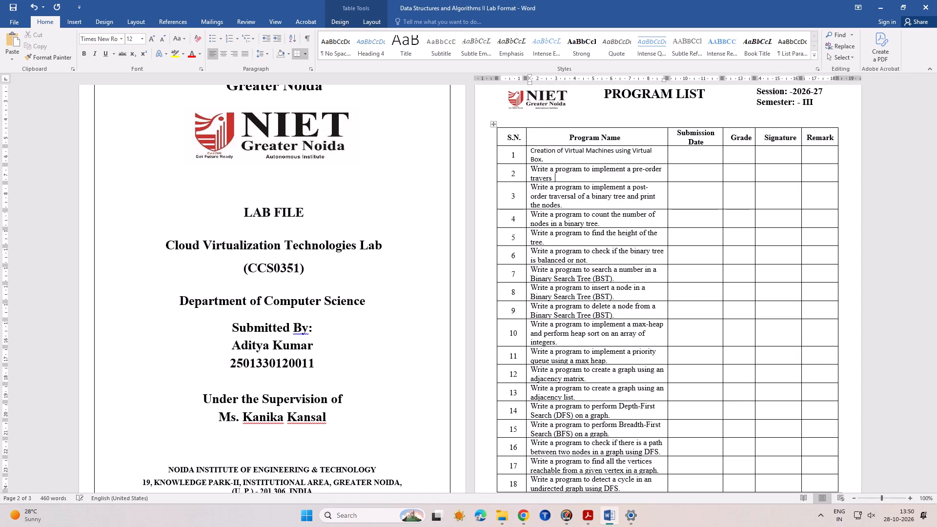
{"action": "key", "text": "BackSpace"}
{"action": "key", "text": "BackSpace"}
{"action": "key", "text": "BackSpace"}
{"action": "key", "text": "BackSpace"}
{"action": "key", "text": "BackSpace"}
{"action": "key", "text": "BackSpace"}
{"action": "key", "text": "BackSpace"}
{"action": "key", "text": "BackSpace"}
{"action": "key", "text": "BackSpace"}
{"action": "key", "text": "BackSpace"}
{"action": "key", "text": "BackSpace"}
{"action": "key", "text": "BackSpace"}
{"action": "key", "text": "BackSpace"}
{"action": "key", "text": "BackSpace"}
{"action": "key", "text": "BackSpace"}
{"action": "key", "text": "BackSpace"}
{"action": "key", "text": "BackSpace"}
{"action": "key", "text": "BackSpace"}
{"action": "key", "text": "BackSpace"}
{"action": "key", "text": "BackSpace"}
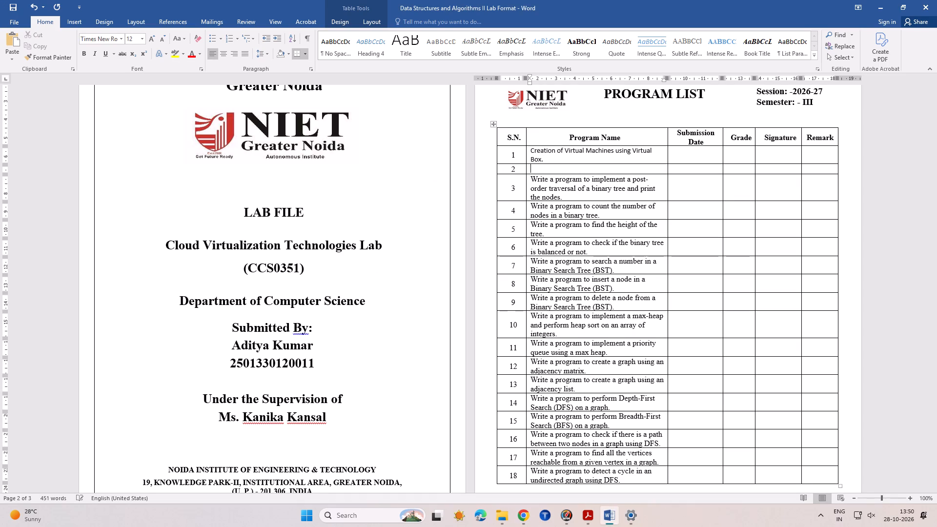
{"action": "key", "text": "ctrl+v"}
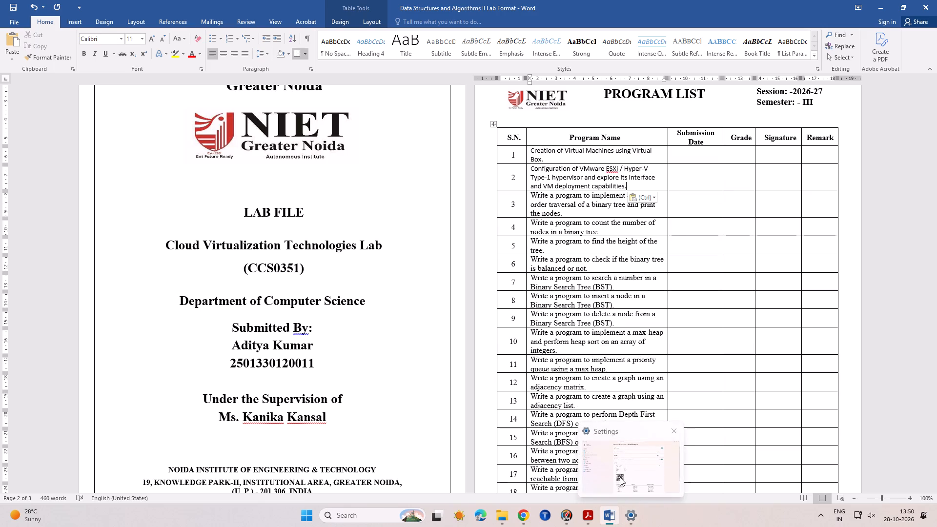
Replace program 3 in the program list with syllabus experiment 3, "Create and configure Linux/Windows EC2 instances with key pairs and security groups.".
{"action": "left_click", "coordinate": [523, 514]}
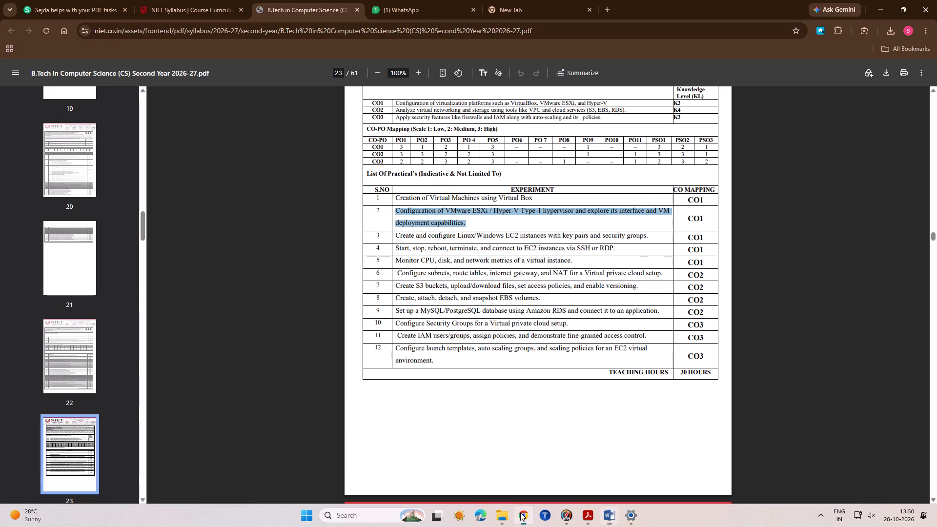
{"action": "left_click_drag", "start_coordinate": [650, 237], "coordinate": [443, 239]}
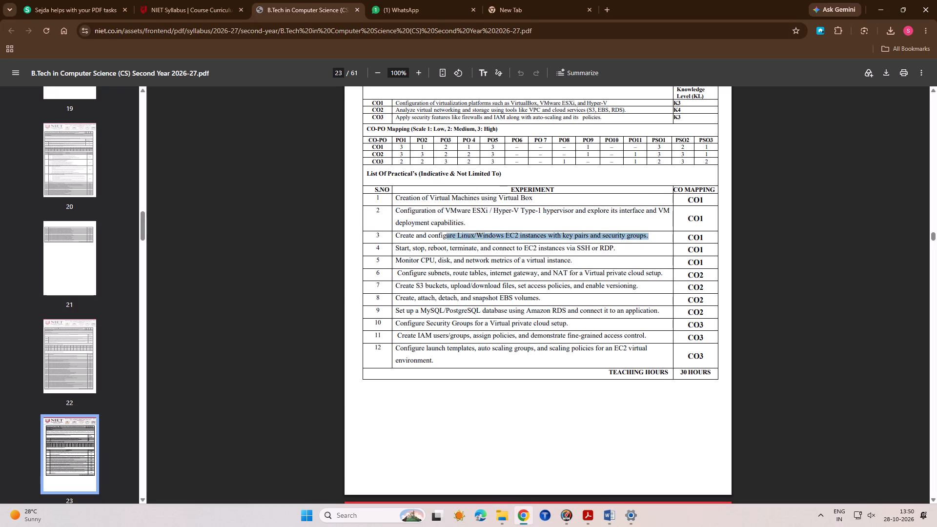
{"action": "left_click_drag", "start_coordinate": [443, 239], "coordinate": [391, 238]}
{"action": "key", "text": "ctrl+c"}
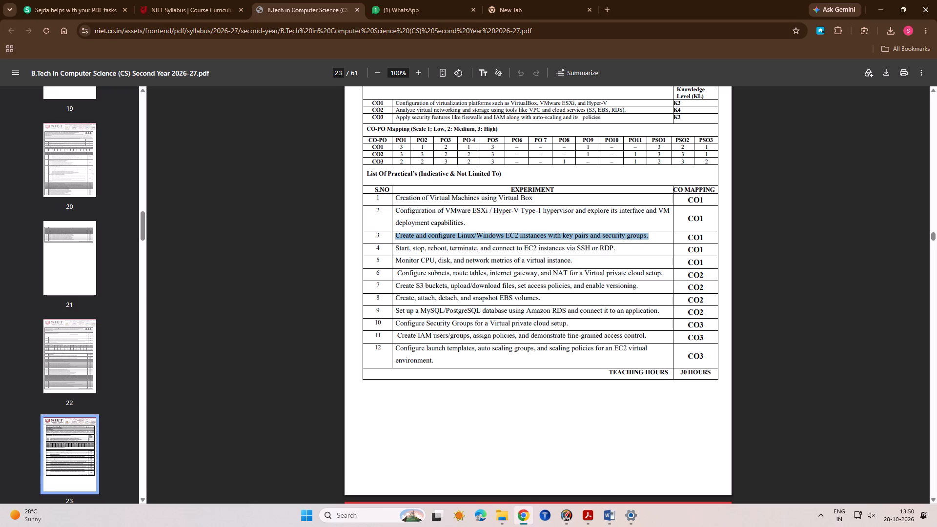
{"action": "left_click", "coordinate": [617, 526]}
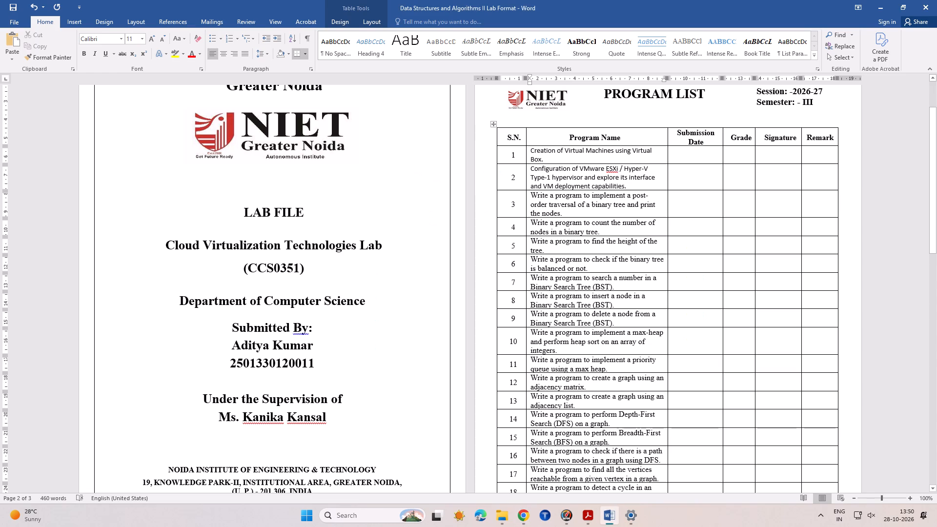
{"action": "left_click", "coordinate": [570, 213]}
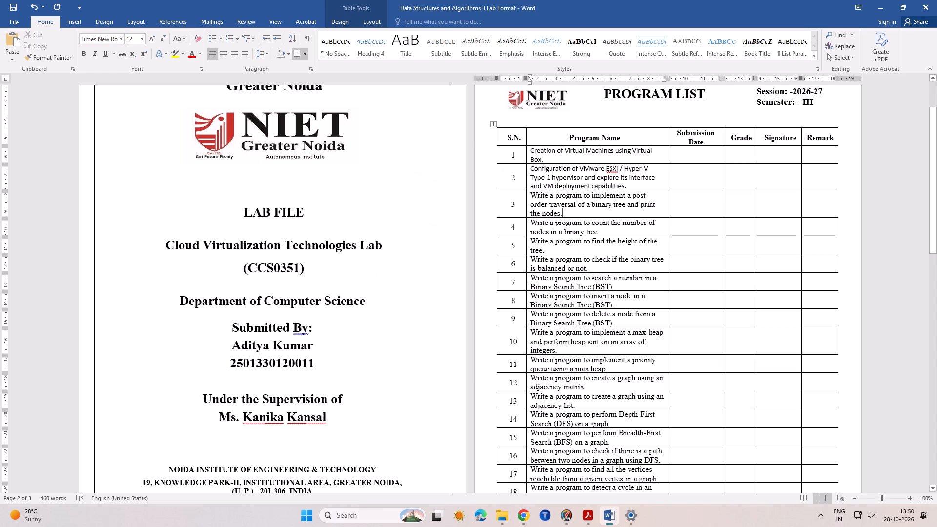
{"action": "left_click_drag", "start_coordinate": [570, 213], "coordinate": [530, 198]}
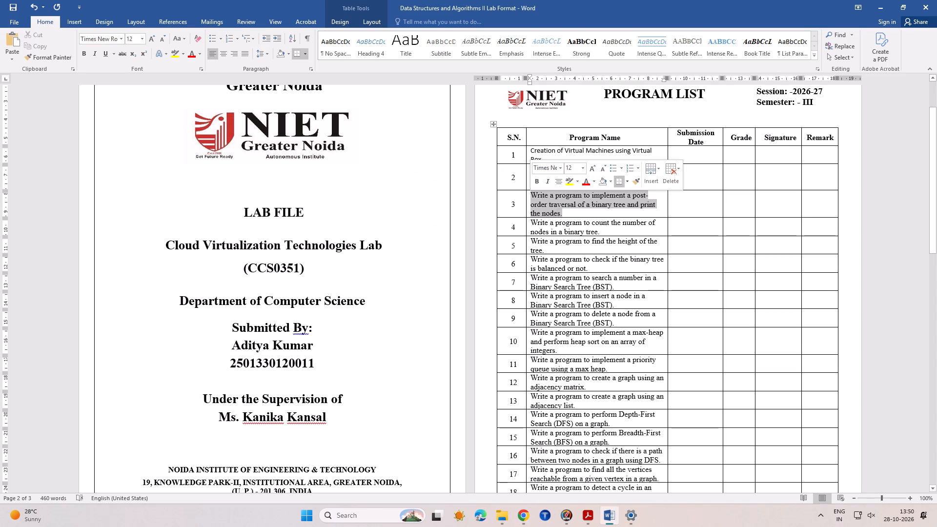
{"action": "key", "text": "BackSpace"}
{"action": "key", "text": "ctrl+v"}
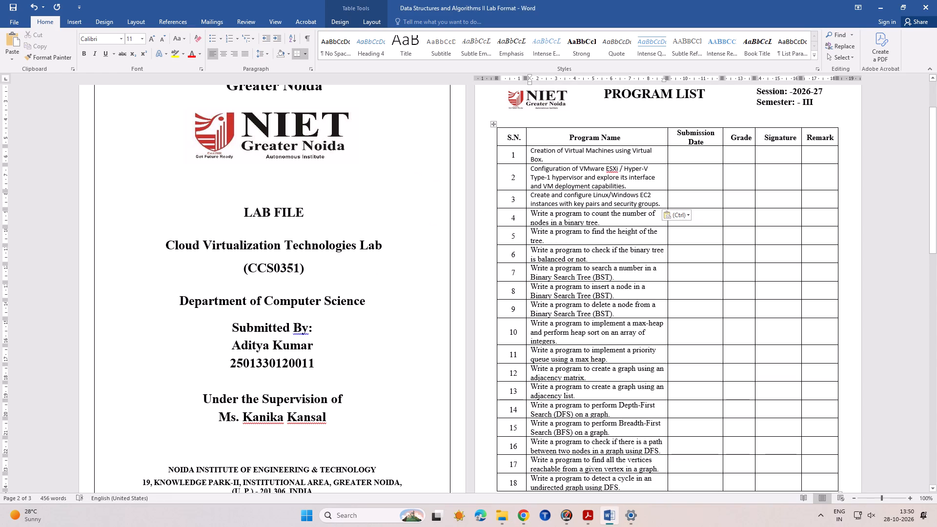
Replace program 4 in the Word program list with syllabus experiment 4, "Start, stop, reboot, terminate, and connect to EC2 instances via SSH or RDP.".
{"action": "left_click", "coordinate": [529, 508]}
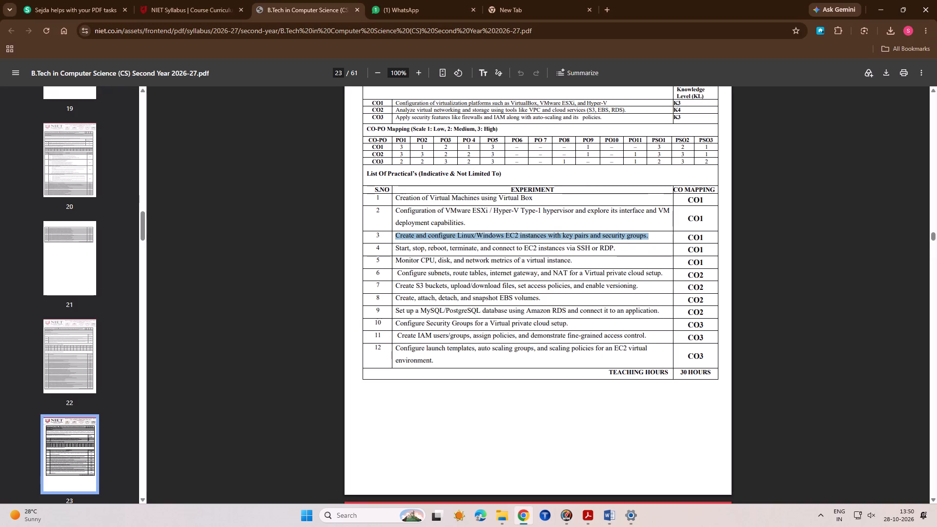
{"action": "left_click_drag", "start_coordinate": [618, 247], "coordinate": [387, 243]}
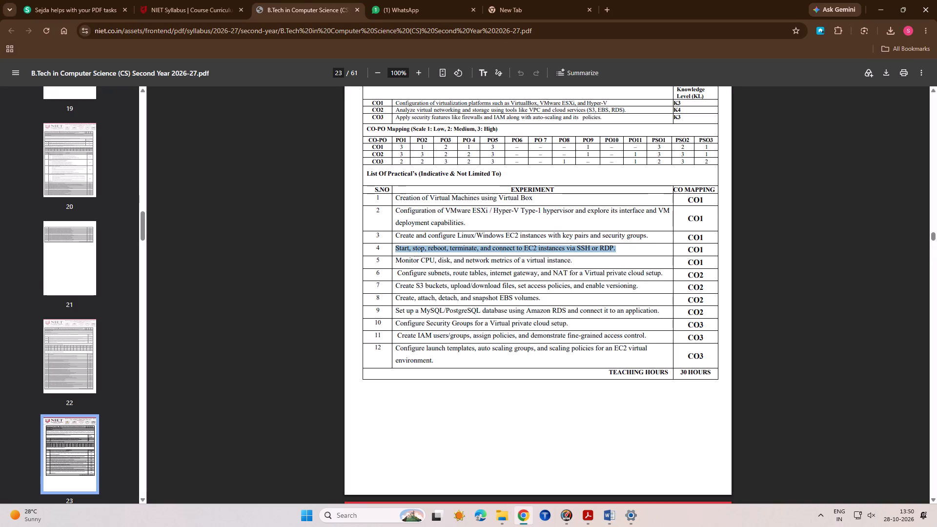
{"action": "left_click_drag", "start_coordinate": [387, 243], "coordinate": [395, 243]}
{"action": "key", "text": "ctrl+c"}
{"action": "left_click", "coordinate": [611, 513]}
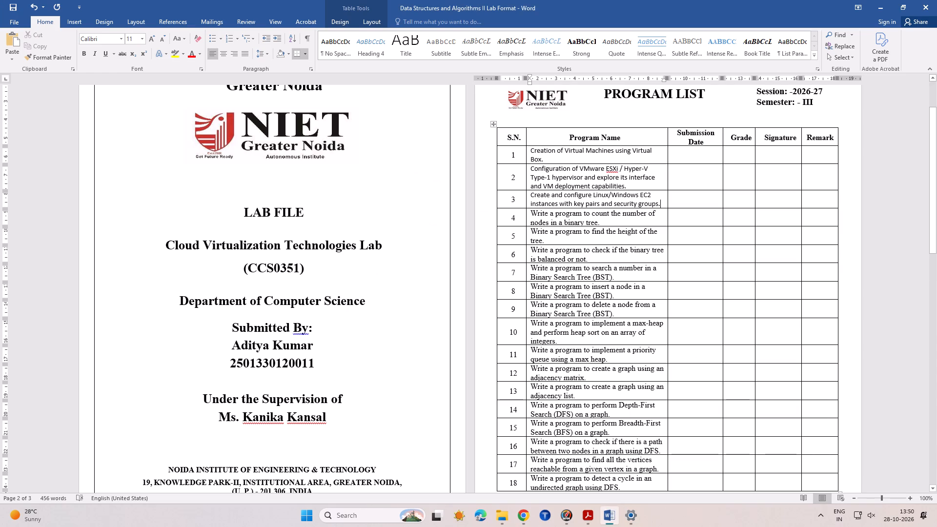
{"action": "left_click_drag", "start_coordinate": [621, 220], "coordinate": [539, 213]}
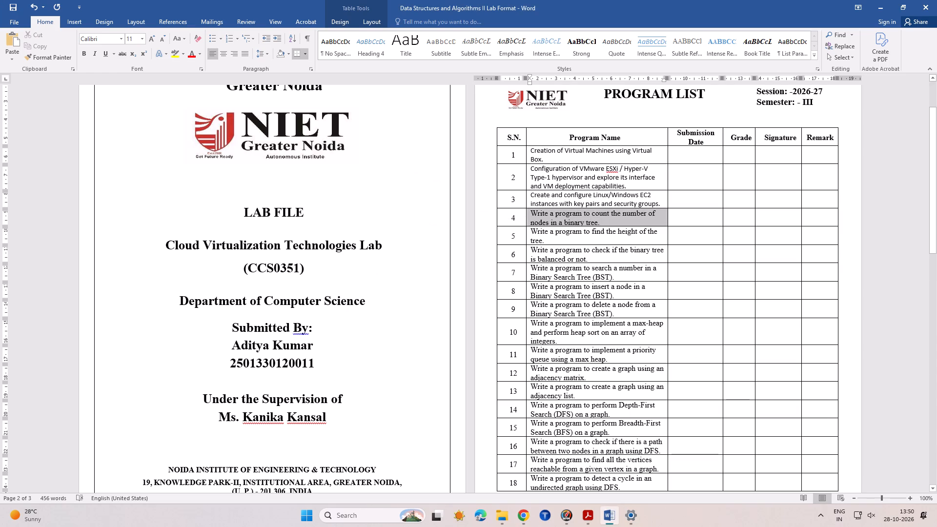
{"action": "left_click_drag", "start_coordinate": [539, 213], "coordinate": [545, 218]}
{"action": "left_click", "coordinate": [546, 219]}
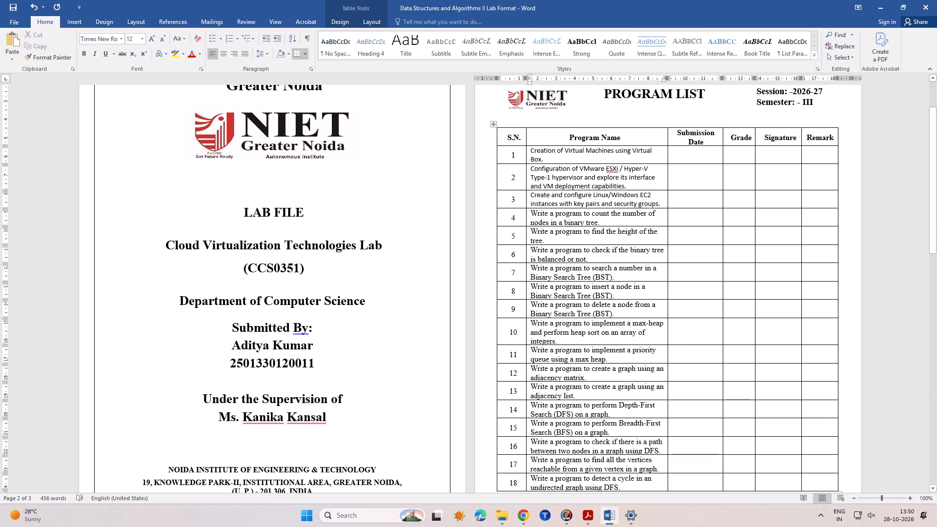
{"action": "left_click_drag", "start_coordinate": [599, 222], "coordinate": [532, 215]}
{"action": "key", "text": "BackSpace"}
{"action": "key", "text": "ctrl+v"}
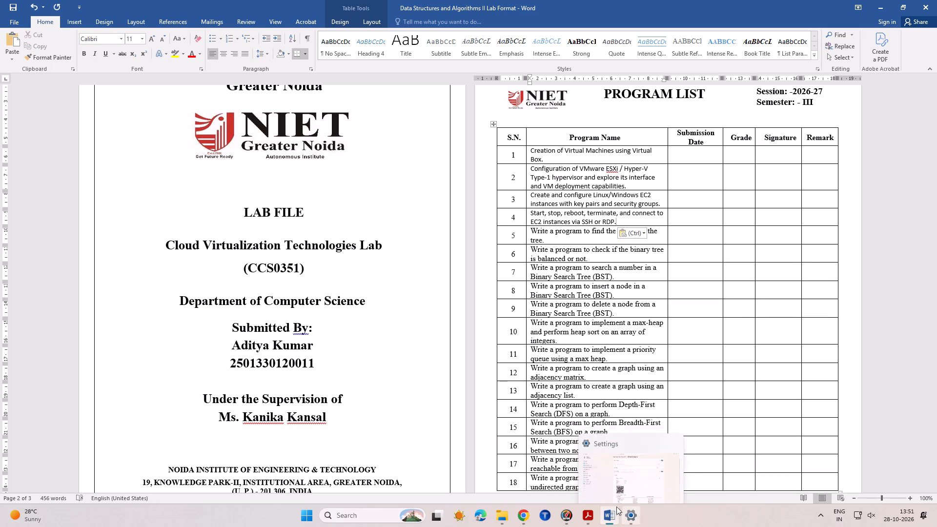
Replace program 5 in the program list with syllabus experiment 5, "Monitor CPU, disk, and network metrics of a virtual instance.".
{"action": "left_click", "coordinate": [531, 507]}
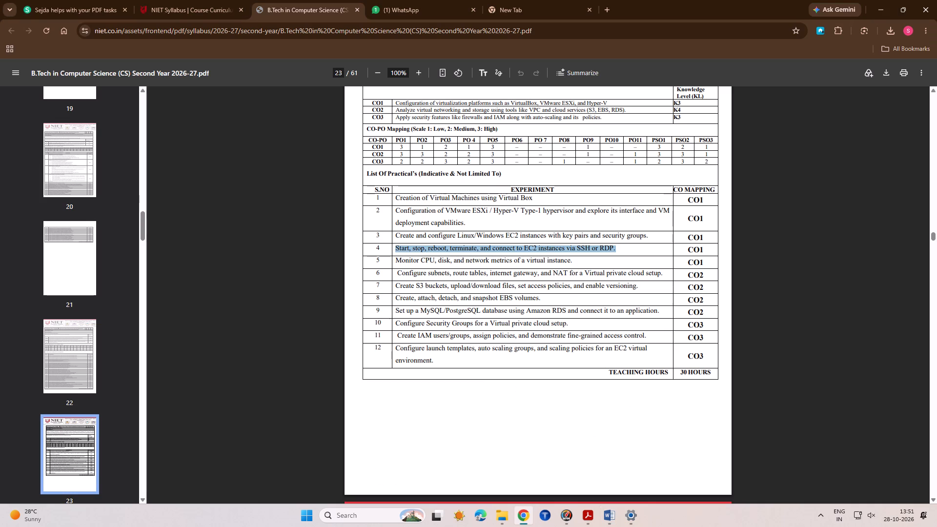
{"action": "left_click_drag", "start_coordinate": [576, 262], "coordinate": [412, 259]}
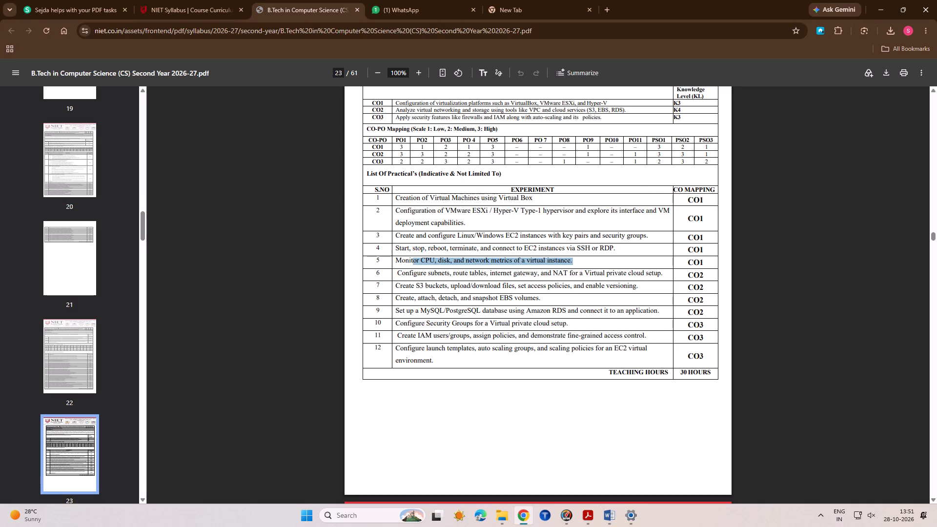
{"action": "left_click_drag", "start_coordinate": [412, 259], "coordinate": [396, 259]}
{"action": "key", "text": "ctrl+c"}
{"action": "left_click", "coordinate": [610, 509]}
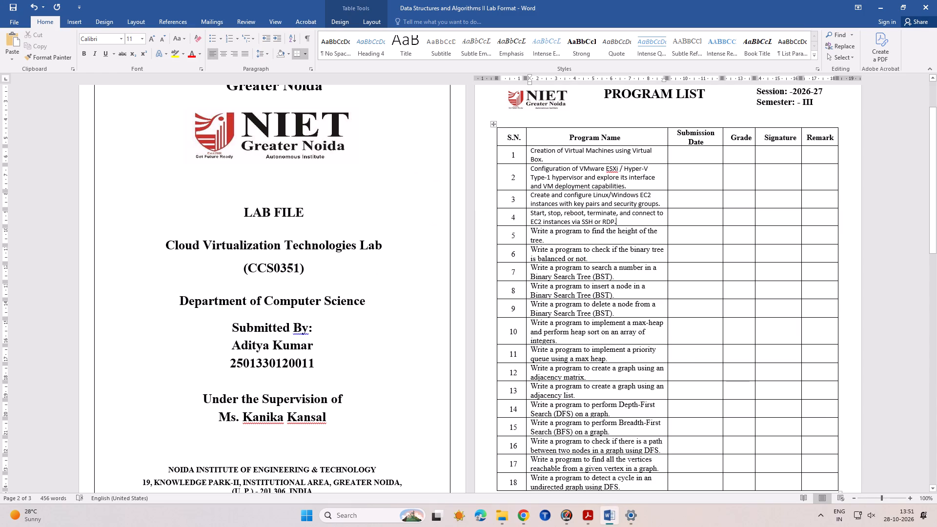
{"action": "left_click_drag", "start_coordinate": [548, 240], "coordinate": [529, 234]}
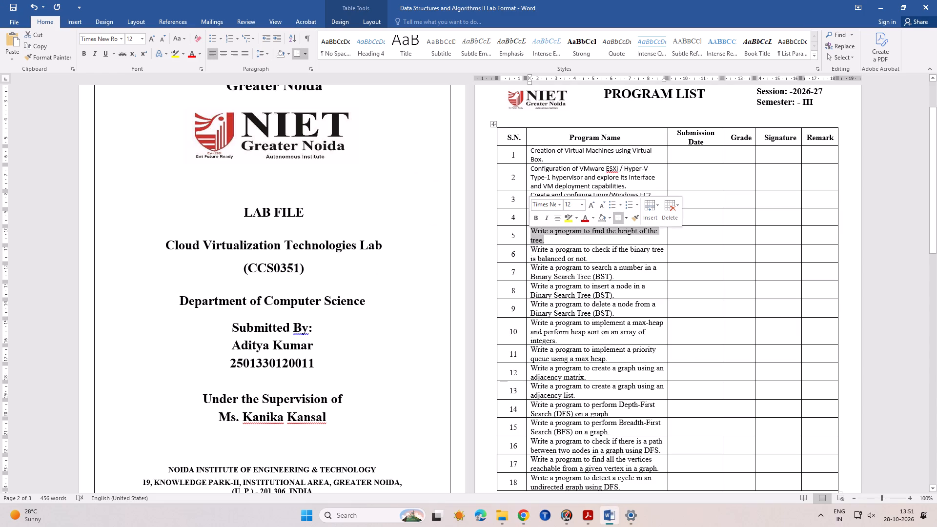
{"action": "key", "text": "BackSpace"}
{"action": "key", "text": "ctrl+v"}
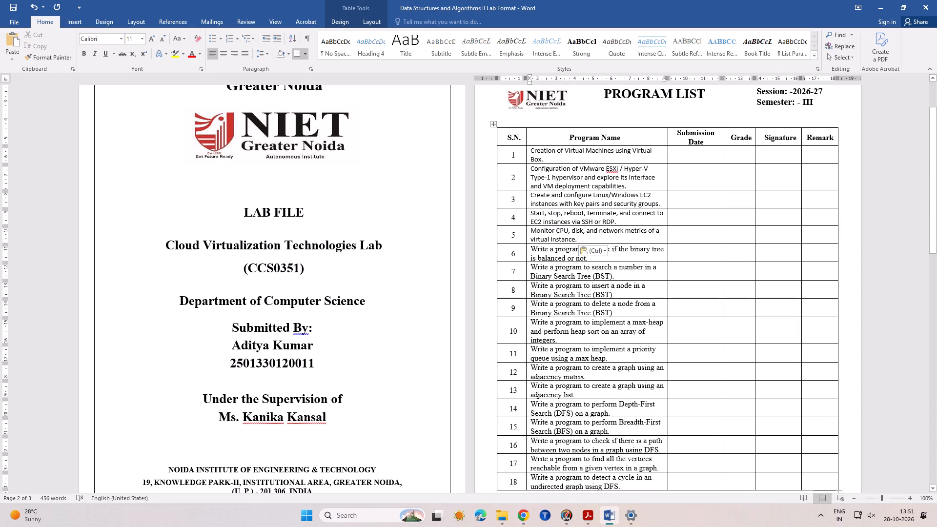
Replace program 6 with syllabus experiment 6, "Configure subnets, route tables, internet gateway, and NAT for a Virtual private cloud setup.".
{"action": "left_click", "coordinate": [530, 511]}
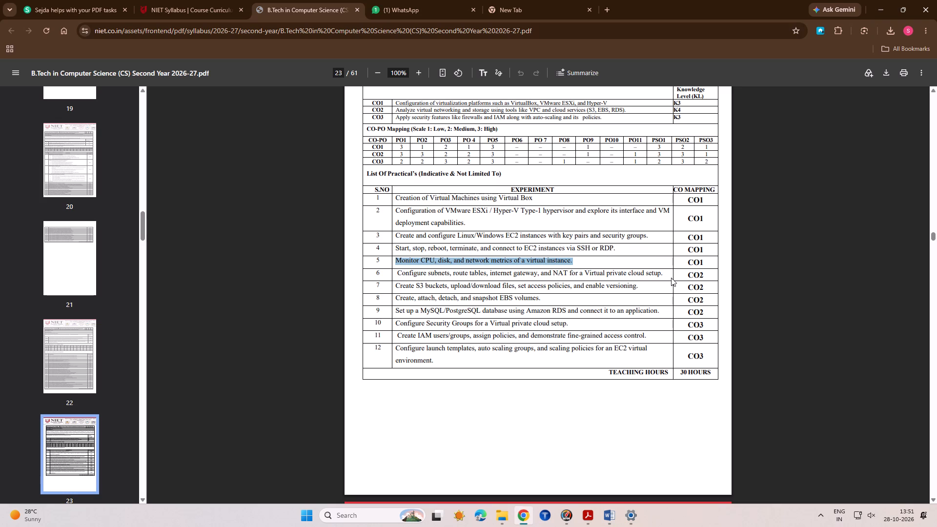
{"action": "left_click_drag", "start_coordinate": [667, 275], "coordinate": [417, 269]}
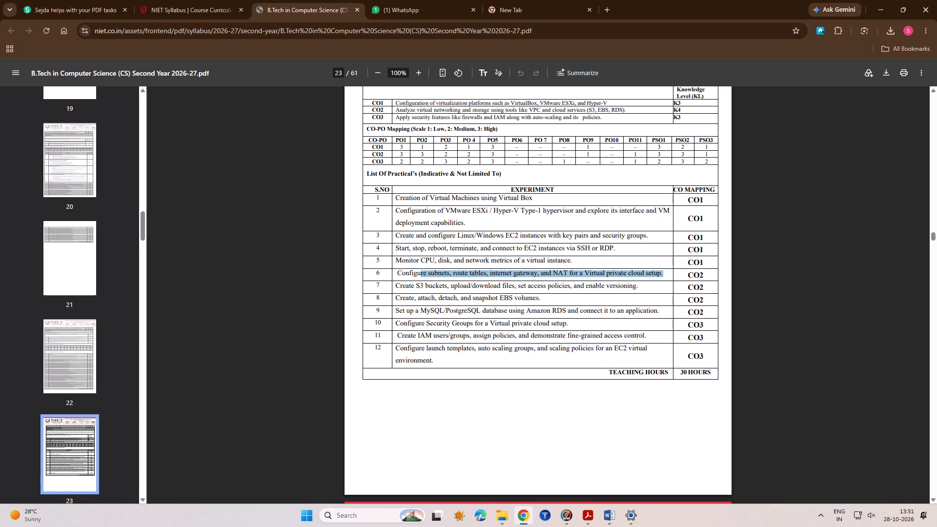
{"action": "left_click_drag", "start_coordinate": [417, 269], "coordinate": [399, 272]}
{"action": "key", "text": "ctrl+c"}
{"action": "left_click", "coordinate": [608, 508]}
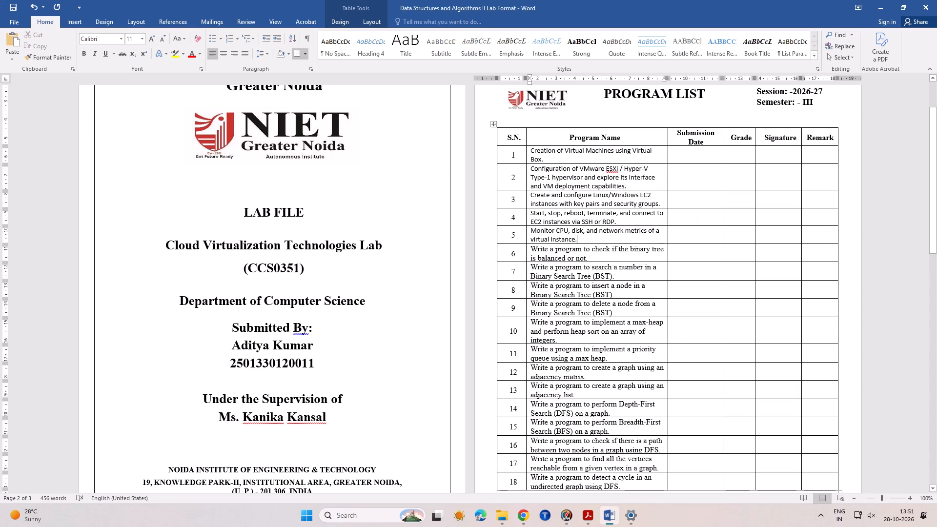
{"action": "left_click_drag", "start_coordinate": [592, 259], "coordinate": [533, 252]}
{"action": "key", "text": "BackSpace"}
{"action": "key", "text": "ctrl+v"}
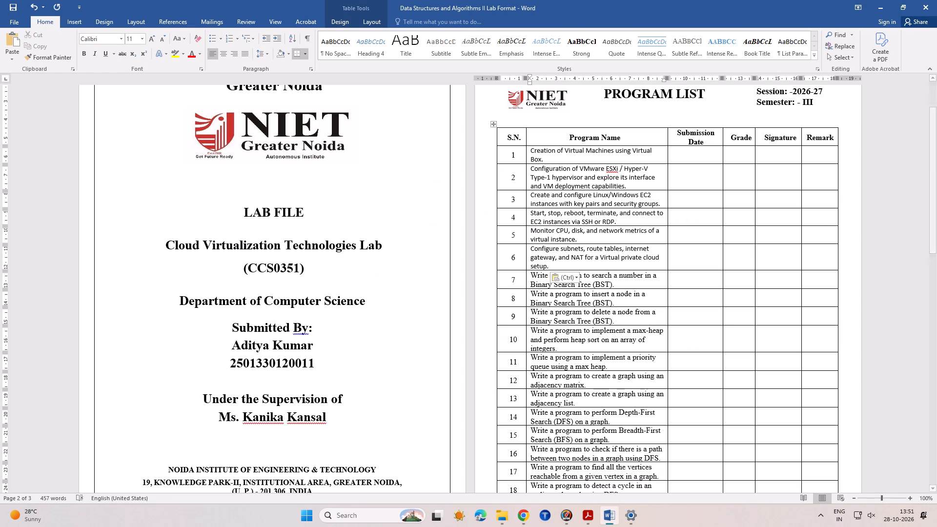
Replace program 7 in the program list with syllabus experiment 7, "Create S3 buckets, upload/download files, set access policies, and enable versioning.".
{"action": "left_click", "coordinate": [518, 514]}
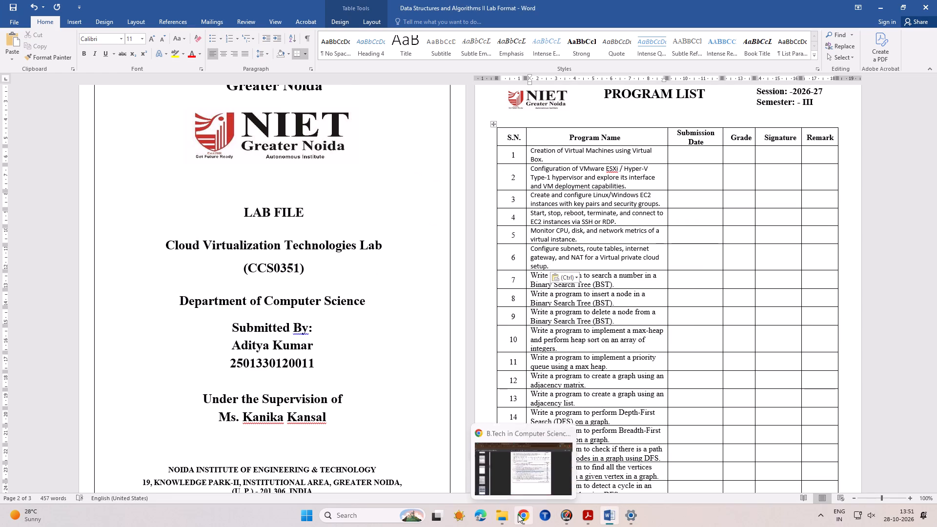
{"action": "left_click_drag", "start_coordinate": [641, 288], "coordinate": [530, 288]}
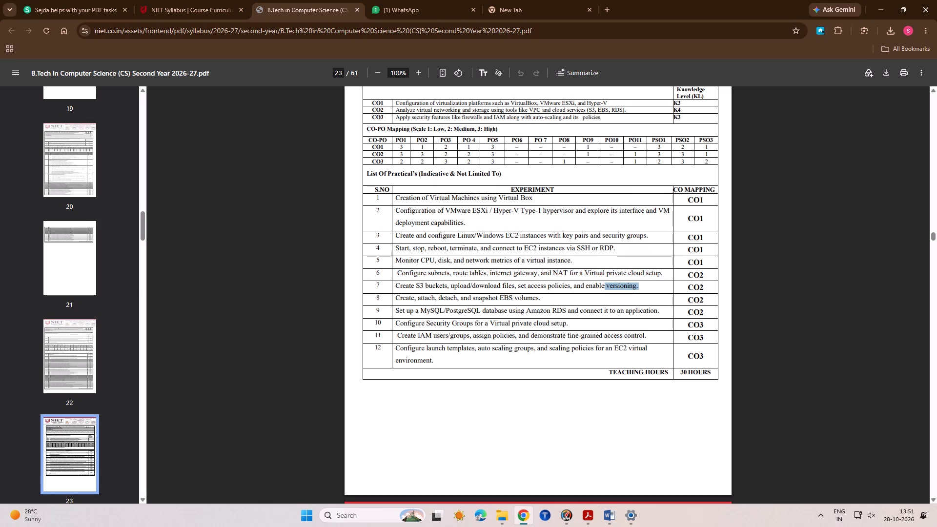
{"action": "left_click_drag", "start_coordinate": [530, 288], "coordinate": [396, 287]}
{"action": "key", "text": "ctrl+c"}
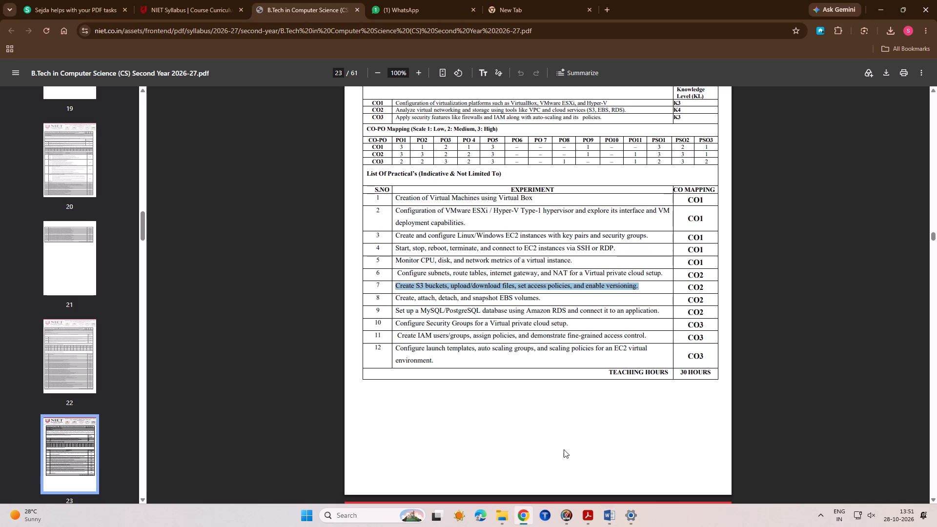
{"action": "left_click", "coordinate": [612, 519]}
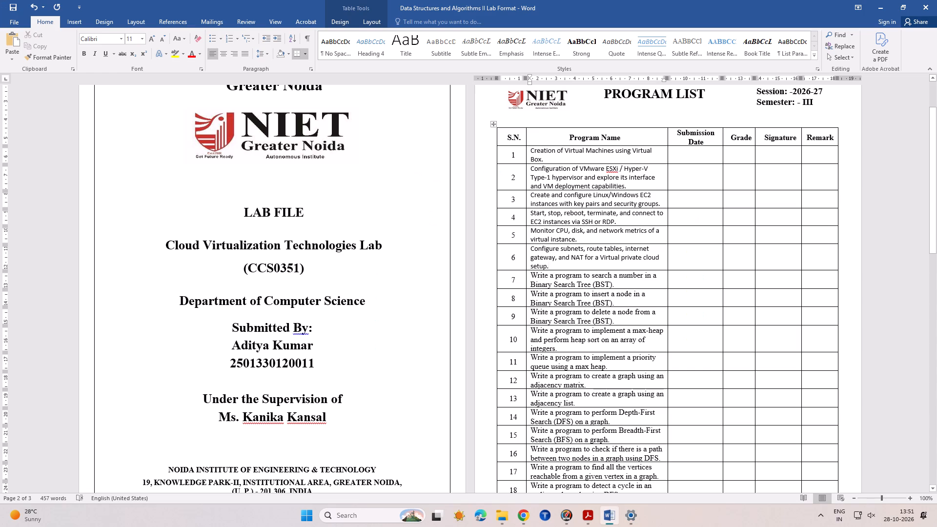
{"action": "left_click_drag", "start_coordinate": [615, 284], "coordinate": [536, 277]}
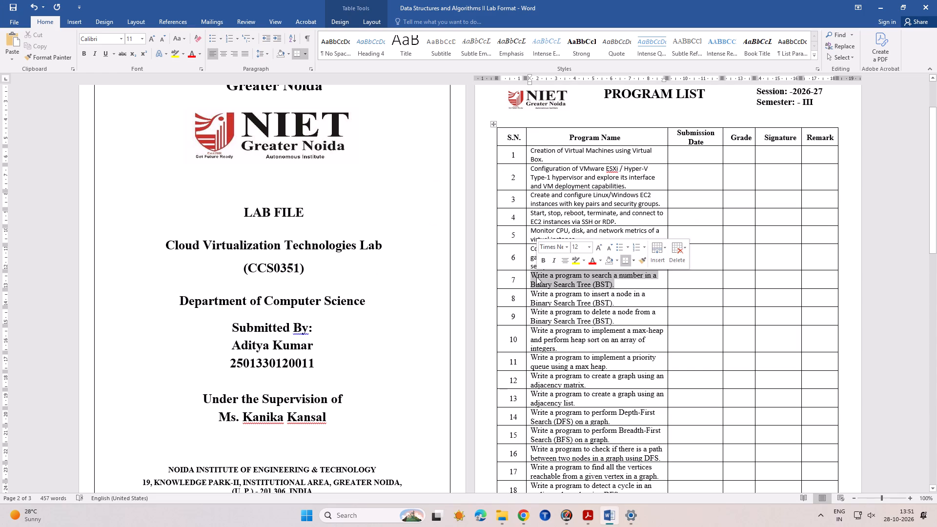
{"action": "key", "text": "BackSpace"}
{"action": "key", "text": "ctrl+v"}
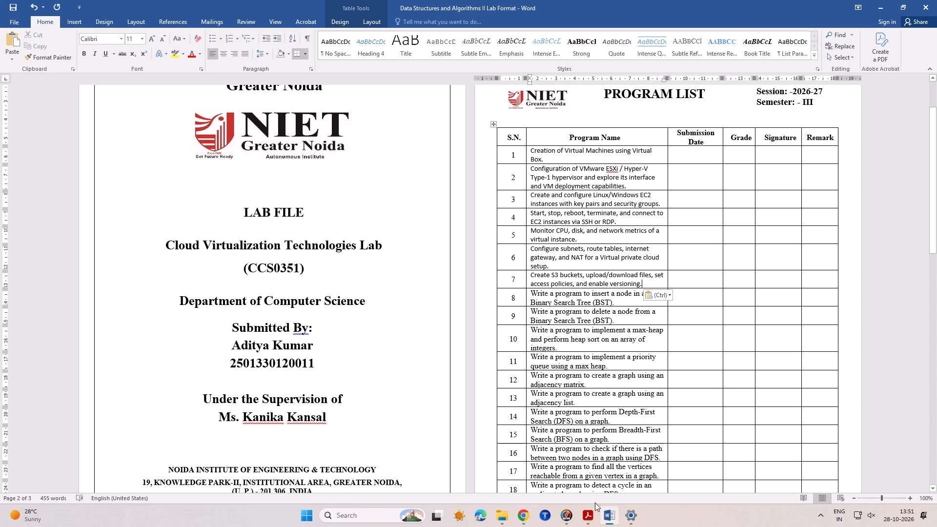
Replace program 8 in the program list with syllabus experiment 8, "Create, attach, detach, and snapshot EBS volumes.".
{"action": "left_click", "coordinate": [527, 513]}
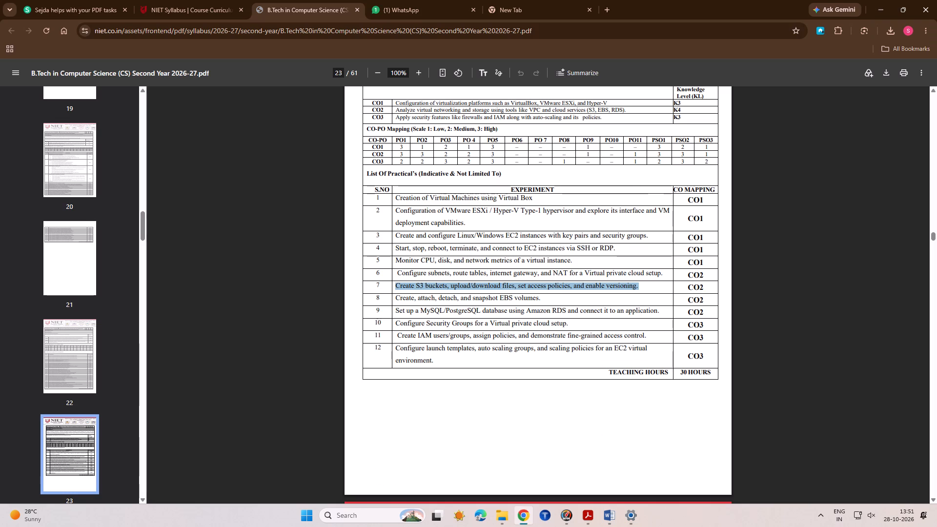
{"action": "left_click_drag", "start_coordinate": [551, 302], "coordinate": [385, 297]}
{"action": "left_click", "coordinate": [385, 297]}
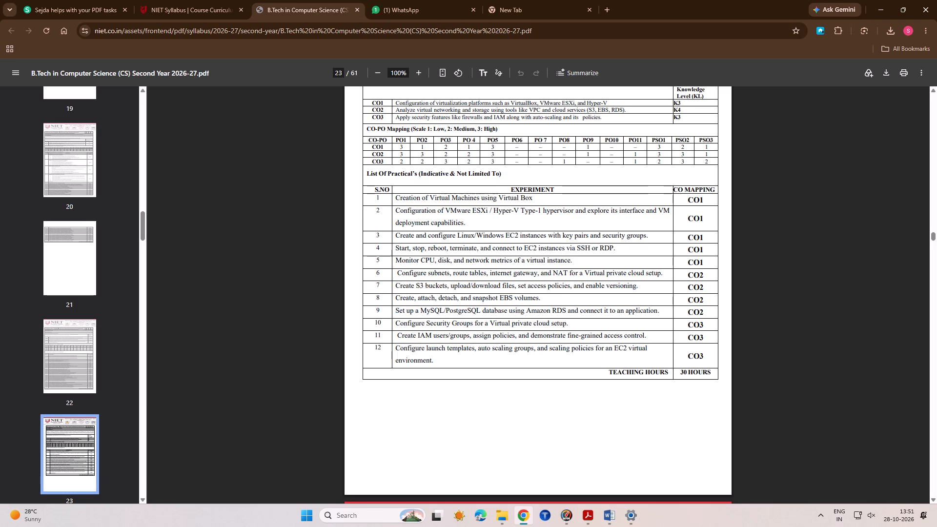
{"action": "left_click_drag", "start_coordinate": [542, 299], "coordinate": [397, 298]}
{"action": "key", "text": "ctrl+c"}
{"action": "left_click", "coordinate": [609, 518]}
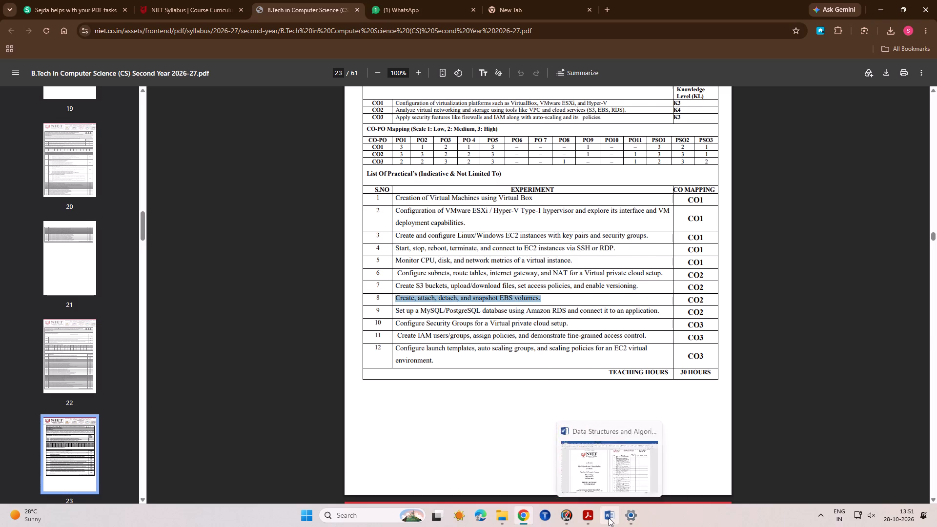
{"action": "left_click_drag", "start_coordinate": [620, 303], "coordinate": [540, 297]}
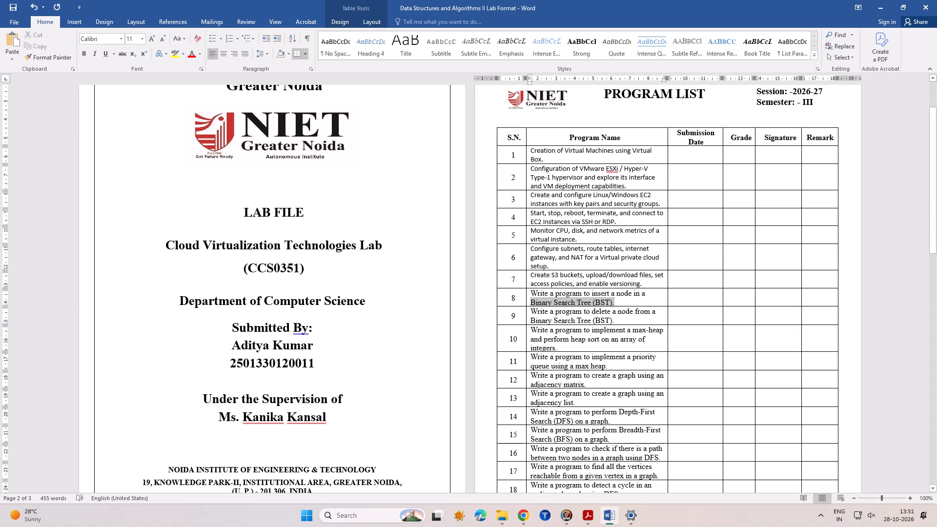
{"action": "left_click_drag", "start_coordinate": [540, 297], "coordinate": [537, 296]}
{"action": "key", "text": "BackSpace"}
{"action": "key", "text": "ctrl+v"}
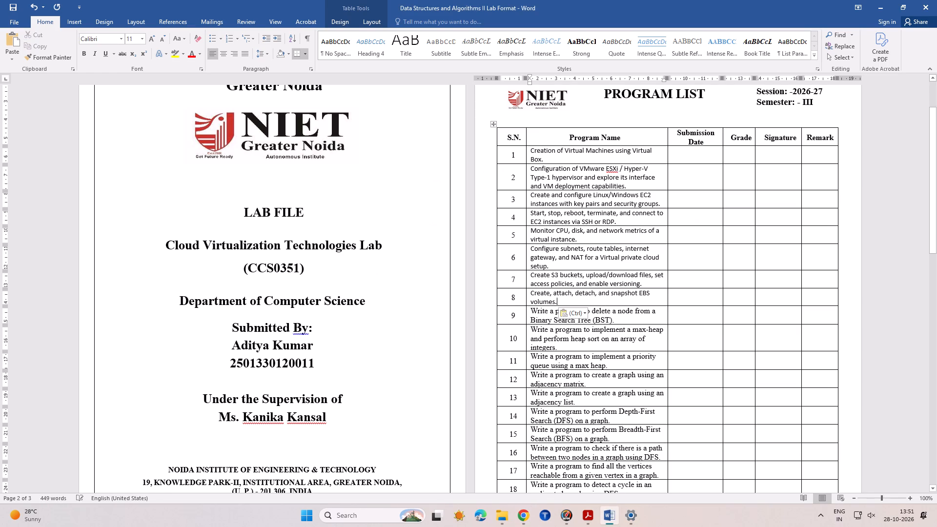
Replace program 9 with syllabus experiment 9, "Set up a MySQL/PostgreSQL database using Amazon RDS and connect it to an application.".
{"action": "left_click", "coordinate": [527, 512]}
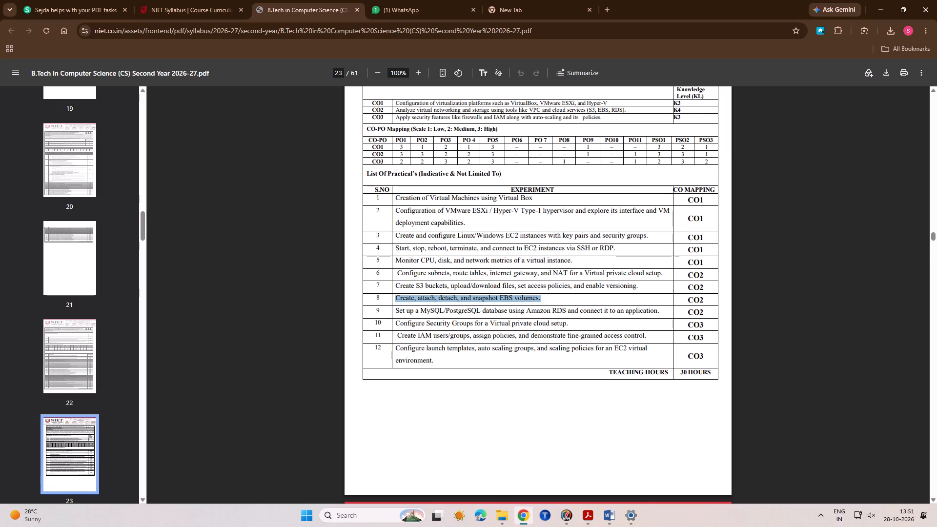
{"action": "scroll", "coordinate": [509, 325], "scroll_direction": "down", "scroll_amount": 1}
{"action": "left_click_drag", "start_coordinate": [661, 262], "coordinate": [428, 262]}
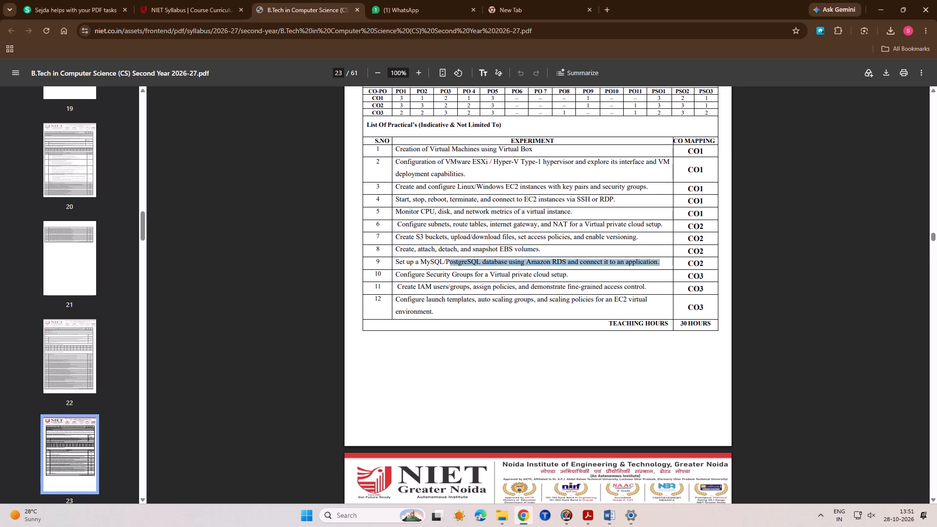
{"action": "left_click_drag", "start_coordinate": [428, 262], "coordinate": [396, 263]}
{"action": "key", "text": "ctrl+c"}
{"action": "left_click", "coordinate": [604, 506]}
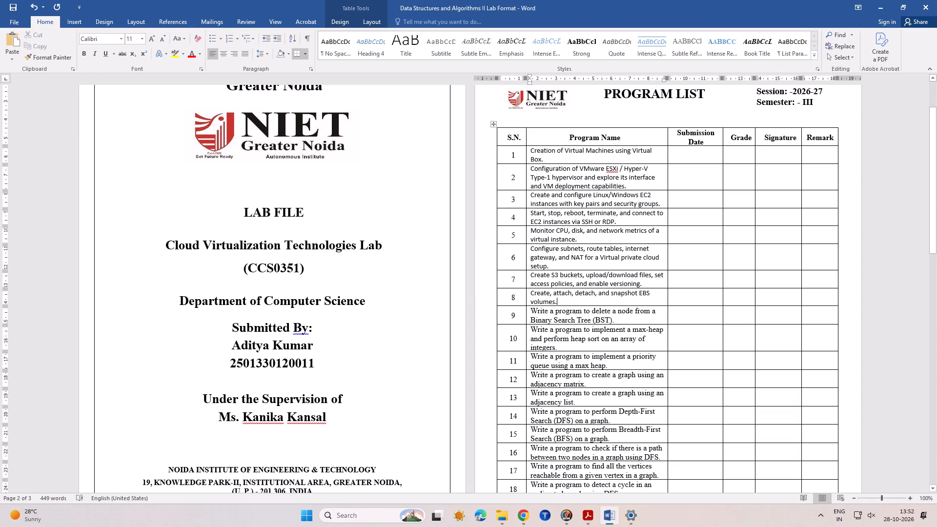
{"action": "left_click_drag", "start_coordinate": [615, 321], "coordinate": [532, 314]}
{"action": "key", "text": "BackSpace"}
{"action": "key", "text": "ctrl+v"}
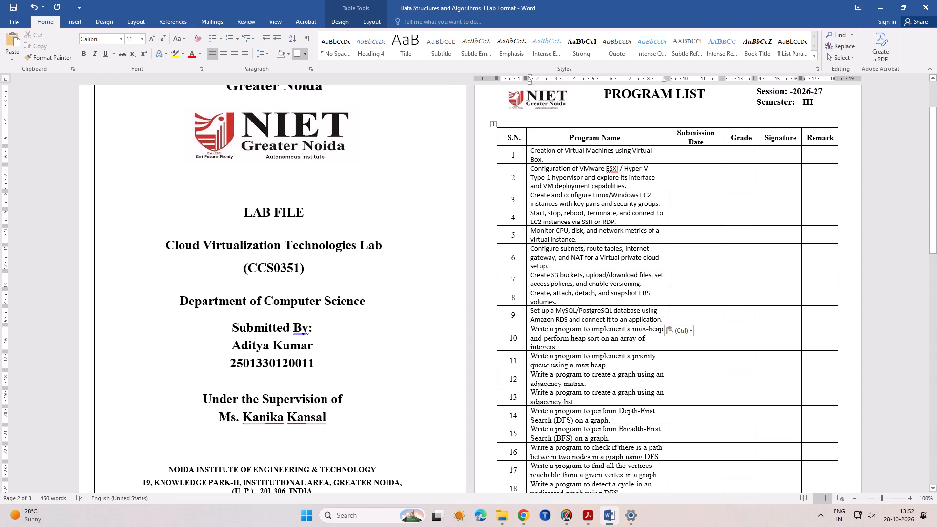
{"action": "scroll", "coordinate": [680, 317], "scroll_direction": "down", "scroll_amount": 4}
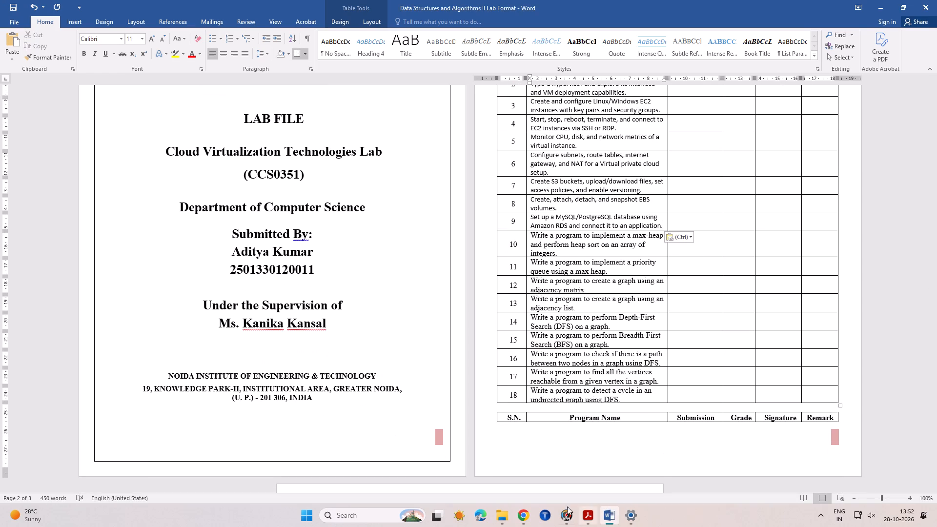
Replace program 10 in the program list with syllabus experiment 10, "Configure Security Groups for a Virtual private cloud setup.".
{"action": "left_click", "coordinate": [524, 507]}
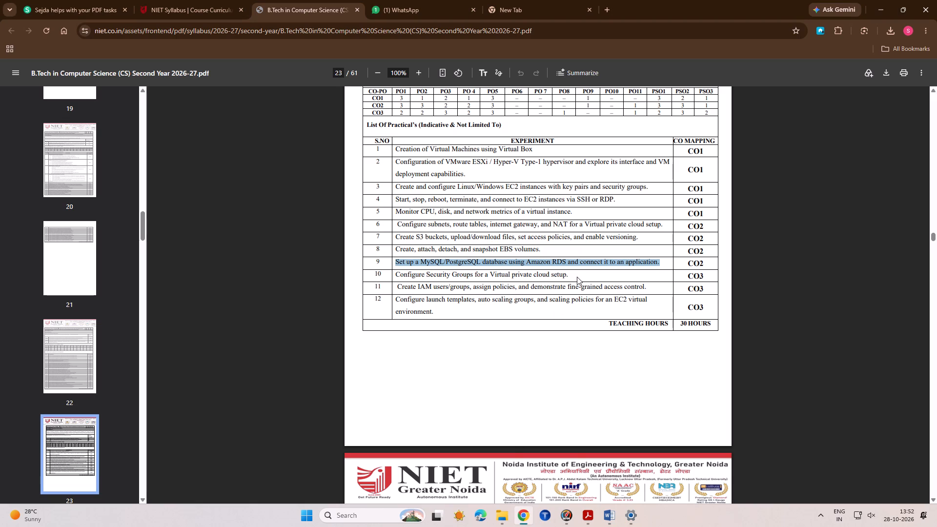
{"action": "left_click_drag", "start_coordinate": [575, 277], "coordinate": [485, 273]}
{"action": "left_click_drag", "start_coordinate": [572, 275], "coordinate": [422, 273]}
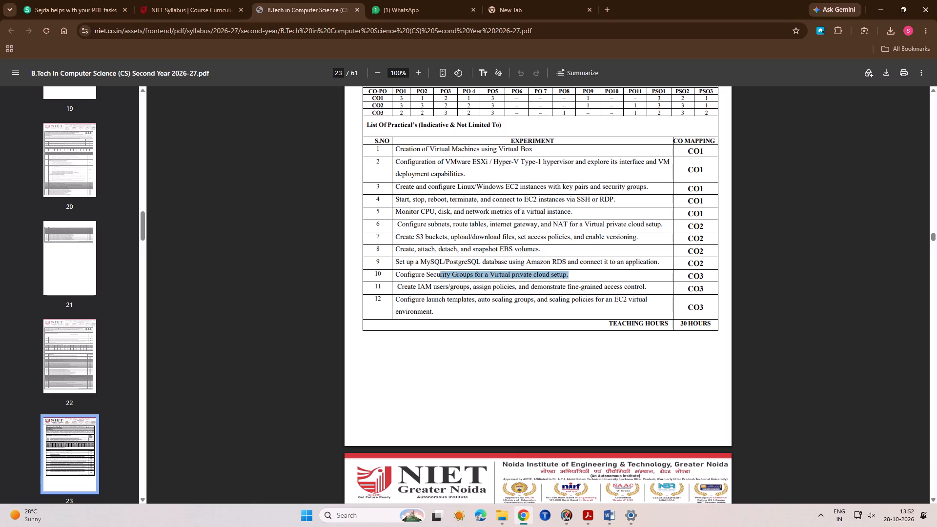
{"action": "left_click_drag", "start_coordinate": [422, 273], "coordinate": [384, 269]}
{"action": "key", "text": "ctrl+c"}
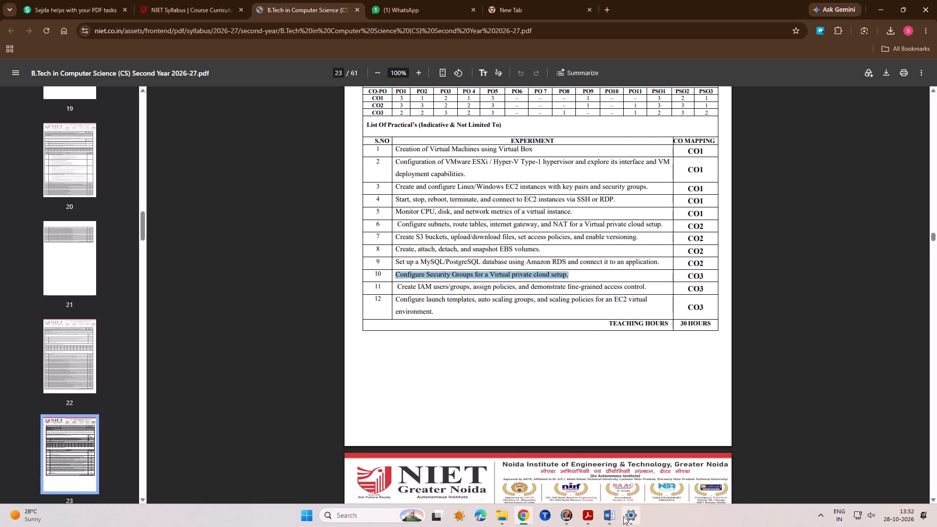
{"action": "left_click", "coordinate": [615, 514]}
{"action": "left_click_drag", "start_coordinate": [558, 252], "coordinate": [544, 243]}
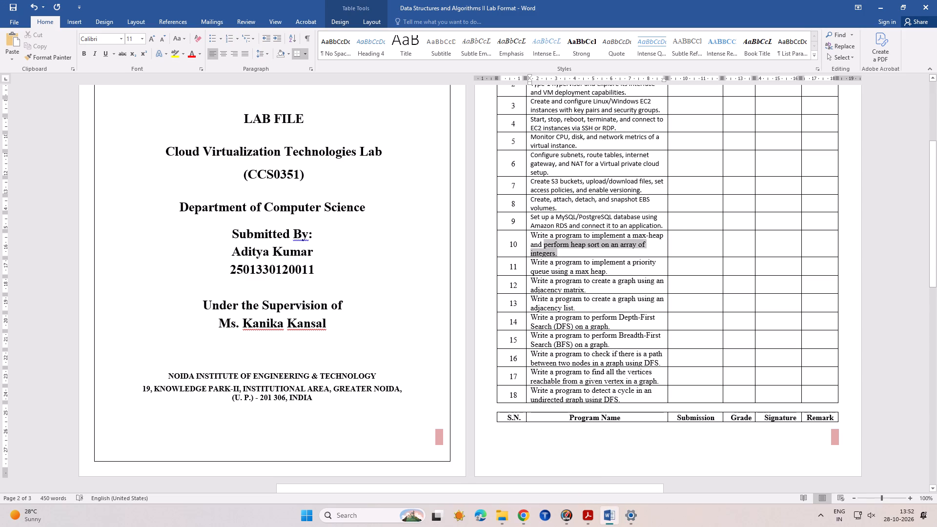
{"action": "left_click_drag", "start_coordinate": [544, 243], "coordinate": [549, 243]}
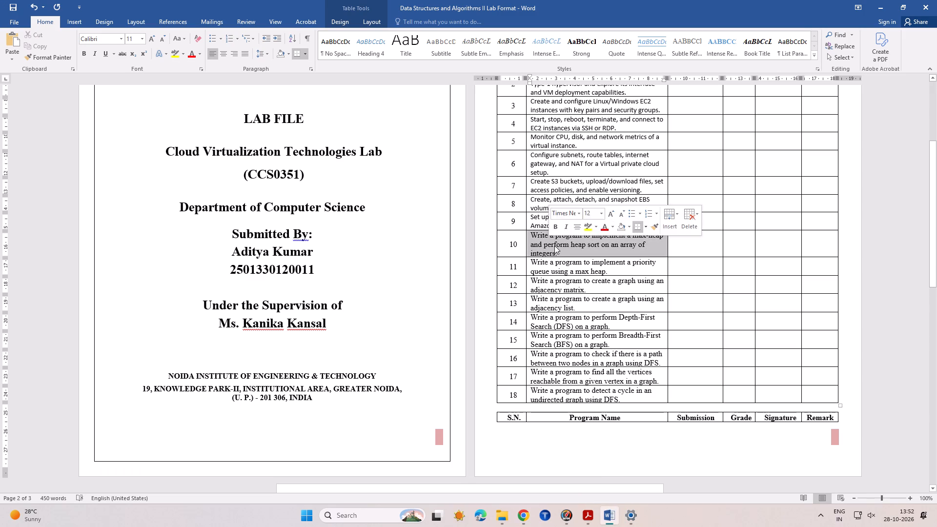
{"action": "left_click", "coordinate": [558, 248]}
{"action": "left_click_drag", "start_coordinate": [558, 250], "coordinate": [537, 239]}
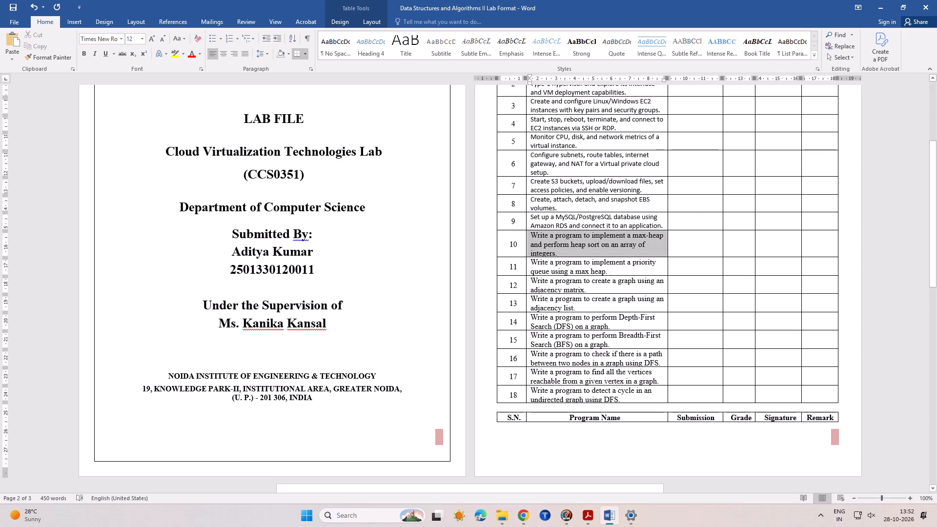
{"action": "left_click_drag", "start_coordinate": [537, 239], "coordinate": [547, 243]}
{"action": "left_click", "coordinate": [555, 248]}
{"action": "left_click_drag", "start_coordinate": [556, 252], "coordinate": [550, 248]}
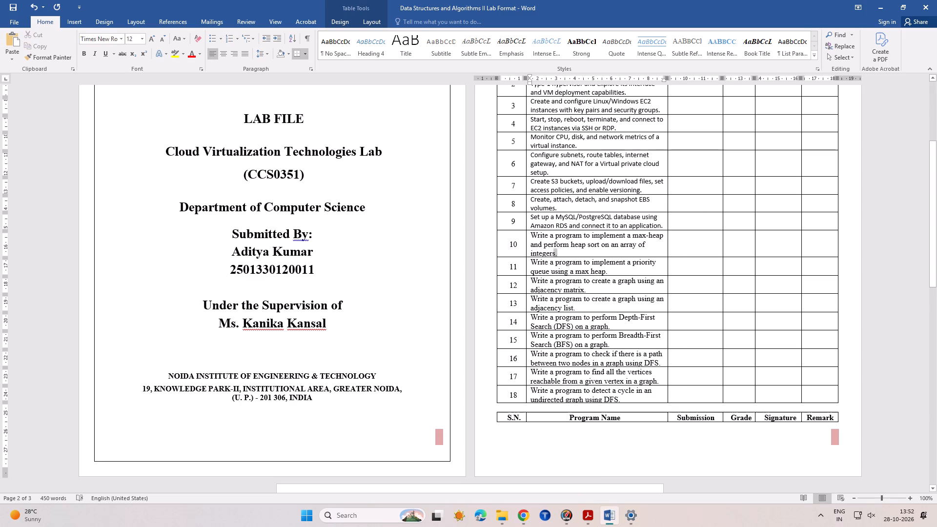
{"action": "left_click_drag", "start_coordinate": [550, 248], "coordinate": [542, 238]}
{"action": "key", "text": "BackSpace"}
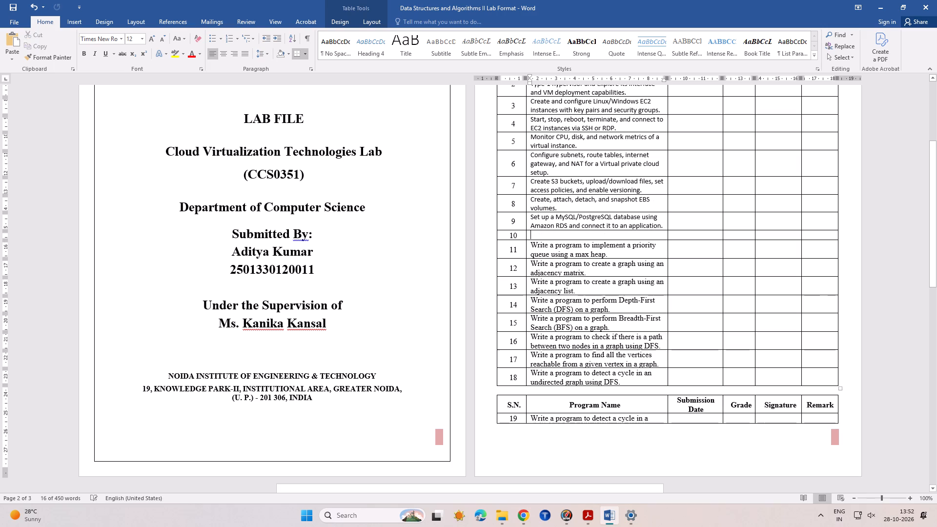
{"action": "key", "text": "ctrl+v"}
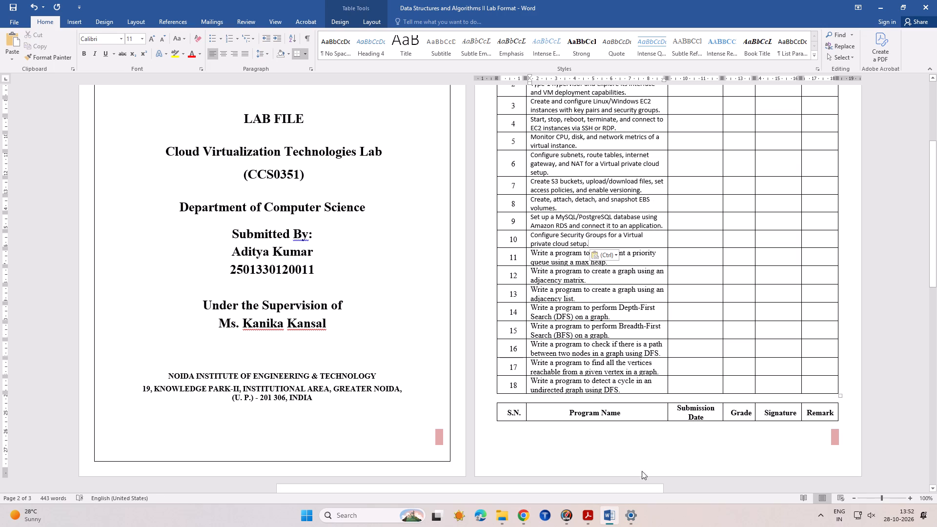
Replace program 11 with syllabus experiment 11, "Create IAM users/groups, assign policies, and demonstrate fine-grained access control.".
{"action": "left_click", "coordinate": [522, 510]}
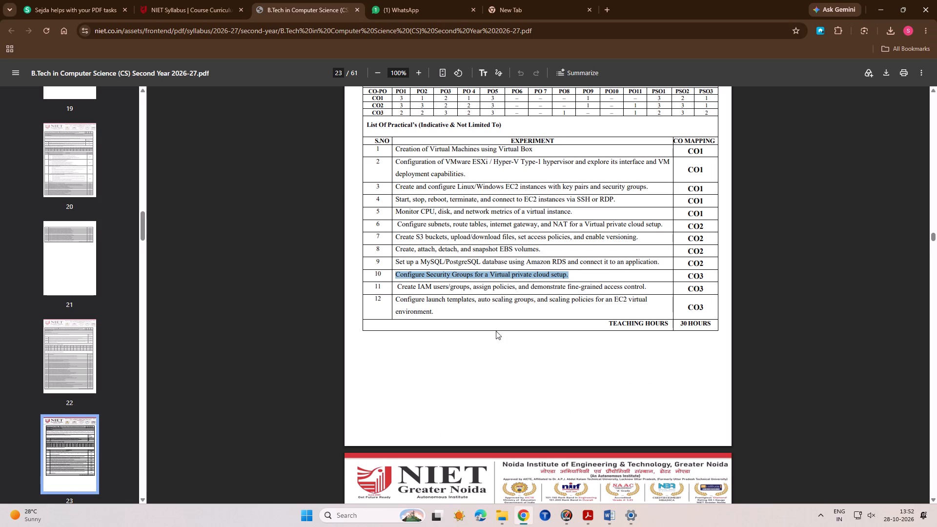
{"action": "left_click_drag", "start_coordinate": [650, 289], "coordinate": [408, 286]}
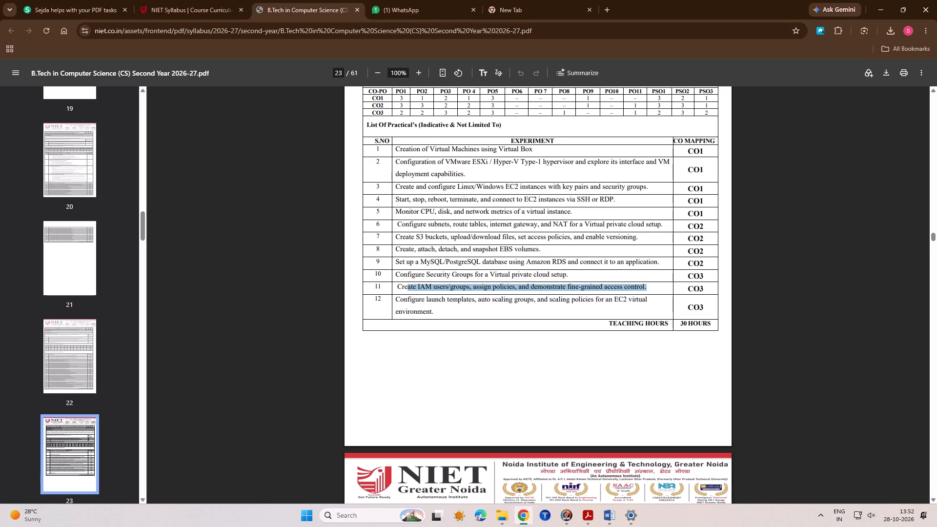
{"action": "left_click_drag", "start_coordinate": [408, 286], "coordinate": [397, 284]}
{"action": "key", "text": "ctrl+c"}
{"action": "left_click", "coordinate": [606, 510]}
{"action": "left_click_drag", "start_coordinate": [611, 262], "coordinate": [531, 256]}
{"action": "key", "text": "BackSpace"}
{"action": "key", "text": "ctrl+v"}
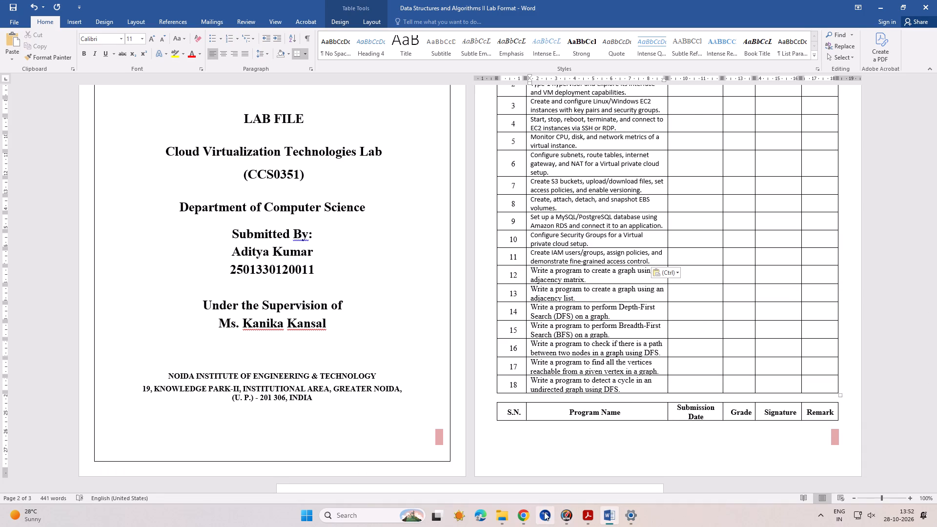
Replace program 12 with syllabus experiment 12, "Configure launch templates, auto scaling groups, and scaling policies for an EC2 virtual environment.".
{"action": "left_click", "coordinate": [529, 512]}
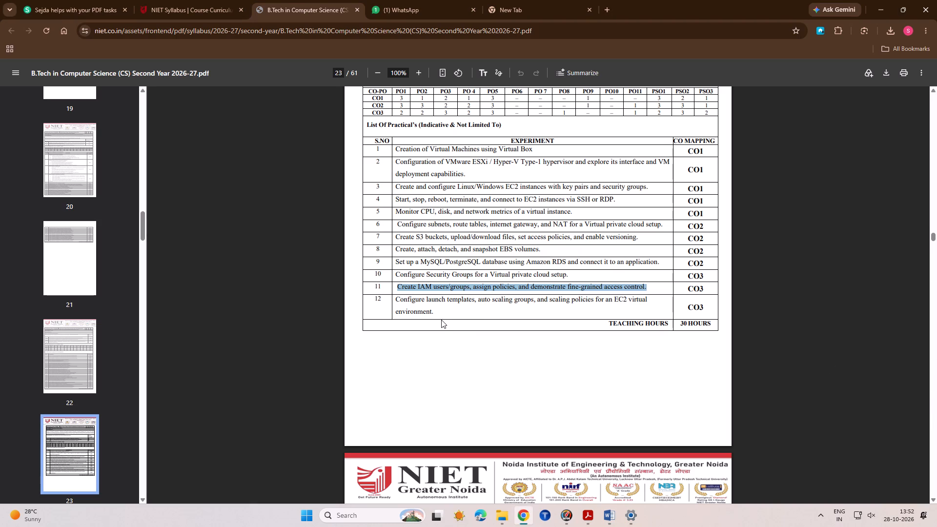
{"action": "left_click_drag", "start_coordinate": [437, 312], "coordinate": [387, 304]}
{"action": "key", "text": "ctrl+c"}
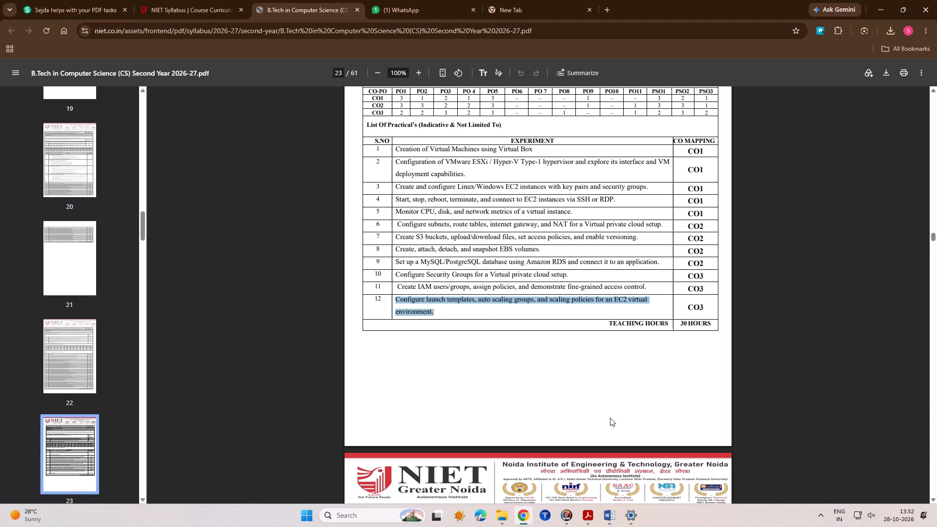
{"action": "left_click", "coordinate": [611, 511]}
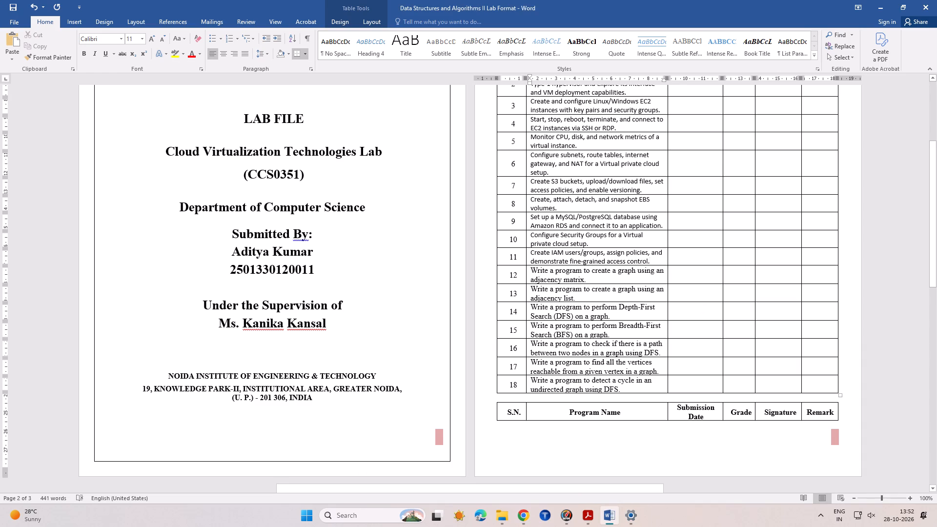
{"action": "left_click_drag", "start_coordinate": [587, 281], "coordinate": [530, 272]}
{"action": "key", "text": "BackSpace"}
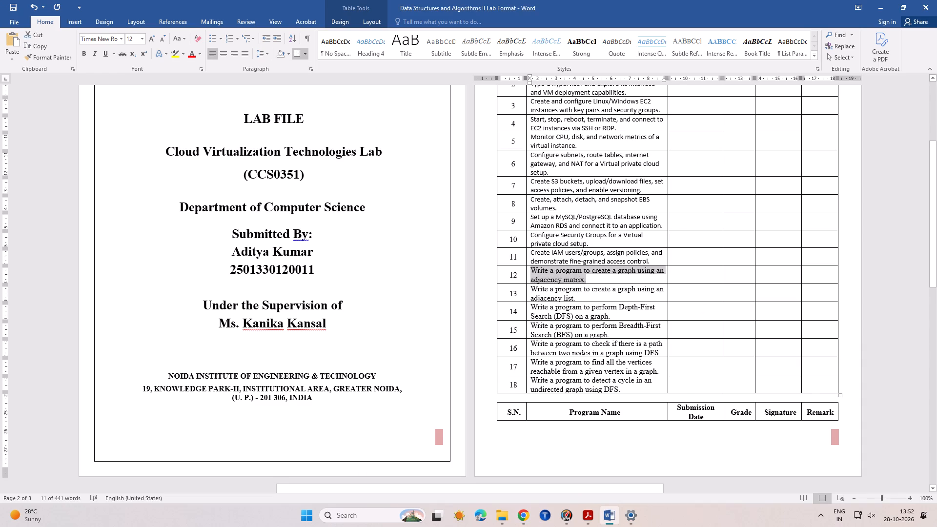
{"action": "key", "text": "ctrl+v"}
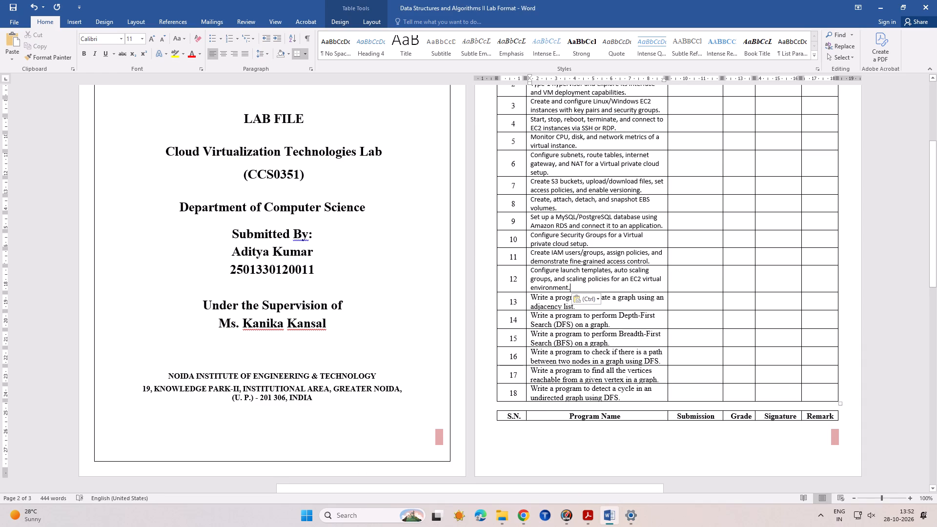
Cut program rows 13 to 18 together with the second table's header row below them.
{"action": "left_click_drag", "start_coordinate": [501, 295], "coordinate": [804, 386]}
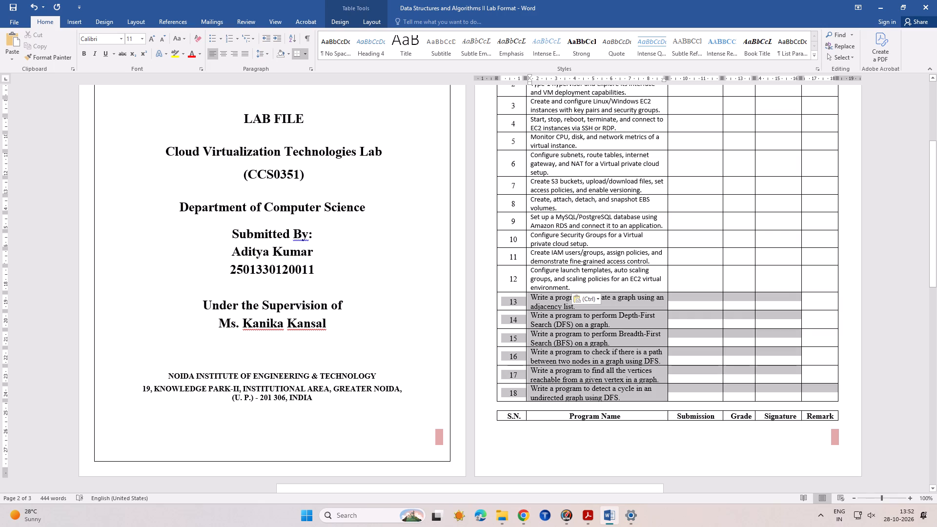
{"action": "left_click_drag", "start_coordinate": [804, 386], "coordinate": [825, 415]}
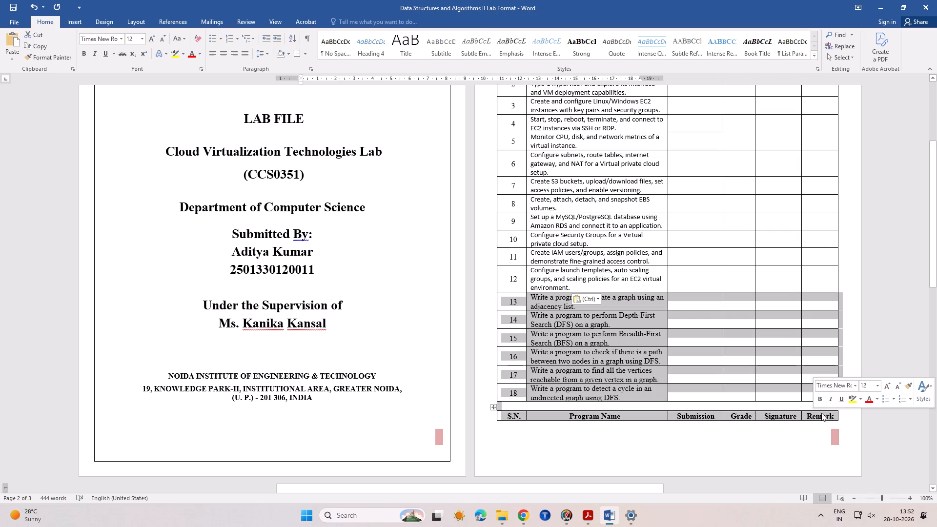
{"action": "right_click", "coordinate": [789, 356]}
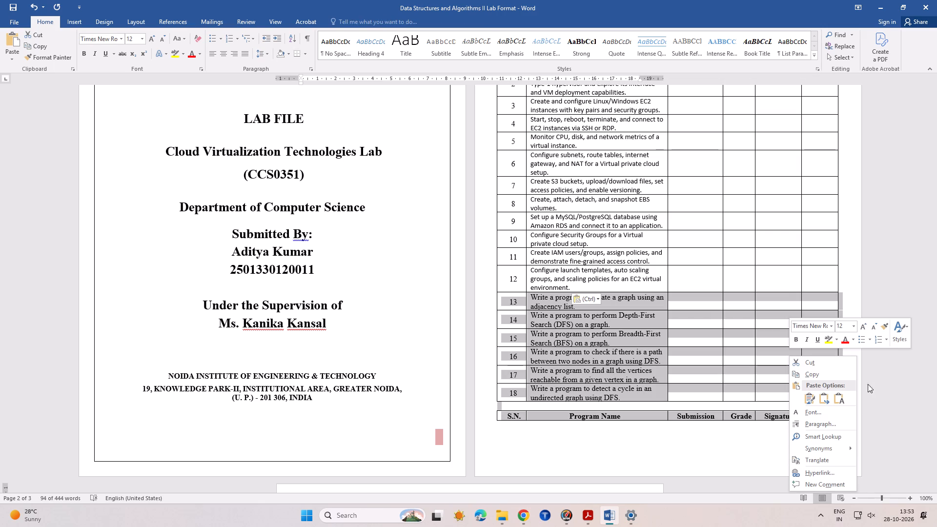
{"action": "right_click", "coordinate": [713, 335]}
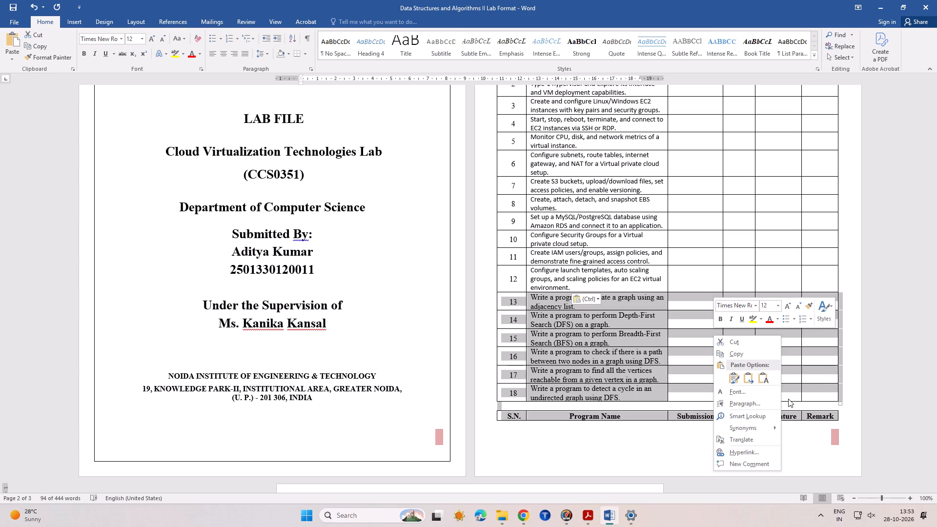
{"action": "key", "text": "Delete"}
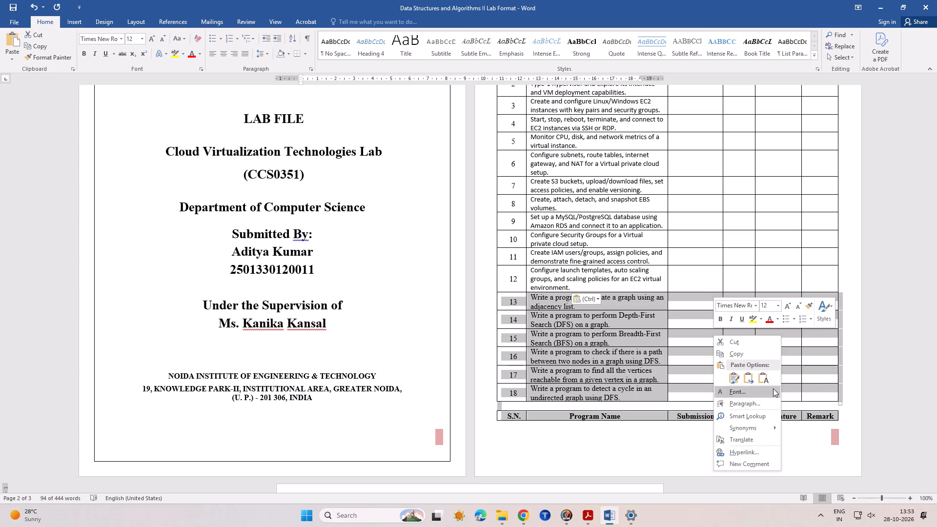
{"action": "left_click", "coordinate": [751, 345]}
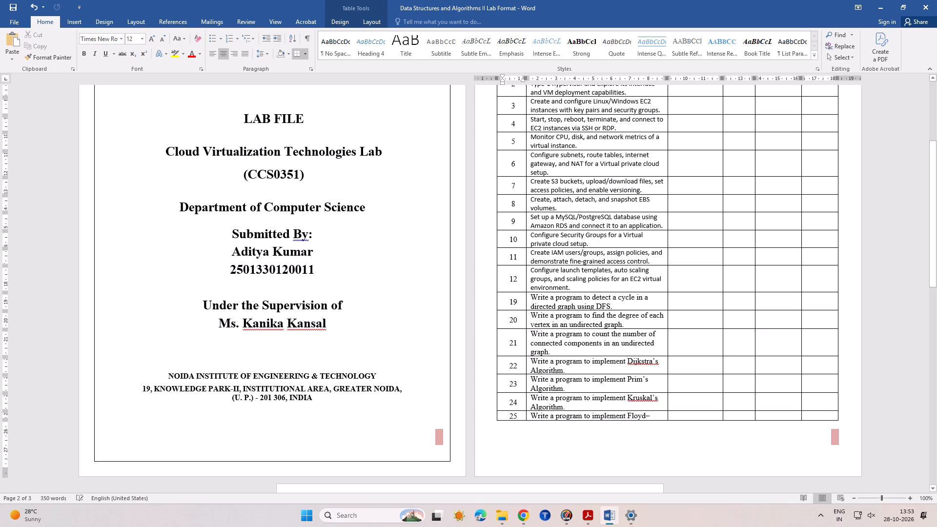
Cut the contents of program rows 19 to 25 below program 12.
{"action": "left_click_drag", "start_coordinate": [505, 302], "coordinate": [509, 302]}
{"action": "left_click_drag", "start_coordinate": [509, 302], "coordinate": [823, 413]}
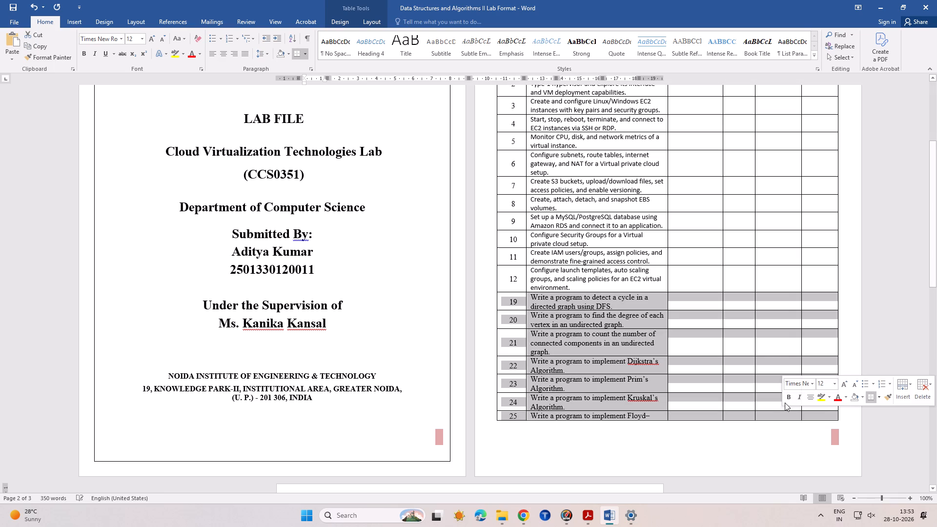
{"action": "right_click", "coordinate": [740, 354]}
{"action": "left_click", "coordinate": [749, 361]}
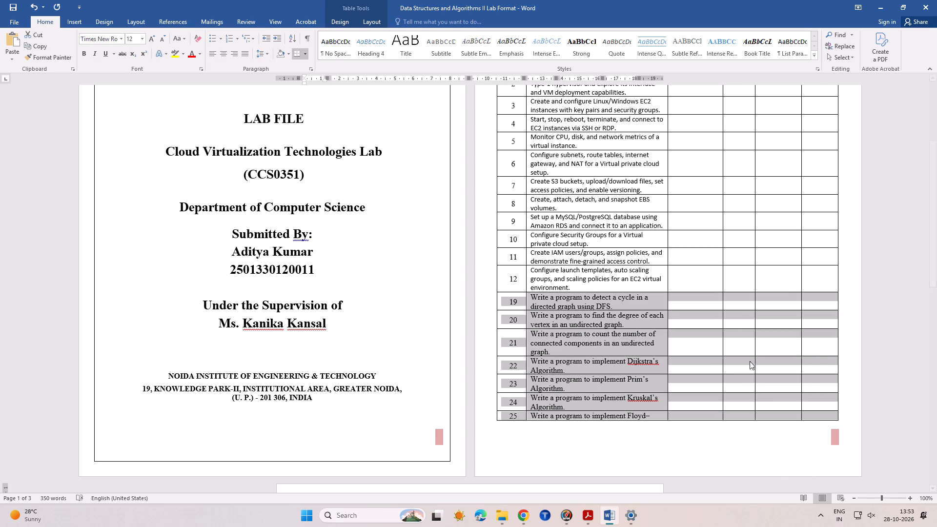
Delete the emptied rows below program 12 and program rows 26 to 28 as entire rows.
{"action": "left_click_drag", "start_coordinate": [514, 300], "coordinate": [672, 403]}
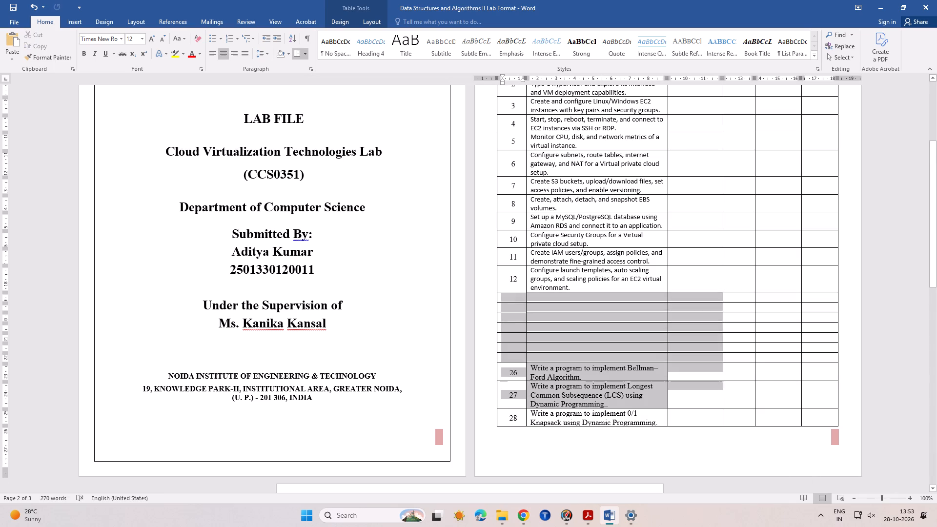
{"action": "left_click_drag", "start_coordinate": [672, 403], "coordinate": [821, 423]}
{"action": "right_click", "coordinate": [733, 356]}
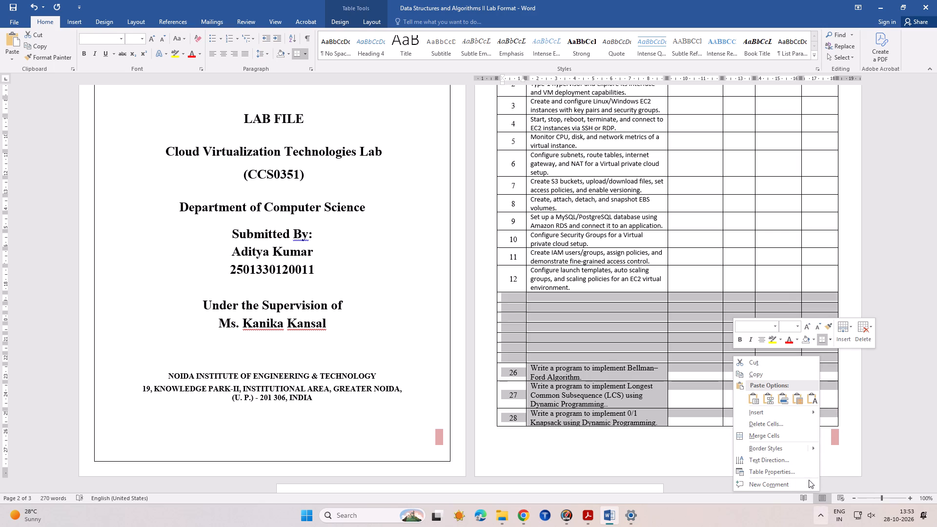
{"action": "left_click", "coordinate": [797, 427]}
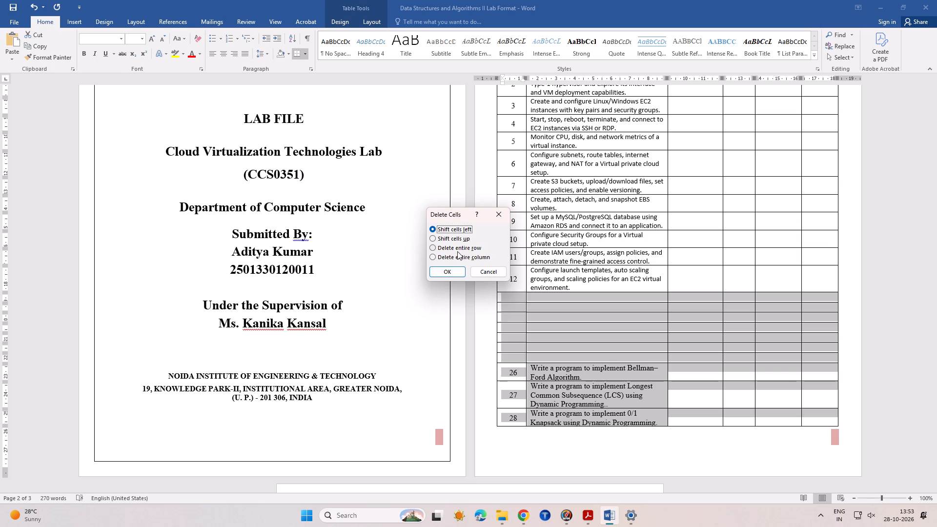
{"action": "left_click", "coordinate": [459, 250]}
{"action": "left_click", "coordinate": [458, 268]}
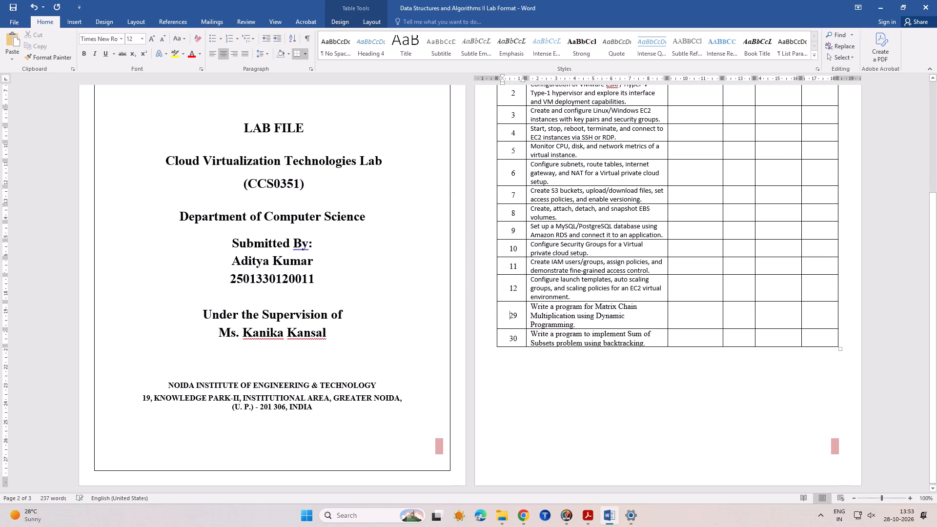
Delete the leftover program rows 29 and 30 from the table as entire rows.
{"action": "left_click_drag", "start_coordinate": [509, 314], "coordinate": [787, 340]}
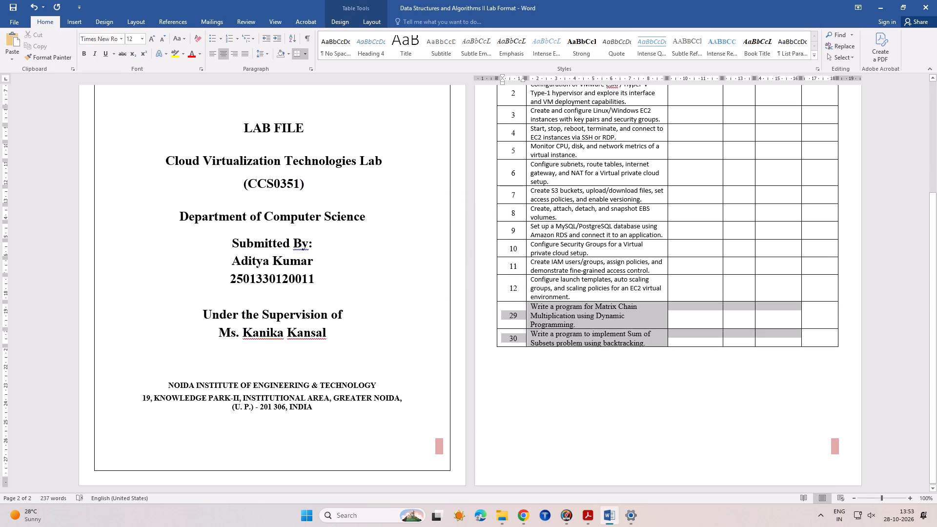
{"action": "left_click_drag", "start_coordinate": [787, 340], "coordinate": [807, 337]}
{"action": "right_click", "coordinate": [740, 316]}
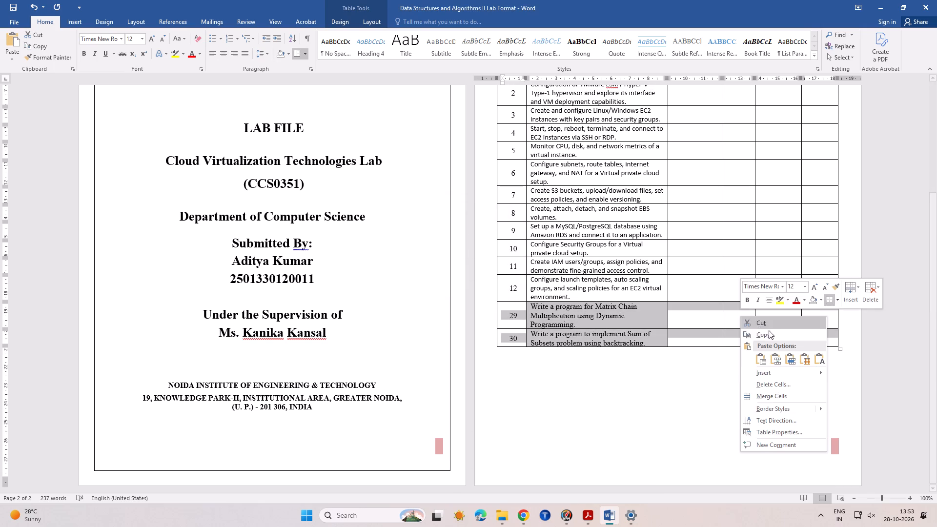
{"action": "left_click", "coordinate": [774, 386]}
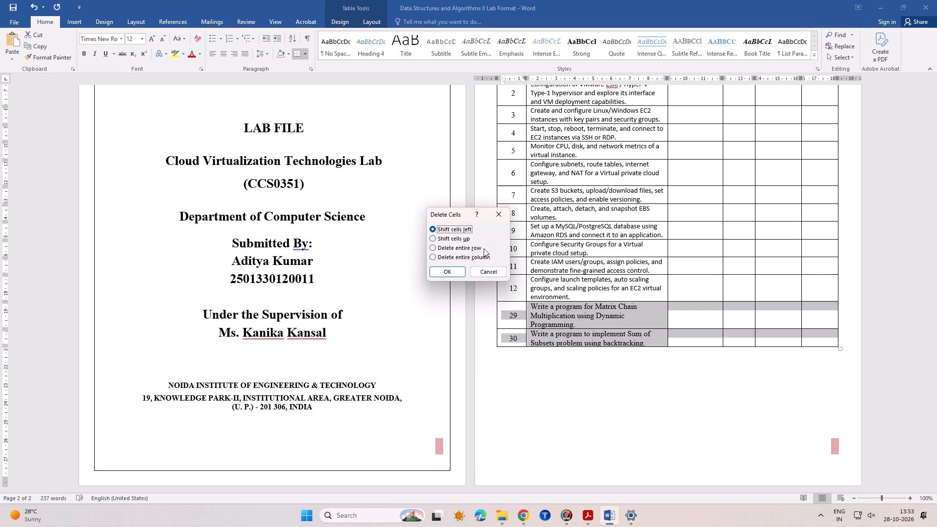
{"action": "left_click", "coordinate": [484, 248]}
{"action": "left_click", "coordinate": [473, 251]}
{"action": "left_click", "coordinate": [457, 274]}
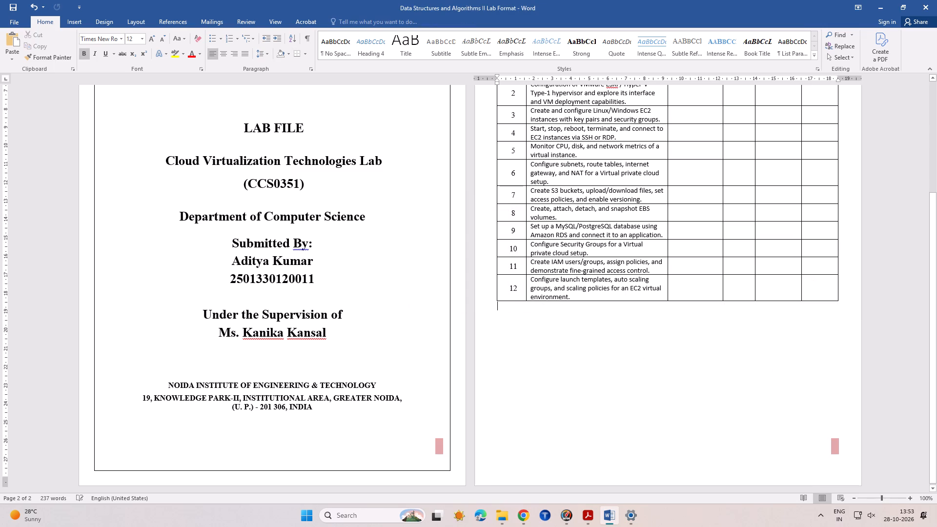
Change the font of the entire document to Times New Roman.
{"action": "scroll", "coordinate": [648, 298], "scroll_direction": "up", "scroll_amount": 2}
{"action": "left_click", "coordinate": [648, 298]}
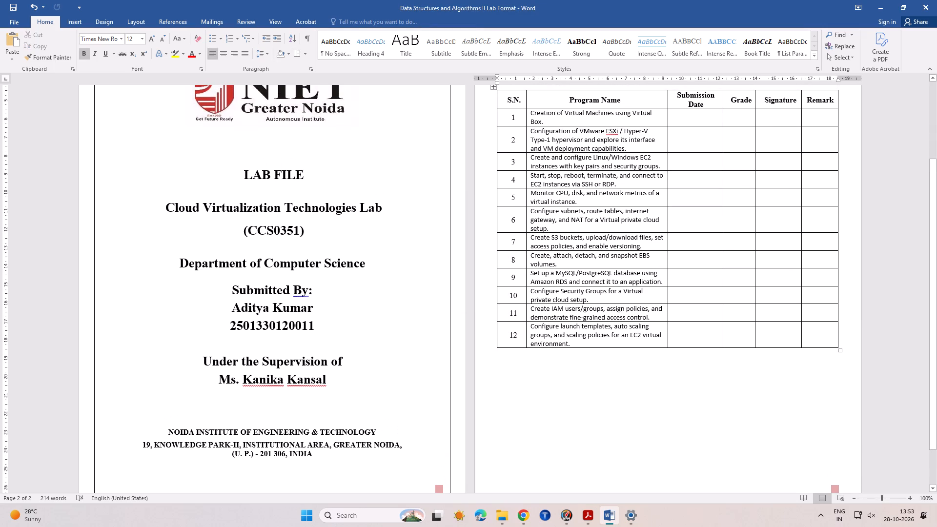
{"action": "scroll", "coordinate": [609, 332], "scroll_direction": "down", "scroll_amount": 8}
{"action": "scroll", "coordinate": [609, 332], "scroll_direction": "up", "scroll_amount": 1}
{"action": "left_click", "coordinate": [611, 316]}
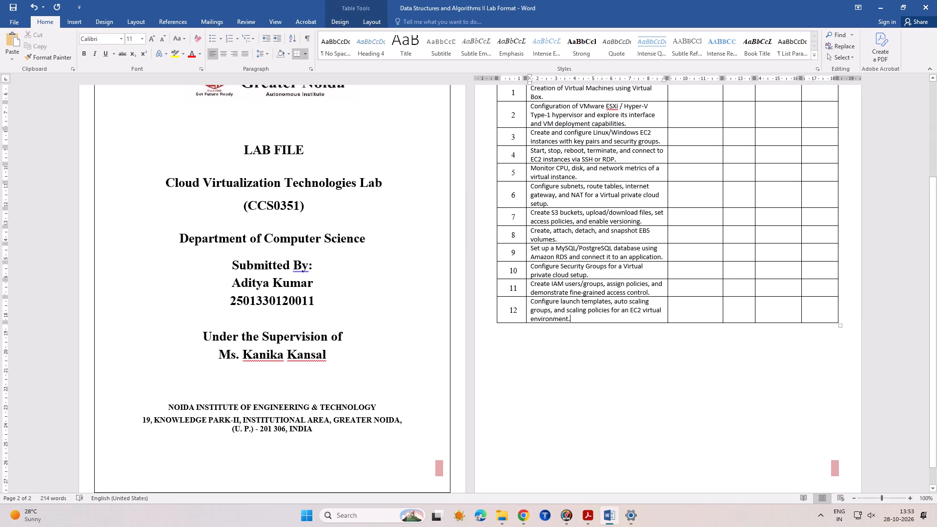
{"action": "key", "text": "ctrl+a"}
{"action": "left_click", "coordinate": [123, 38]}
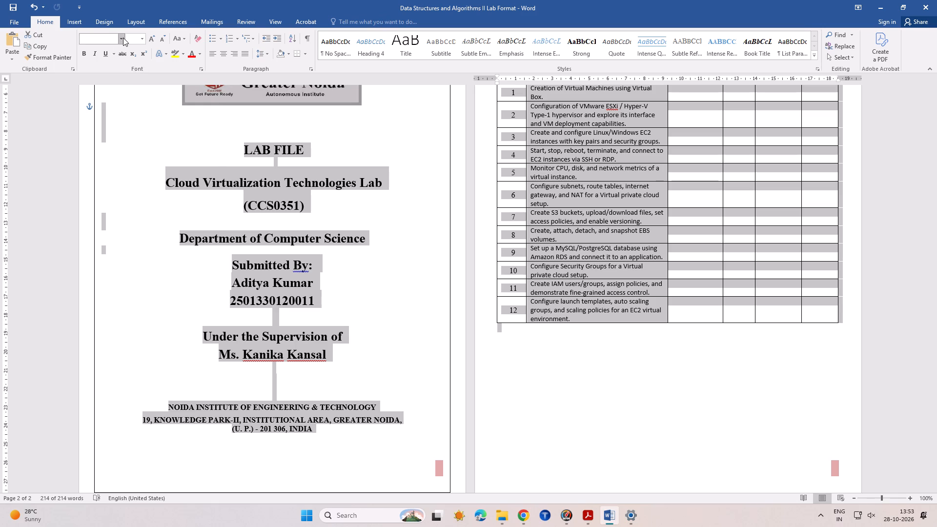
{"action": "left_click", "coordinate": [129, 95]}
{"action": "left_click", "coordinate": [527, 324]}
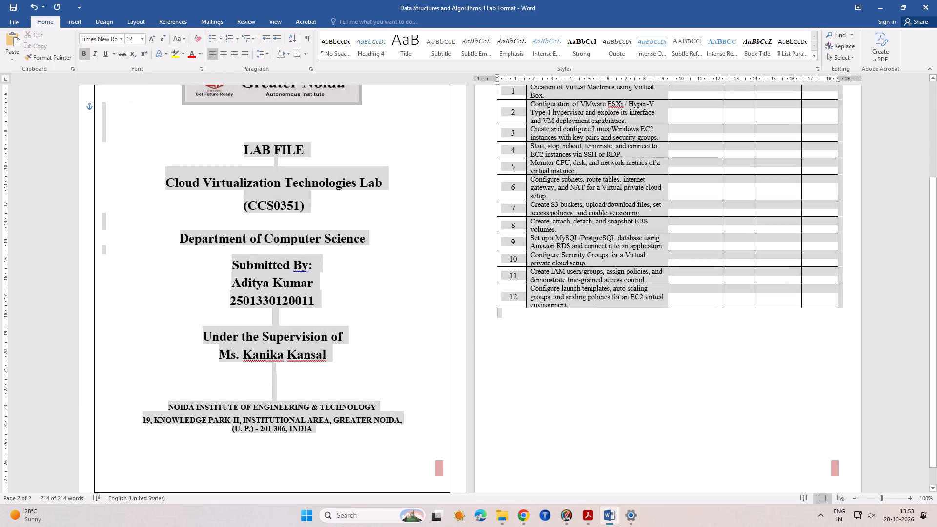
Start saving a copy of the document in the Downloads folder, entering CLOUDINDEX as the file name.
{"action": "scroll", "coordinate": [535, 267], "scroll_direction": "up", "scroll_amount": 4}
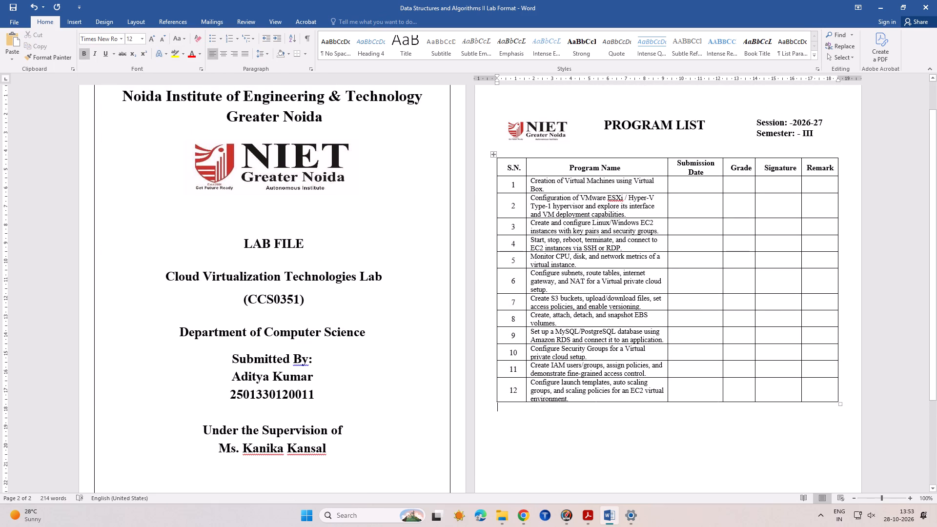
{"action": "scroll", "coordinate": [299, 127], "scroll_direction": "down", "scroll_amount": 3}
{"action": "scroll", "coordinate": [306, 139], "scroll_direction": "up", "scroll_amount": 1}
{"action": "scroll", "coordinate": [306, 139], "scroll_direction": "down", "scroll_amount": 1}
{"action": "scroll", "coordinate": [306, 139], "scroll_direction": "up", "scroll_amount": 1}
{"action": "scroll", "coordinate": [306, 139], "scroll_direction": "down", "scroll_amount": 2}
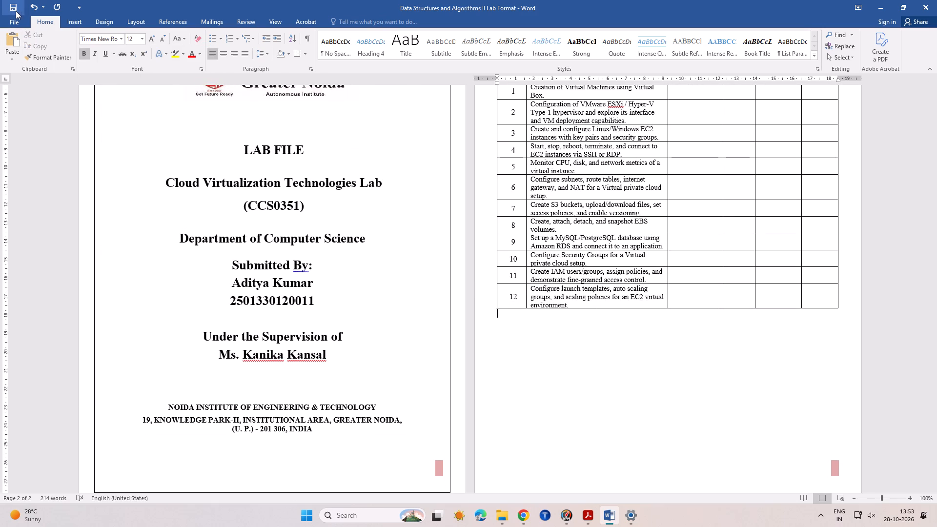
{"action": "left_click", "coordinate": [16, 17]}
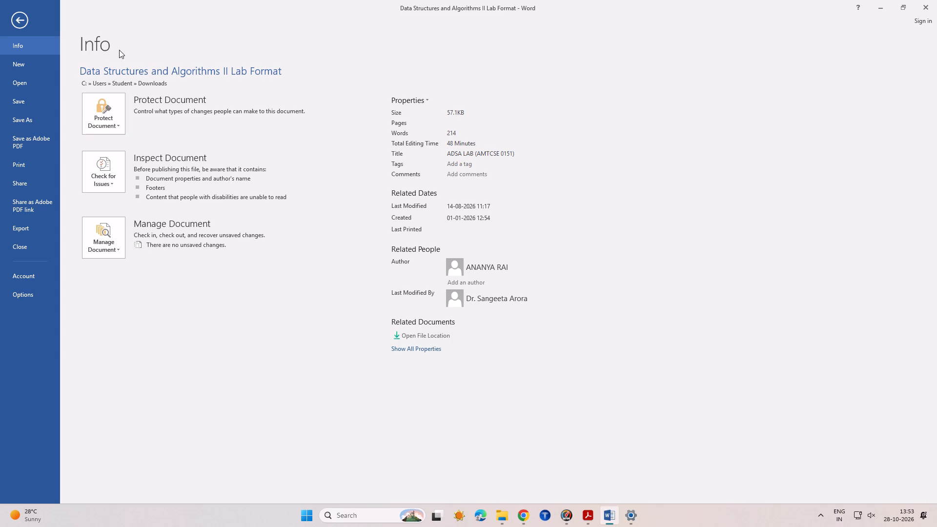
{"action": "left_click", "coordinate": [33, 125]}
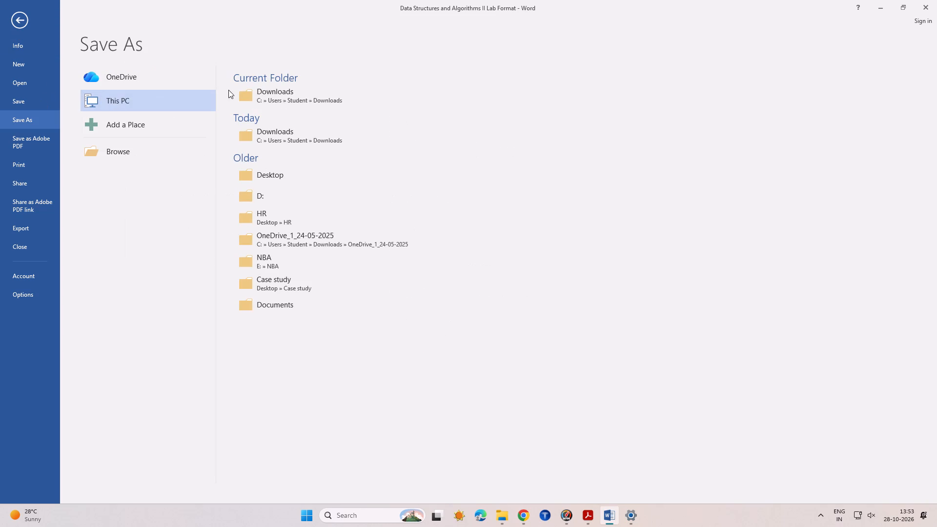
{"action": "left_click", "coordinate": [261, 95]}
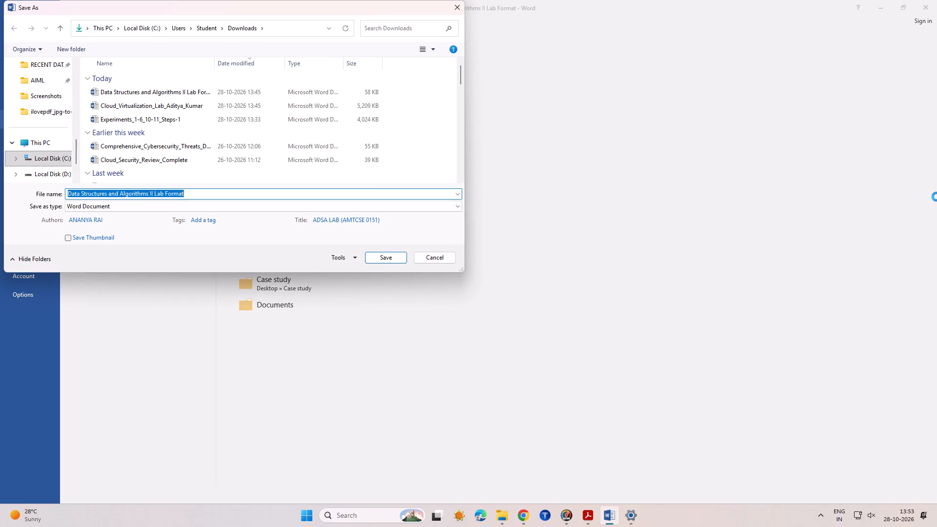
{"action": "key", "text": "BackSpace"}
{"action": "type", "text": "CLOUD"}
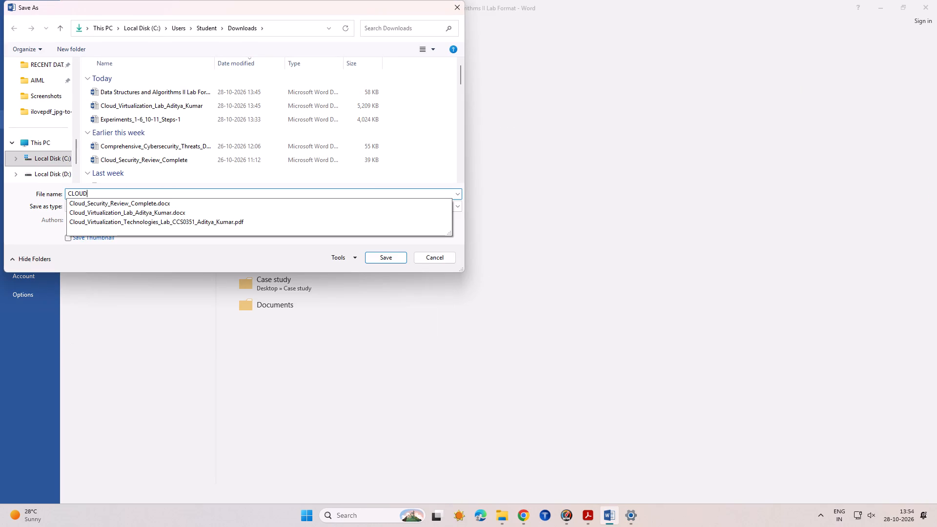
{"action": "type", "text": "INDEX"}
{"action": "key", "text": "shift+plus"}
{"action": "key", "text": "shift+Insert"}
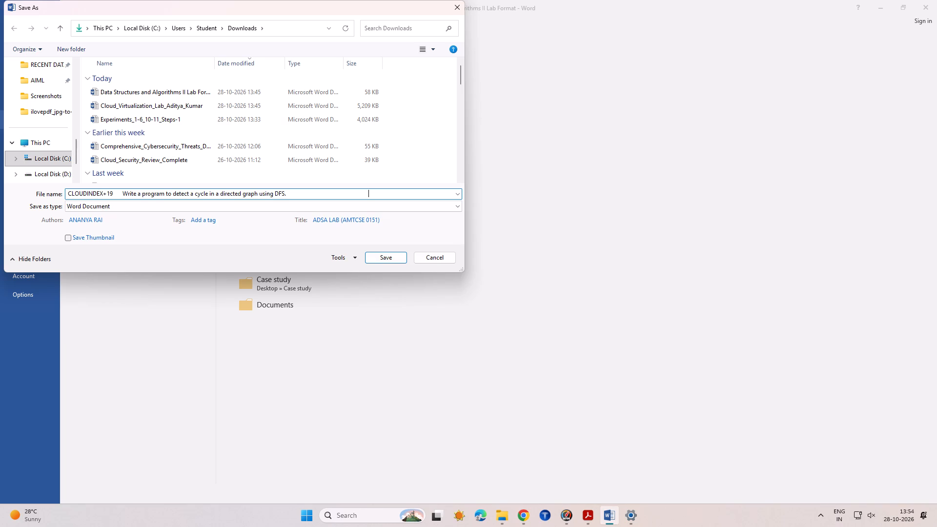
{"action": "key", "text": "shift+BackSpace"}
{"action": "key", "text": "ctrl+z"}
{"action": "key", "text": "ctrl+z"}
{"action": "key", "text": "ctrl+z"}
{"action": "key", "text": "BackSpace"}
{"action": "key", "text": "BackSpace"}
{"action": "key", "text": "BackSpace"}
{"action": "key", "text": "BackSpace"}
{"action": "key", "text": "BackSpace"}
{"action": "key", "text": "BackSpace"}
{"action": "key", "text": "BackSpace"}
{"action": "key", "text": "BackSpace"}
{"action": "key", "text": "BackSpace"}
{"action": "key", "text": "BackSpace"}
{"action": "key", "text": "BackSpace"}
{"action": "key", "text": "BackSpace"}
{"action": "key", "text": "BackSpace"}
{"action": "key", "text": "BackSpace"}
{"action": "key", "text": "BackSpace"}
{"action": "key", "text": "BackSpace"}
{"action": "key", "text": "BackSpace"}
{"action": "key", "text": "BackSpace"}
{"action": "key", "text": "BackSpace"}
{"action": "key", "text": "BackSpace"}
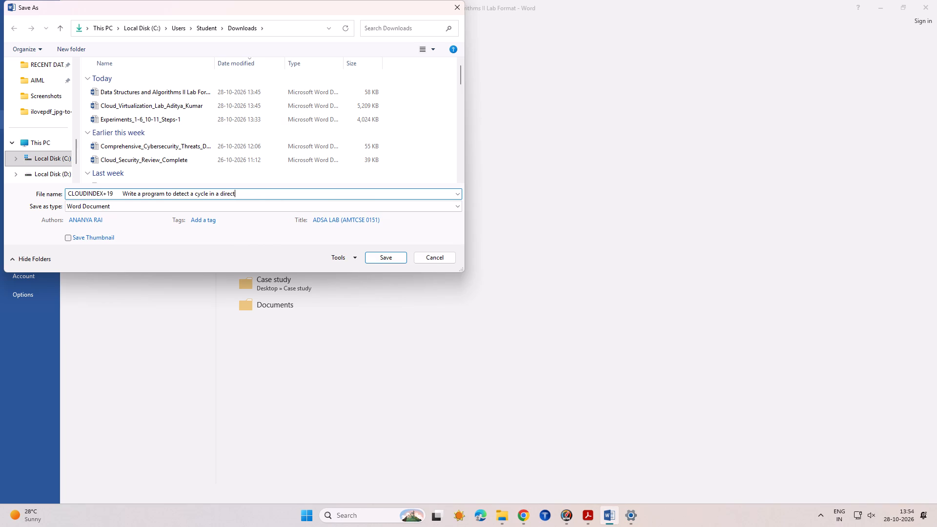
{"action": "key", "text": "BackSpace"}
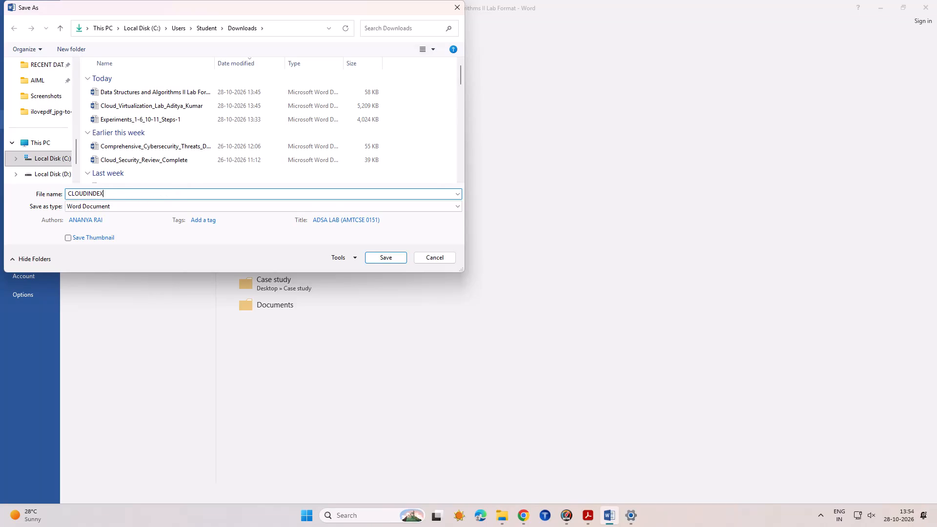
Extend the file name to CLOUDINDEX+front, copy the full name, and save the Word document.
{"action": "key", "text": "shift+plus"}
{"action": "type", "text": "front"}
{"action": "left_click_drag", "start_coordinate": [137, 196], "coordinate": [20, 194]}
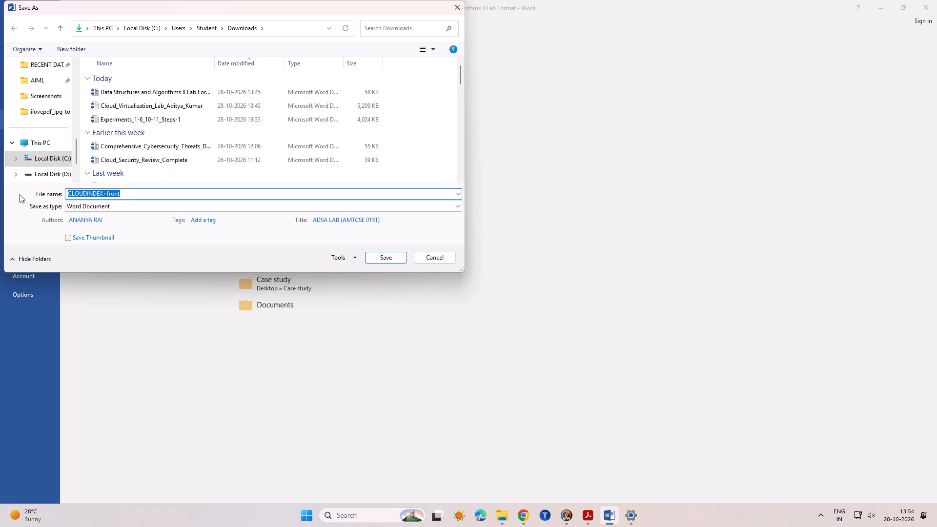
{"action": "key", "text": "ctrl+c"}
{"action": "left_click", "coordinate": [380, 254]}
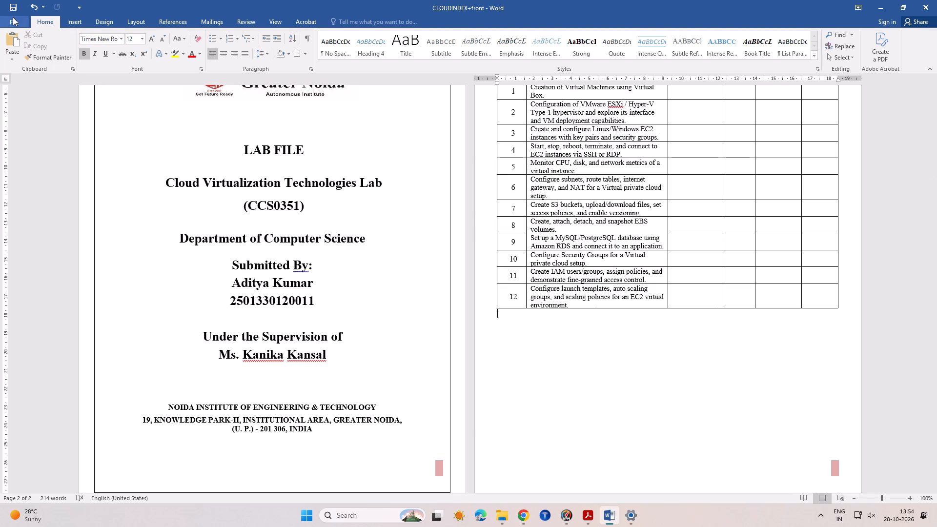
Save the document as a PDF named CLOUDINDEX+front in the Downloads folder.
{"action": "left_click", "coordinate": [13, 17]}
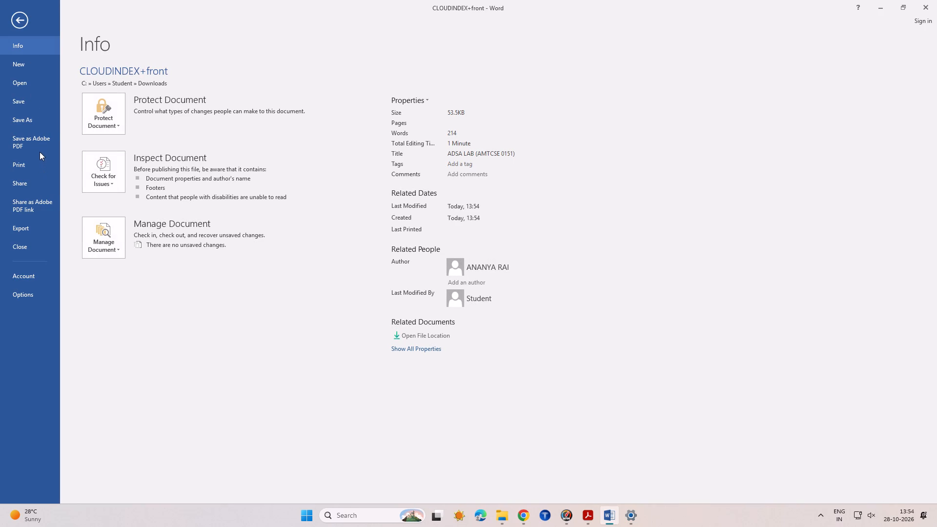
{"action": "left_click", "coordinate": [35, 122]}
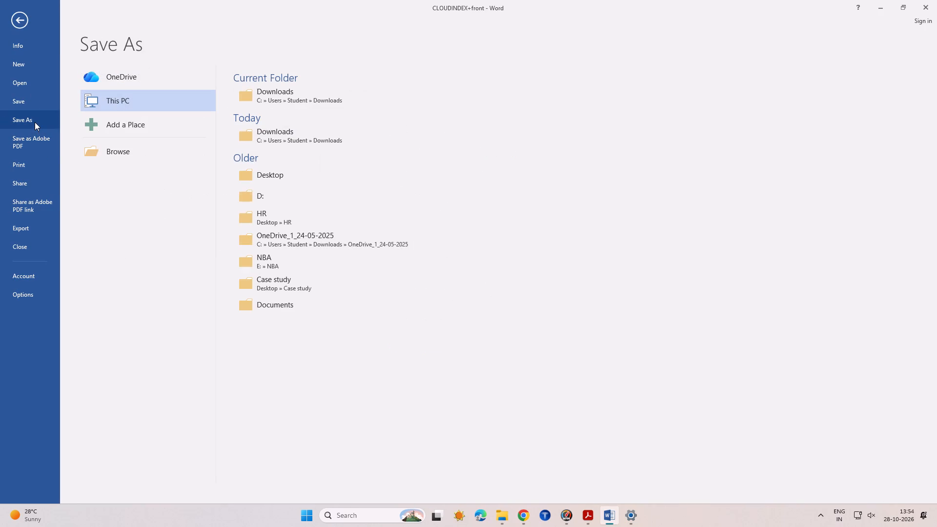
{"action": "left_click", "coordinate": [271, 100]}
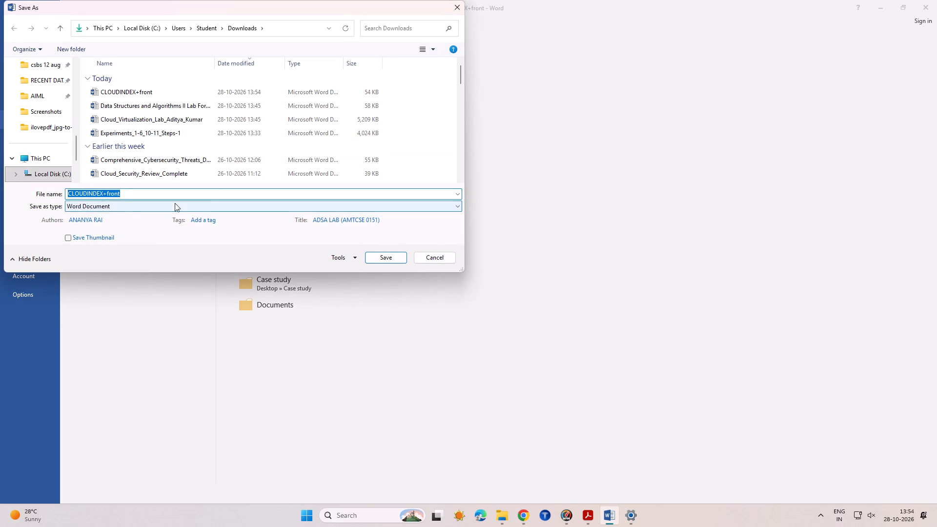
{"action": "left_click", "coordinate": [175, 203]}
{"action": "left_click", "coordinate": [130, 259]}
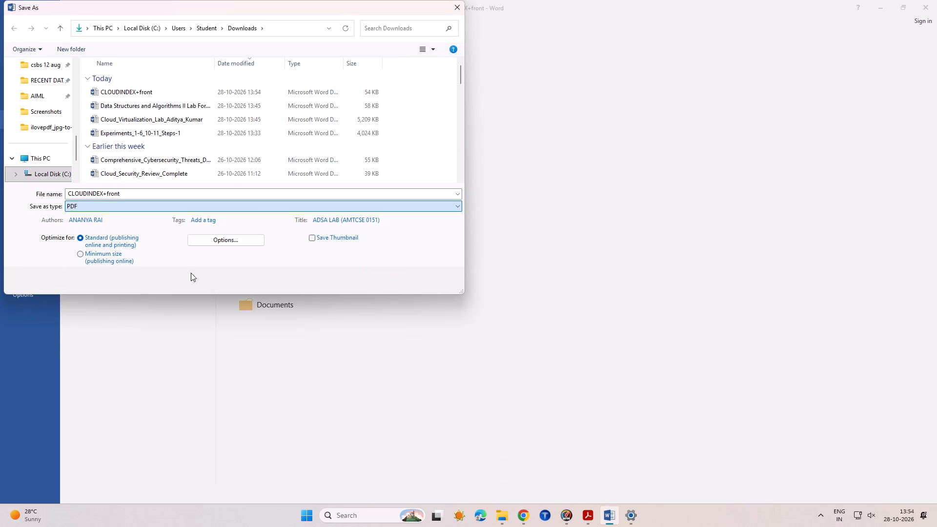
{"action": "left_click", "coordinate": [374, 279]}
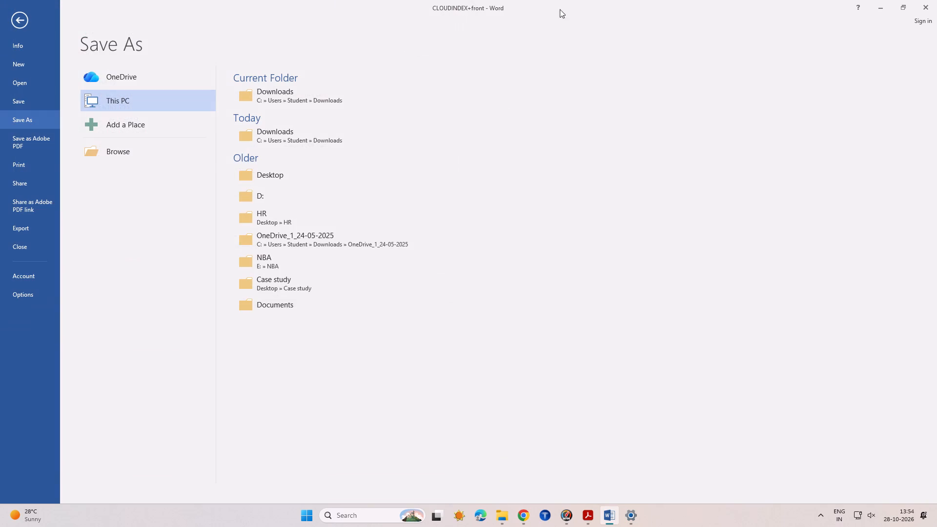
Examine the cover page and program list of the exported CLOUDINDEX+front PDF in Chrome and Acrobat.
{"action": "scroll", "coordinate": [541, 430], "scroll_direction": "down", "scroll_amount": 1}
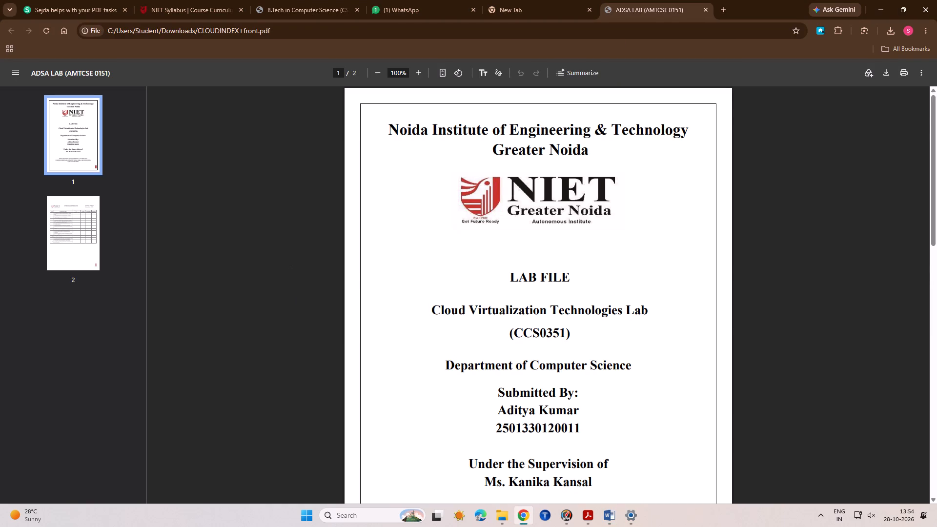
{"action": "scroll", "coordinate": [542, 427], "scroll_direction": "down", "scroll_amount": 2}
{"action": "scroll", "coordinate": [542, 427], "scroll_direction": "up", "scroll_amount": 1}
{"action": "scroll", "coordinate": [601, 385], "scroll_direction": "down", "scroll_amount": 7}
{"action": "scroll", "coordinate": [602, 384], "scroll_direction": "up", "scroll_amount": 2}
{"action": "scroll", "coordinate": [602, 384], "scroll_direction": "down", "scroll_amount": 6}
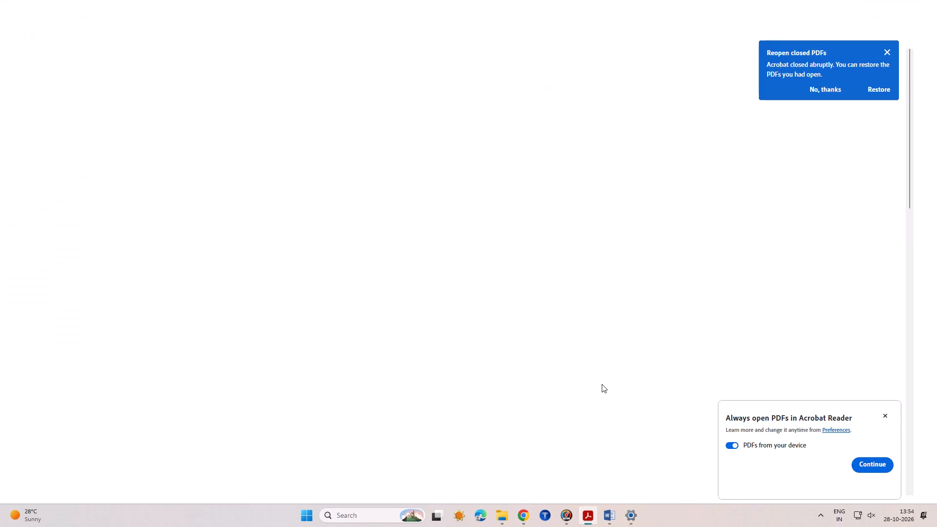
{"action": "scroll", "coordinate": [373, 182], "scroll_direction": "up", "scroll_amount": 1}
{"action": "scroll", "coordinate": [425, 184], "scroll_direction": "down", "scroll_amount": 3}
{"action": "scroll", "coordinate": [482, 197], "scroll_direction": "down", "scroll_amount": 11}
{"action": "scroll", "coordinate": [509, 213], "scroll_direction": "up", "scroll_amount": 1}
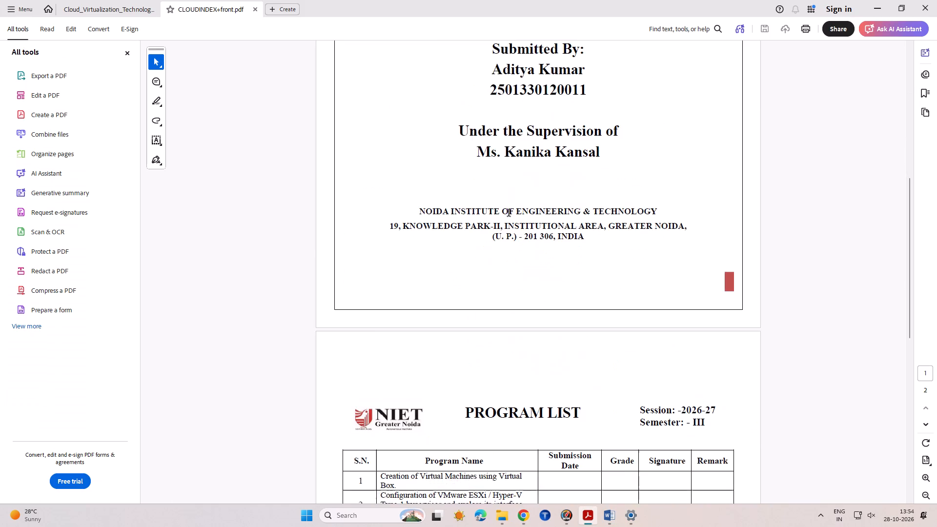
{"action": "scroll", "coordinate": [509, 213], "scroll_direction": "up", "scroll_amount": 1}
{"action": "scroll", "coordinate": [509, 213], "scroll_direction": "down", "scroll_amount": 6}
{"action": "scroll", "coordinate": [509, 213], "scroll_direction": "up", "scroll_amount": 1}
{"action": "scroll", "coordinate": [509, 213], "scroll_direction": "down", "scroll_amount": 9}
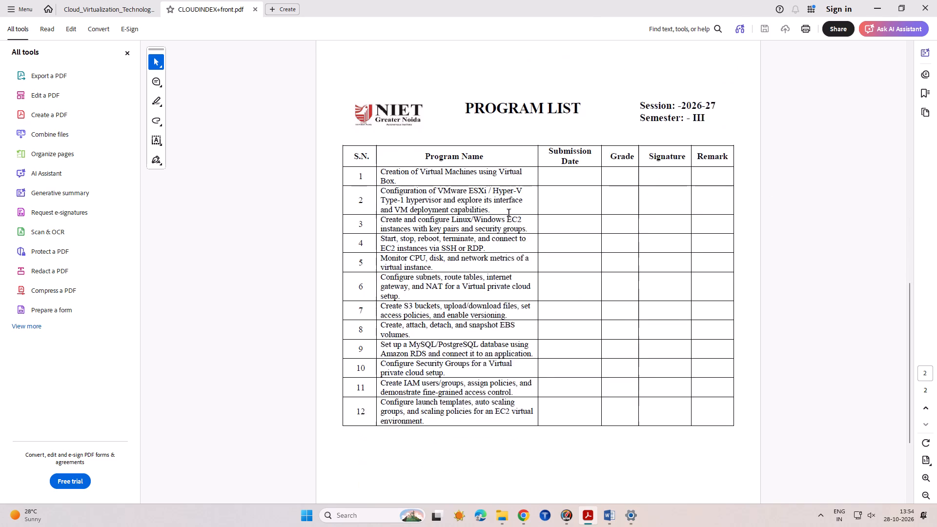
{"action": "scroll", "coordinate": [509, 213], "scroll_direction": "down", "scroll_amount": 4}
{"action": "scroll", "coordinate": [509, 213], "scroll_direction": "up", "scroll_amount": 2}
{"action": "scroll", "coordinate": [509, 213], "scroll_direction": "down", "scroll_amount": 1}
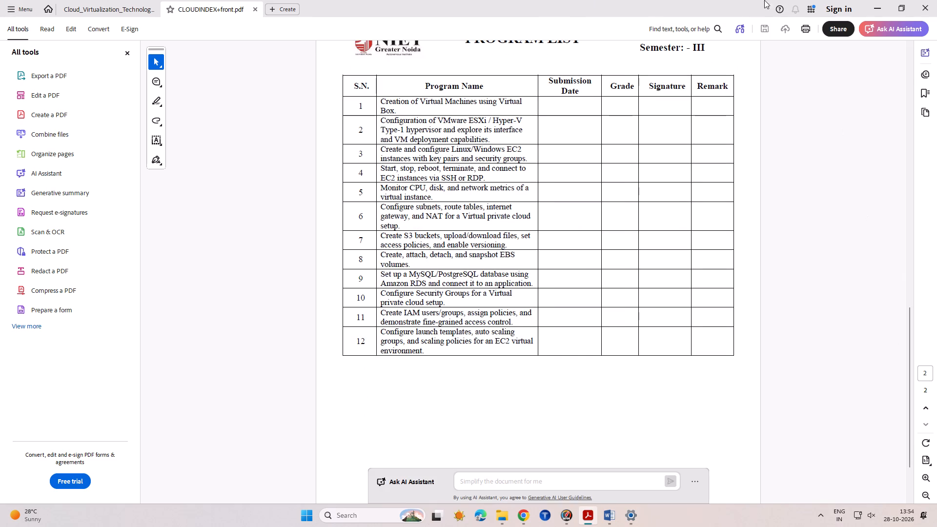
Close Acrobat together with all of its open PDF tabs.
{"action": "left_click", "coordinate": [936, 14]}
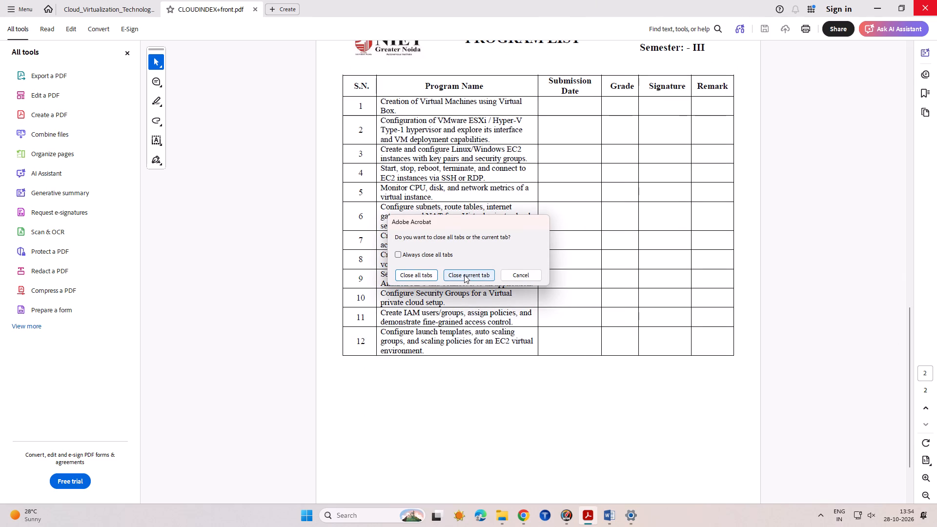
{"action": "left_click", "coordinate": [426, 276]}
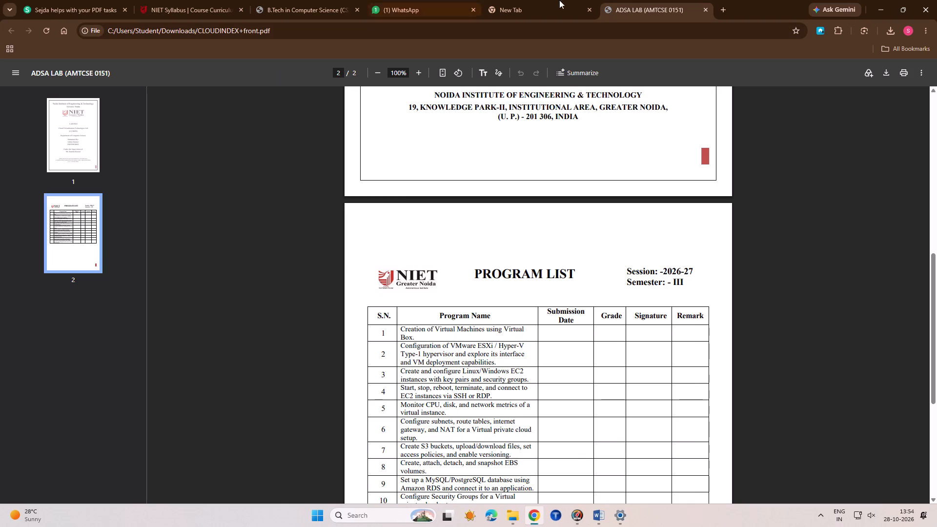
Recheck the cover page and program list of the CLOUDINDEX+front PDF in Chrome.
{"action": "scroll", "coordinate": [621, 193], "scroll_direction": "up", "scroll_amount": 1}
{"action": "scroll", "coordinate": [621, 193], "scroll_direction": "down", "scroll_amount": 7}
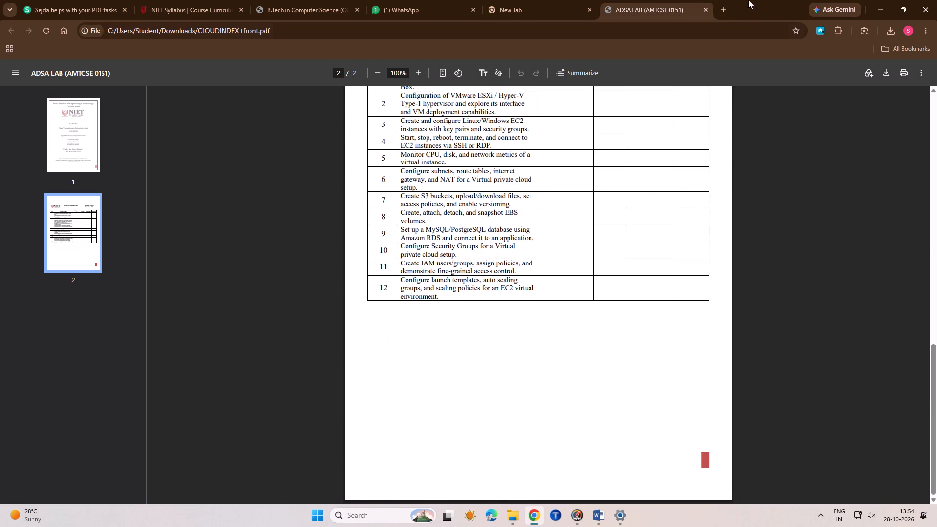
{"action": "left_click", "coordinate": [726, 11]}
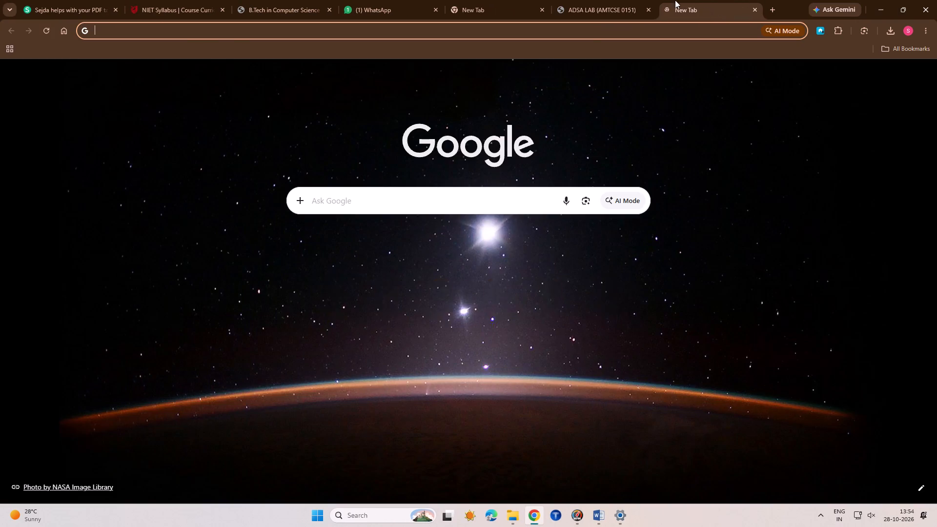
{"action": "left_click", "coordinate": [605, 0]}
{"action": "scroll", "coordinate": [530, 152], "scroll_direction": "down", "scroll_amount": 1}
{"action": "scroll", "coordinate": [530, 152], "scroll_direction": "up", "scroll_amount": 8}
{"action": "scroll", "coordinate": [530, 152], "scroll_direction": "down", "scroll_amount": 1}
{"action": "scroll", "coordinate": [530, 152], "scroll_direction": "up", "scroll_amount": 1}
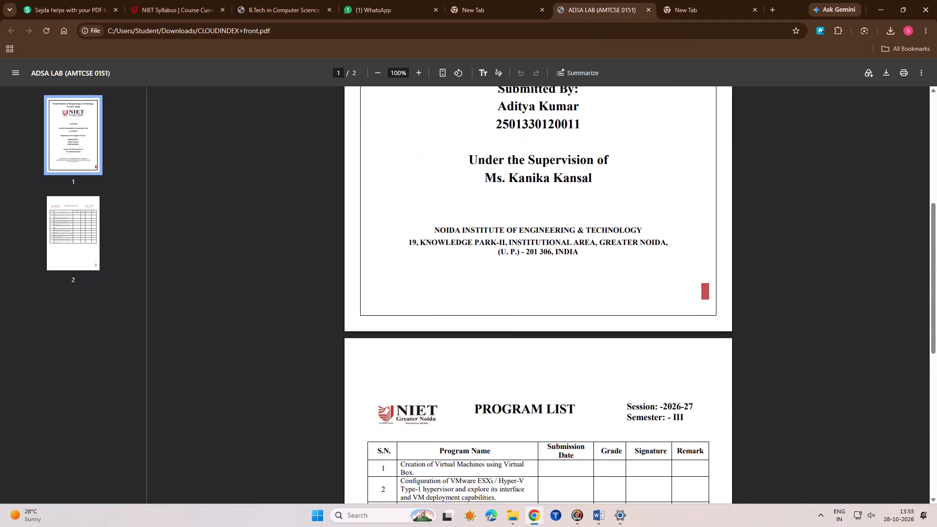
{"action": "scroll", "coordinate": [530, 152], "scroll_direction": "down", "scroll_amount": 4}
{"action": "scroll", "coordinate": [530, 152], "scroll_direction": "up", "scroll_amount": 5}
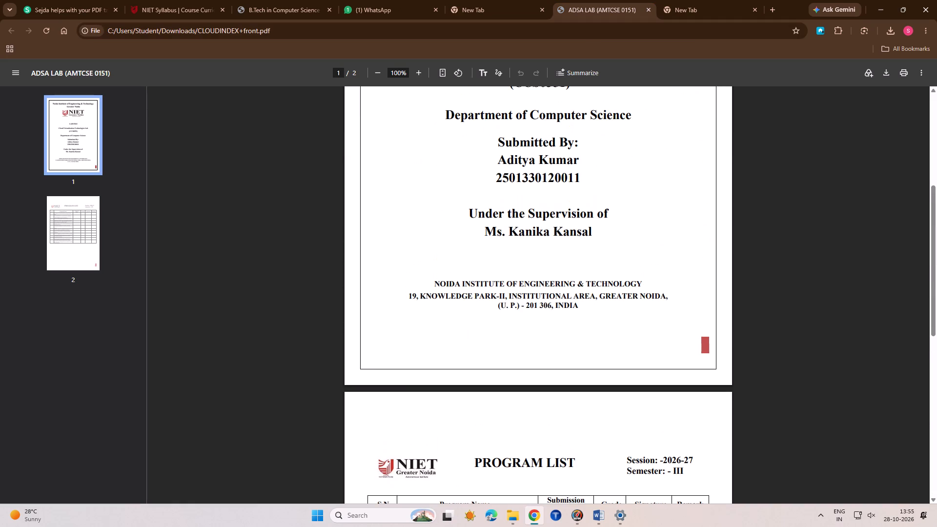
Review the bottom of the cover page and the 12-entry program list in the CLOUDINDEX+front PDF.
{"action": "scroll", "coordinate": [553, 234], "scroll_direction": "down", "scroll_amount": 1}
{"action": "scroll", "coordinate": [556, 239], "scroll_direction": "up", "scroll_amount": 2}
{"action": "scroll", "coordinate": [556, 239], "scroll_direction": "down", "scroll_amount": 4}
{"action": "scroll", "coordinate": [556, 239], "scroll_direction": "up", "scroll_amount": 1}
{"action": "scroll", "coordinate": [556, 239], "scroll_direction": "down", "scroll_amount": 2}
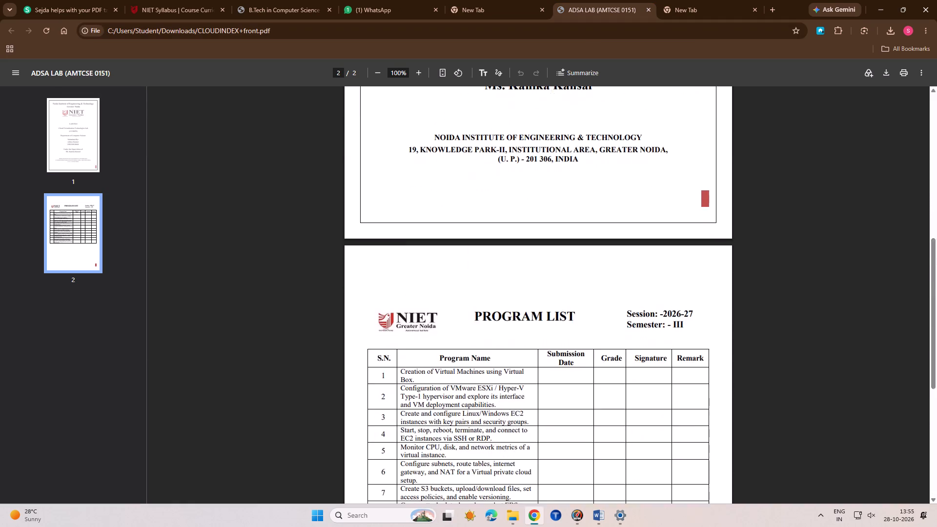
{"action": "scroll", "coordinate": [556, 239], "scroll_direction": "up", "scroll_amount": 1}
{"action": "scroll", "coordinate": [556, 239], "scroll_direction": "down", "scroll_amount": 6}
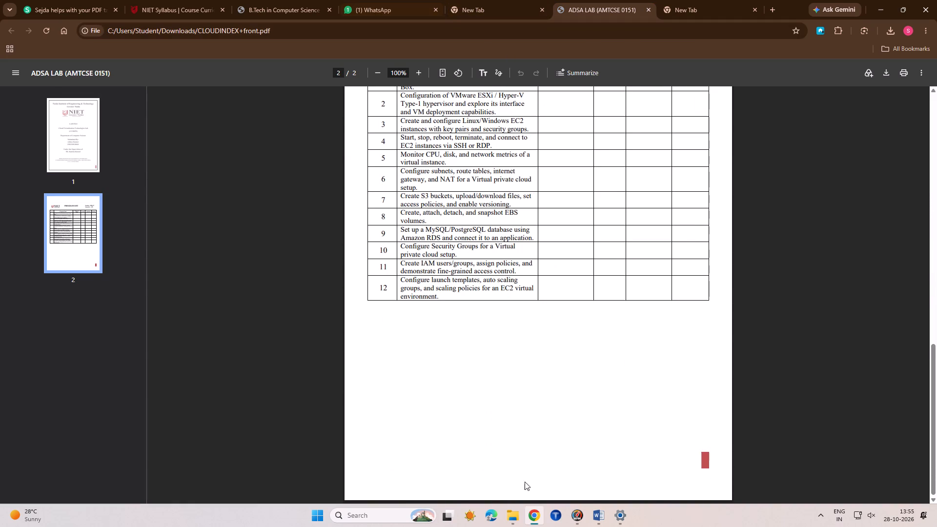
Open the Cloud_Virtualization_Lab student Word document from the Downloads folder and enable editing.
{"action": "left_click", "coordinate": [509, 518]}
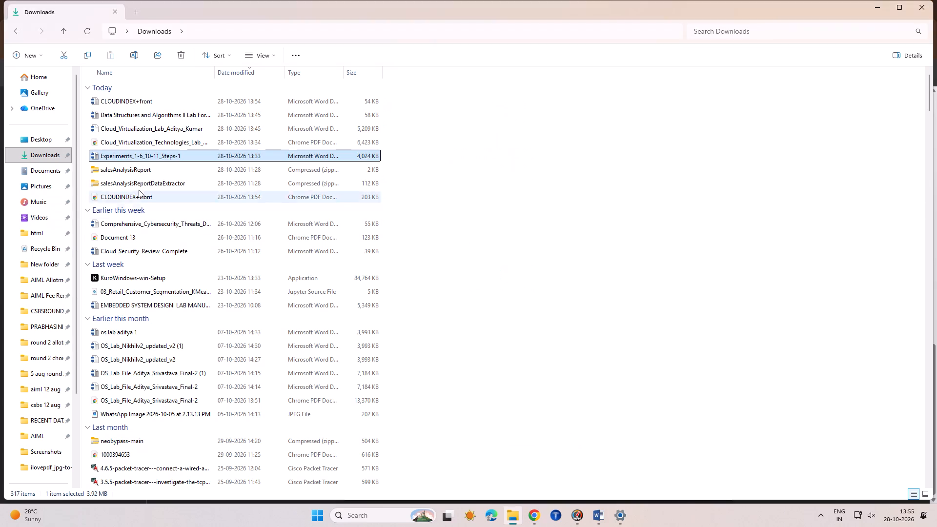
{"action": "double_click", "coordinate": [148, 128]}
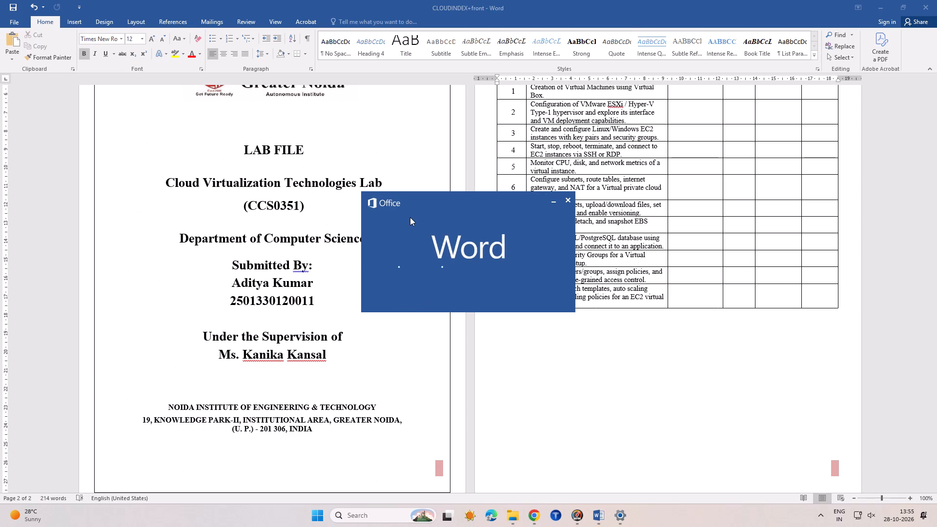
{"action": "scroll", "coordinate": [490, 217], "scroll_direction": "down", "scroll_amount": 3}
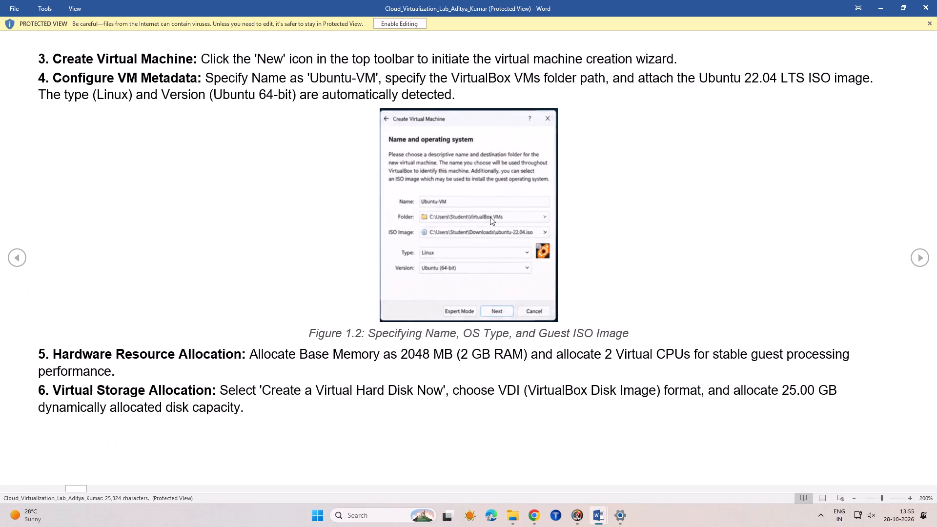
{"action": "scroll", "coordinate": [490, 217], "scroll_direction": "up", "scroll_amount": 1}
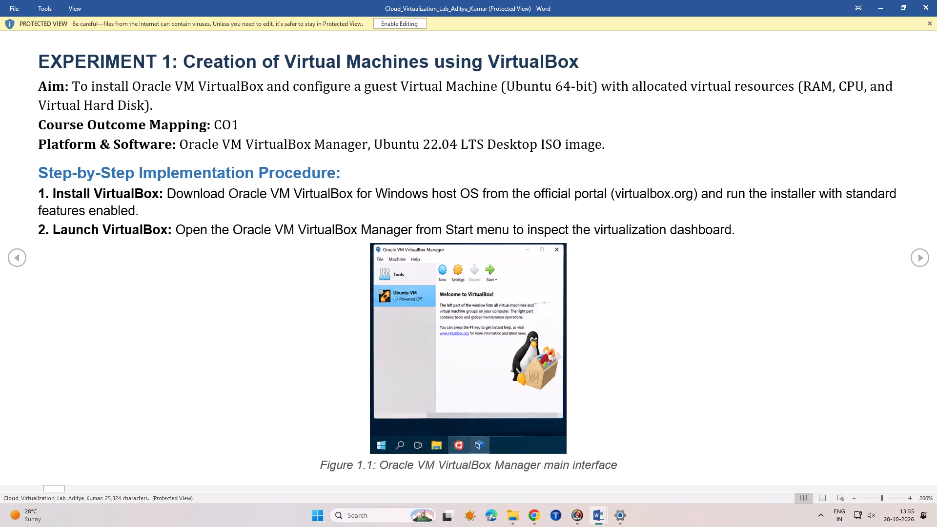
{"action": "left_click", "coordinate": [43, 65]}
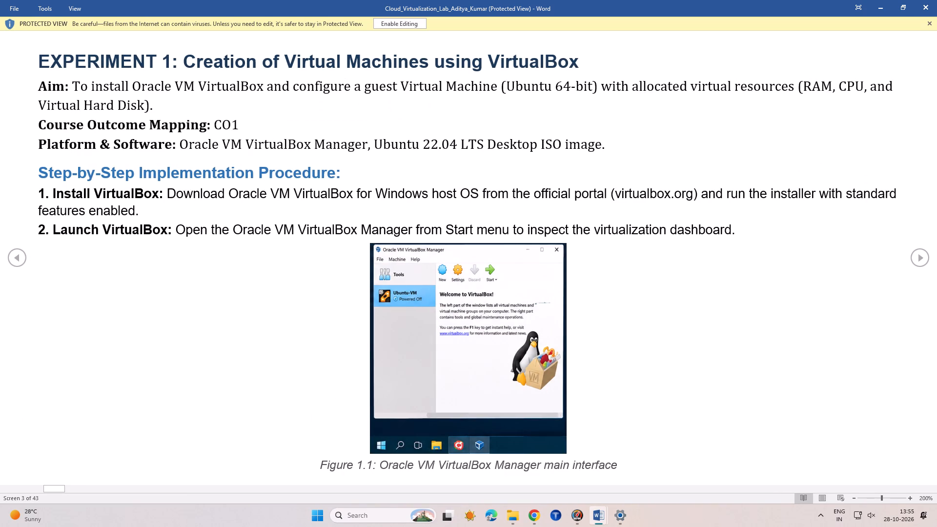
{"action": "left_click_drag", "start_coordinate": [74, 65], "coordinate": [48, 64]}
{"action": "left_click", "coordinate": [59, 70]}
{"action": "key", "text": "ctrl+a"}
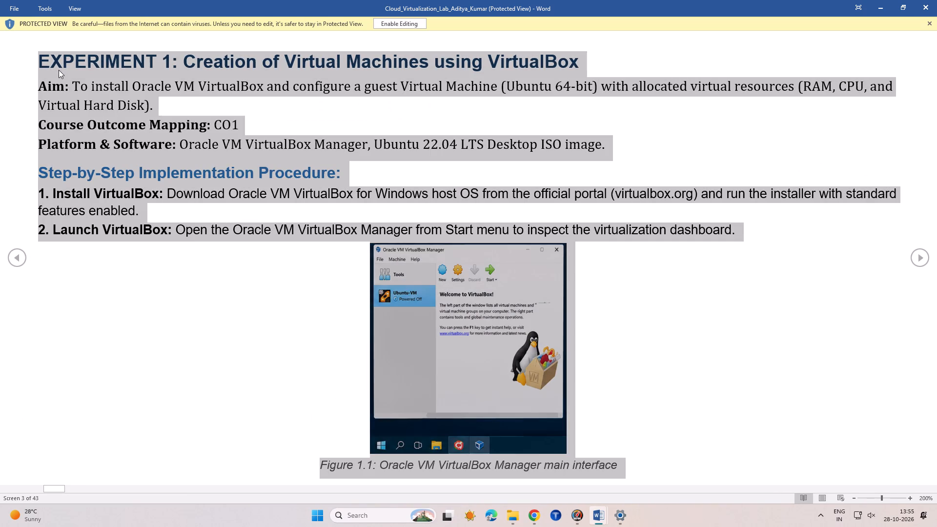
{"action": "left_click", "coordinate": [377, 22]}
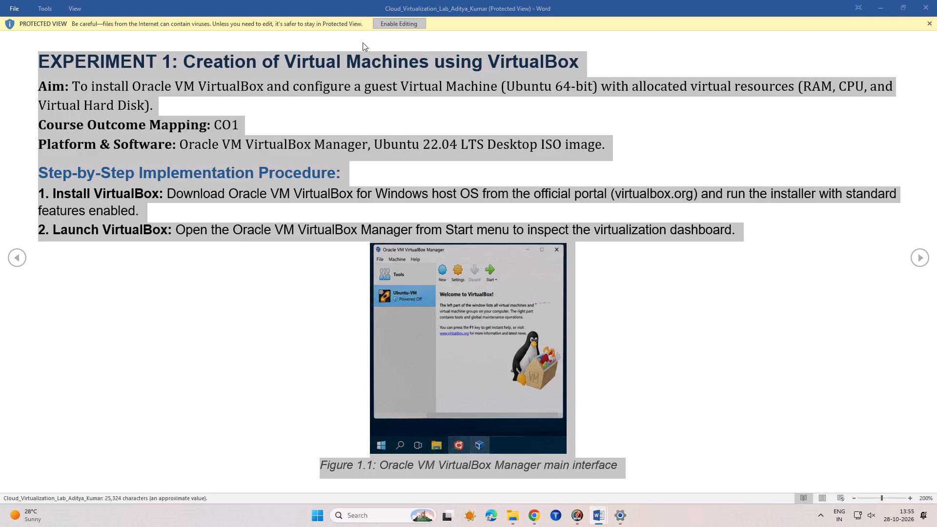
{"action": "left_click", "coordinate": [550, 211]}
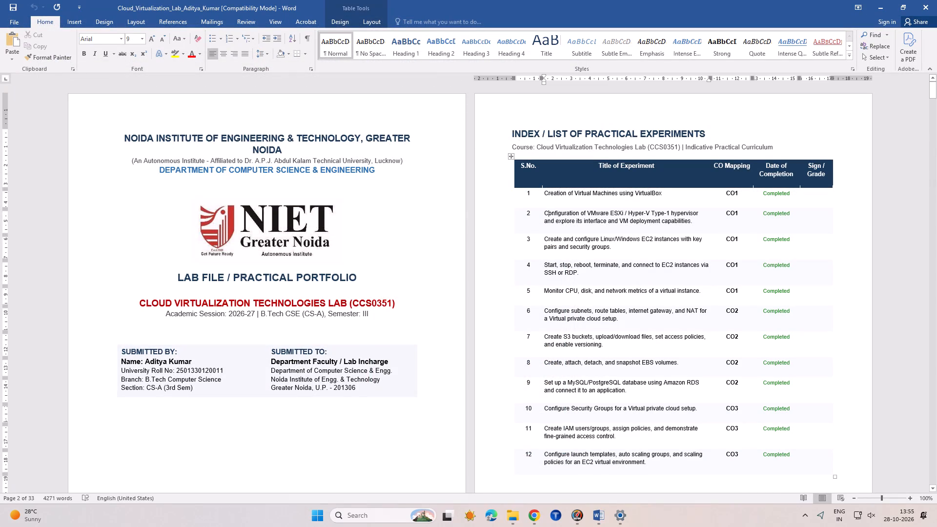
Set the font of the entire lab document to Times New Roman.
{"action": "scroll", "coordinate": [552, 211], "scroll_direction": "down", "scroll_amount": 4}
{"action": "scroll", "coordinate": [552, 211], "scroll_direction": "up", "scroll_amount": 1}
{"action": "scroll", "coordinate": [552, 211], "scroll_direction": "down", "scroll_amount": 8}
{"action": "scroll", "coordinate": [552, 211], "scroll_direction": "up", "scroll_amount": 1}
{"action": "scroll", "coordinate": [552, 211], "scroll_direction": "down", "scroll_amount": 5}
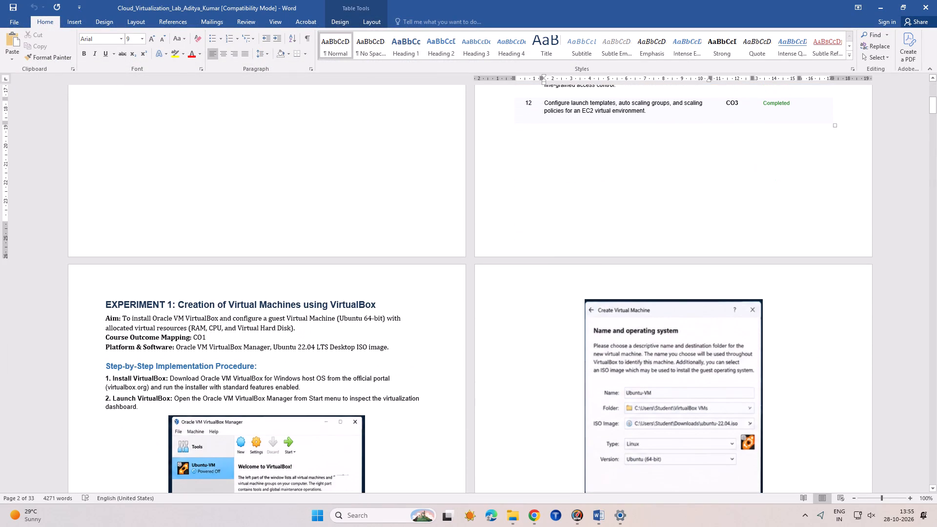
{"action": "left_click_drag", "start_coordinate": [119, 291], "coordinate": [161, 306]}
{"action": "left_click", "coordinate": [166, 309]}
{"action": "key", "text": "ctrl+a"}
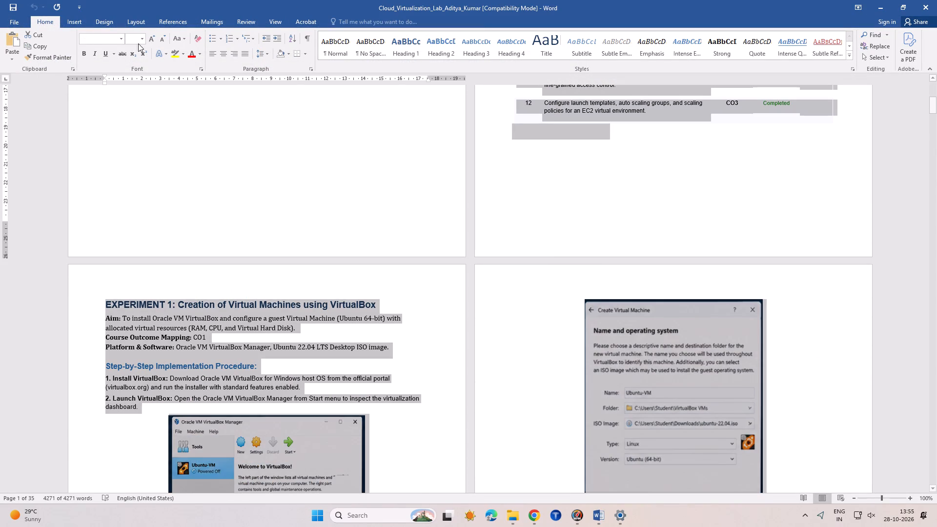
{"action": "left_click", "coordinate": [122, 42]}
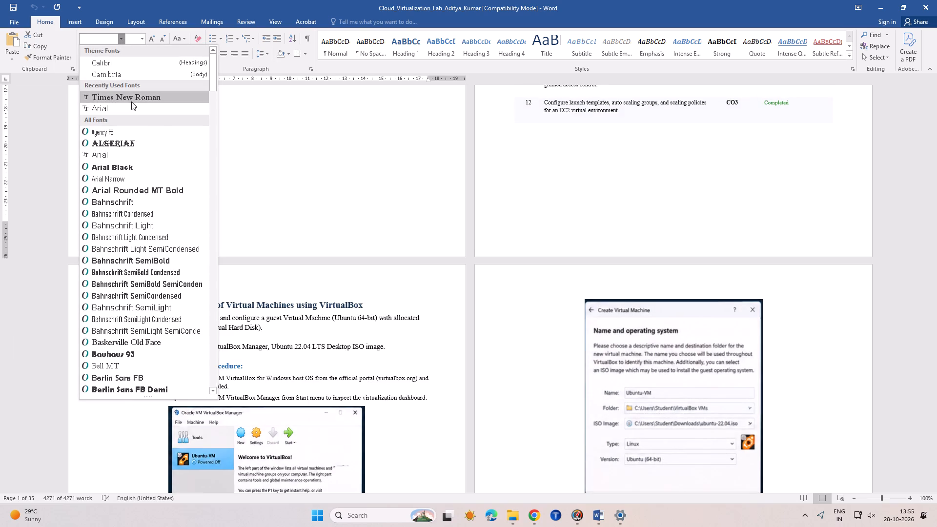
{"action": "left_click", "coordinate": [131, 101]}
{"action": "left_click", "coordinate": [278, 345]}
Change the font colour of all text in the lab document to black.
{"action": "scroll", "coordinate": [368, 322], "scroll_direction": "down", "scroll_amount": 3}
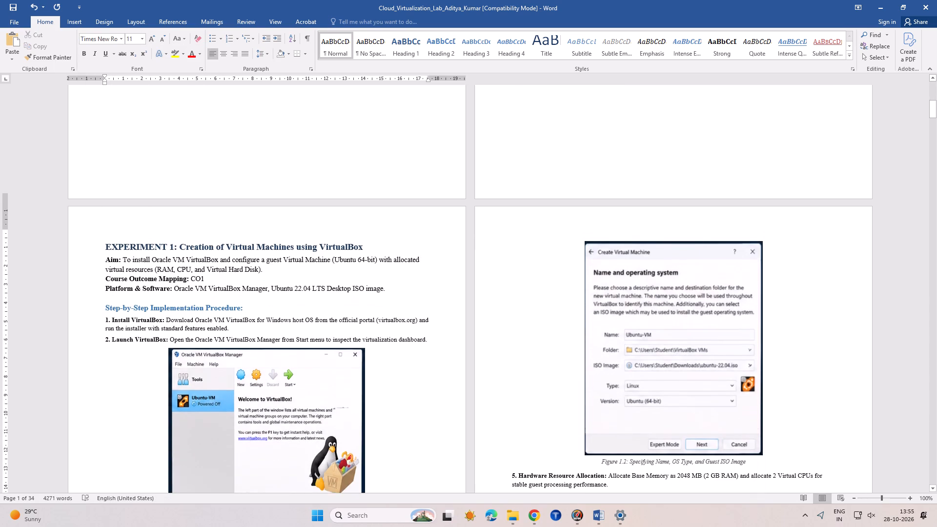
{"action": "scroll", "coordinate": [290, 385], "scroll_direction": "down", "scroll_amount": 3}
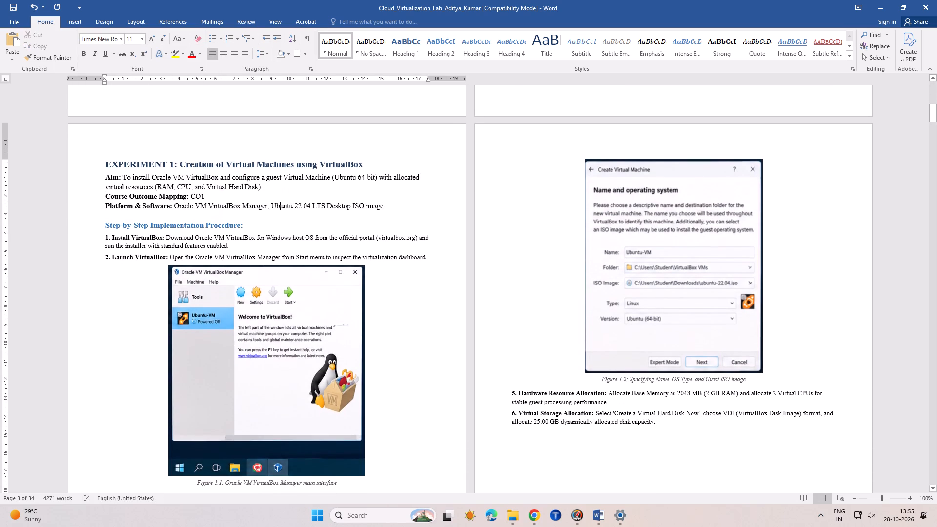
{"action": "left_click", "coordinate": [165, 167]}
{"action": "key", "text": "ctrl+a"}
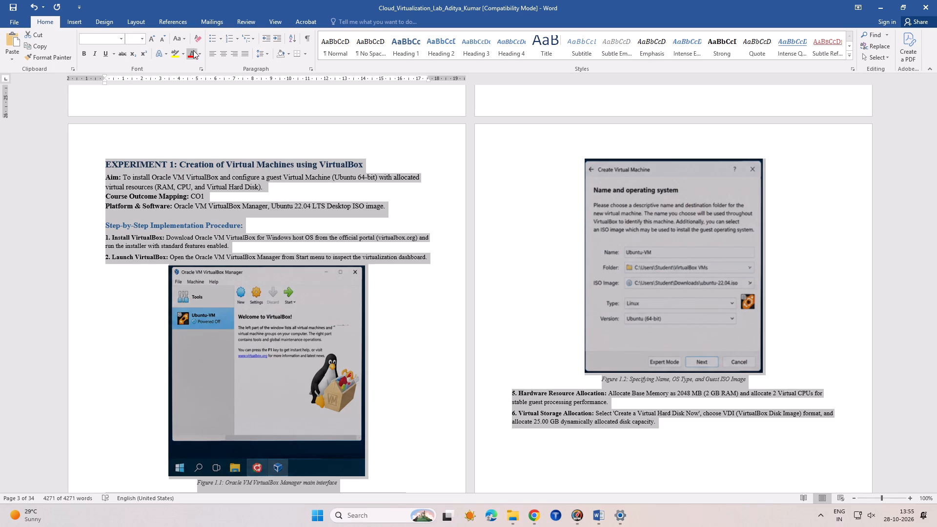
{"action": "left_click", "coordinate": [198, 55]}
{"action": "left_click", "coordinate": [201, 69]}
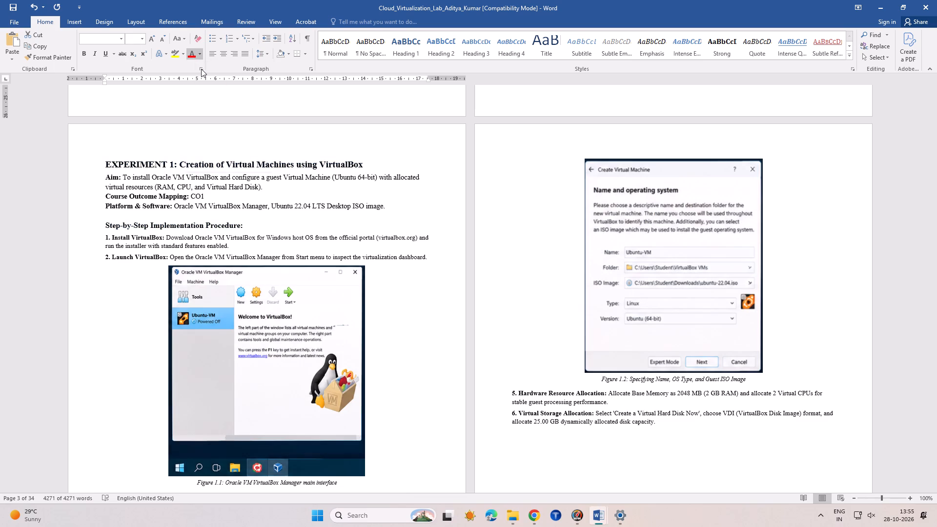
{"action": "left_click", "coordinate": [238, 185]}
Examine the text formatting and page layout of the Experiment 1 pages.
{"action": "scroll", "coordinate": [285, 236], "scroll_direction": "up", "scroll_amount": 1}
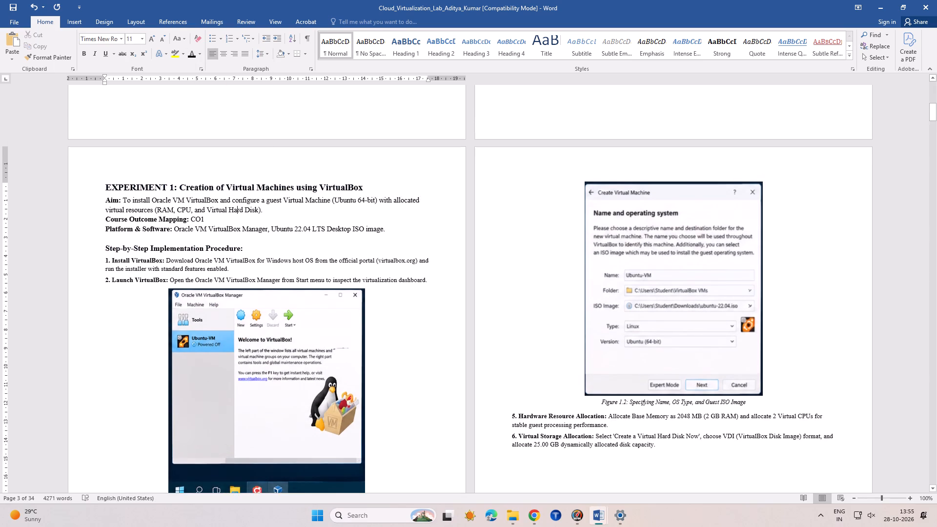
{"action": "scroll", "coordinate": [285, 236], "scroll_direction": "up", "scroll_amount": 1}
{"action": "scroll", "coordinate": [285, 236], "scroll_direction": "down", "scroll_amount": 3}
{"action": "scroll", "coordinate": [454, 240], "scroll_direction": "down", "scroll_amount": 3}
{"action": "scroll", "coordinate": [454, 241], "scroll_direction": "up", "scroll_amount": 1}
{"action": "scroll", "coordinate": [454, 241], "scroll_direction": "down", "scroll_amount": 8}
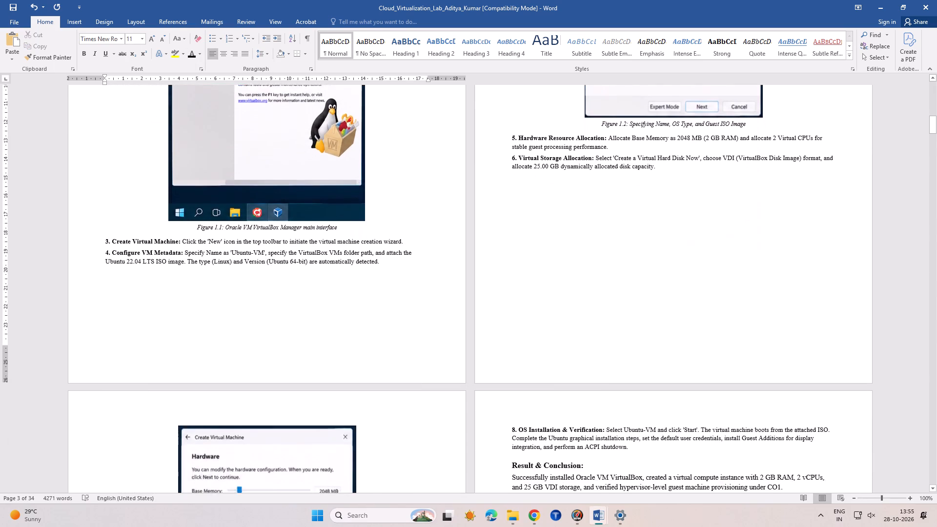
{"action": "scroll", "coordinate": [454, 241], "scroll_direction": "down", "scroll_amount": 5}
{"action": "scroll", "coordinate": [454, 241], "scroll_direction": "up", "scroll_amount": 4}
{"action": "scroll", "coordinate": [454, 241], "scroll_direction": "down", "scroll_amount": 2}
{"action": "scroll", "coordinate": [447, 236], "scroll_direction": "up", "scroll_amount": 2}
{"action": "scroll", "coordinate": [446, 235], "scroll_direction": "down", "scroll_amount": 1}
{"action": "scroll", "coordinate": [446, 235], "scroll_direction": "up", "scroll_amount": 4}
{"action": "scroll", "coordinate": [446, 235], "scroll_direction": "down", "scroll_amount": 1}
{"action": "scroll", "coordinate": [446, 235], "scroll_direction": "up", "scroll_amount": 4}
{"action": "scroll", "coordinate": [446, 235], "scroll_direction": "down", "scroll_amount": 2}
{"action": "scroll", "coordinate": [446, 235], "scroll_direction": "up", "scroll_amount": 3}
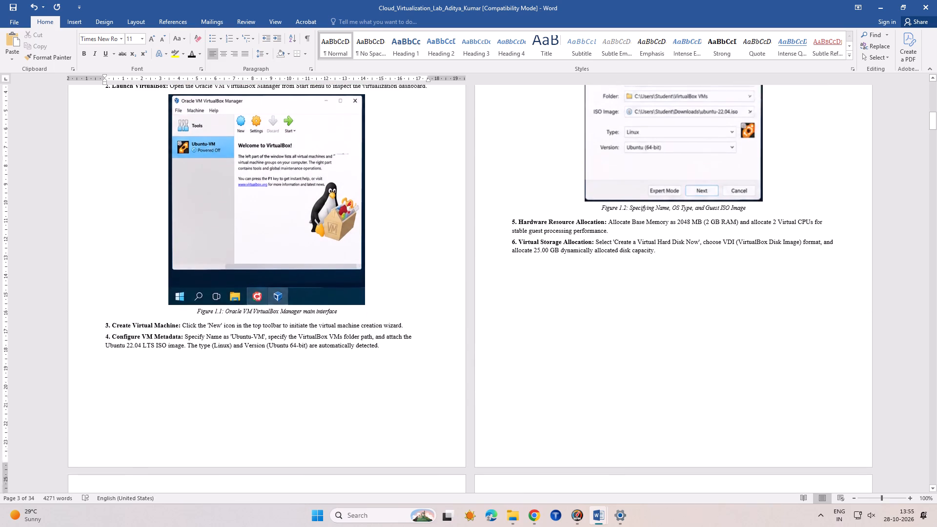
{"action": "scroll", "coordinate": [446, 235], "scroll_direction": "up", "scroll_amount": 3}
{"action": "scroll", "coordinate": [422, 194], "scroll_direction": "up", "scroll_amount": 2}
{"action": "scroll", "coordinate": [422, 194], "scroll_direction": "down", "scroll_amount": 1}
{"action": "scroll", "coordinate": [422, 194], "scroll_direction": "up", "scroll_amount": 3}
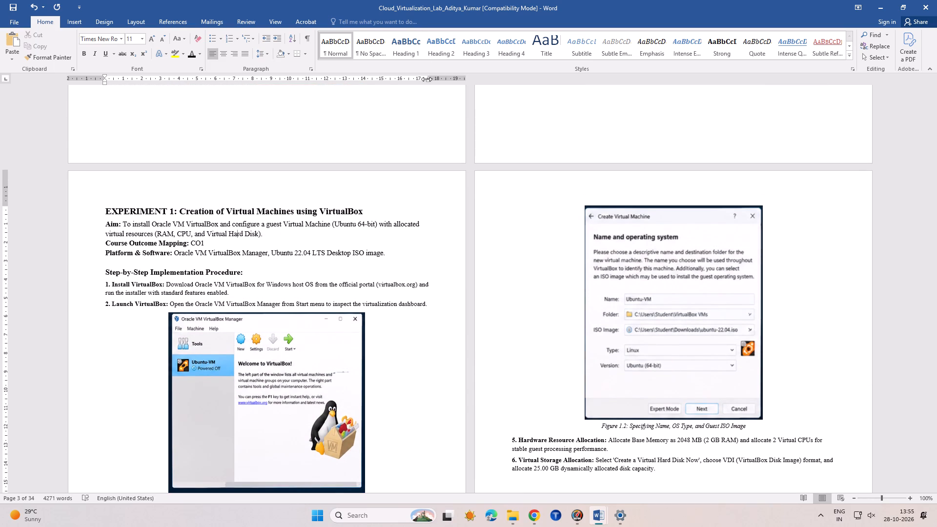
{"action": "left_click", "coordinate": [428, 81]}
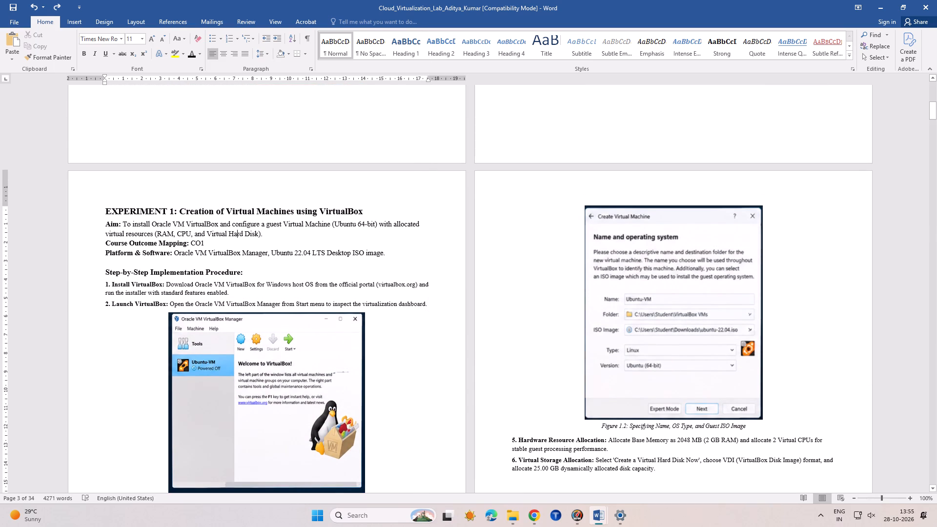
Examine the lab document's existing cover page and list of practical experiments.
{"action": "scroll", "coordinate": [150, 168], "scroll_direction": "up", "scroll_amount": 6}
{"action": "scroll", "coordinate": [324, 182], "scroll_direction": "down", "scroll_amount": 2}
{"action": "scroll", "coordinate": [324, 182], "scroll_direction": "up", "scroll_amount": 3}
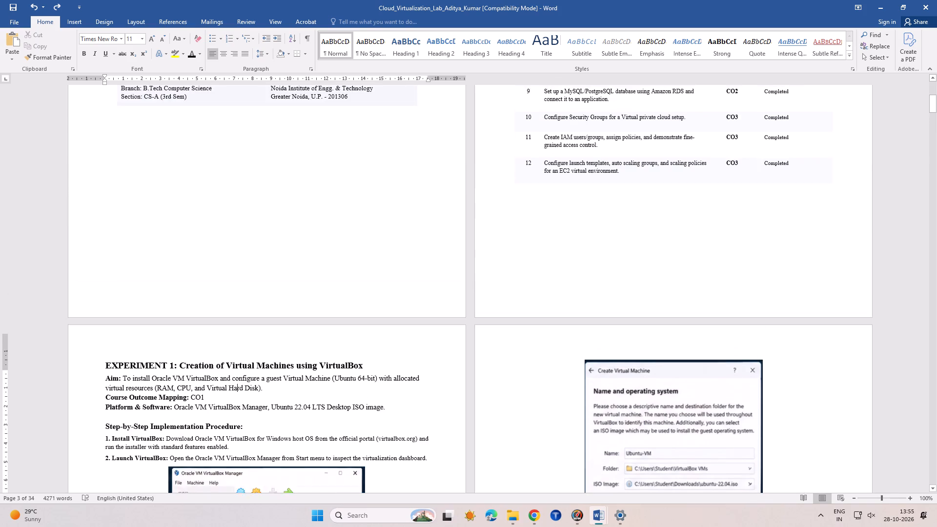
{"action": "scroll", "coordinate": [524, 143], "scroll_direction": "up", "scroll_amount": 5}
{"action": "scroll", "coordinate": [452, 120], "scroll_direction": "down", "scroll_amount": 1}
{"action": "scroll", "coordinate": [438, 120], "scroll_direction": "up", "scroll_amount": 2}
{"action": "scroll", "coordinate": [349, 116], "scroll_direction": "down", "scroll_amount": 1}
{"action": "scroll", "coordinate": [325, 116], "scroll_direction": "up", "scroll_amount": 1}
{"action": "scroll", "coordinate": [235, 124], "scroll_direction": "down", "scroll_amount": 1}
{"action": "scroll", "coordinate": [220, 126], "scroll_direction": "up", "scroll_amount": 8}
{"action": "scroll", "coordinate": [167, 72], "scroll_direction": "down", "scroll_amount": 1}
{"action": "scroll", "coordinate": [166, 70], "scroll_direction": "up", "scroll_amount": 3}
{"action": "scroll", "coordinate": [165, 68], "scroll_direction": "down", "scroll_amount": 1}
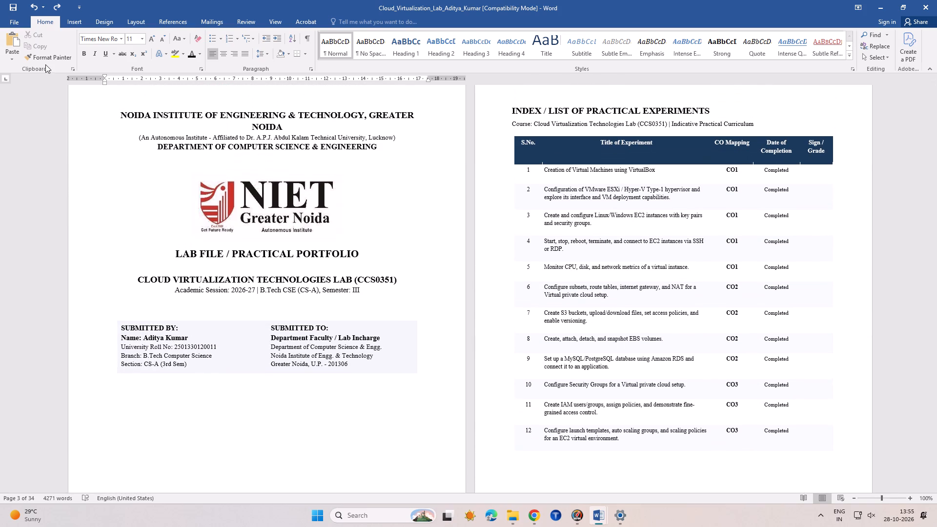
{"action": "scroll", "coordinate": [291, 228], "scroll_direction": "down", "scroll_amount": 1}
{"action": "scroll", "coordinate": [291, 228], "scroll_direction": "up", "scroll_amount": 5}
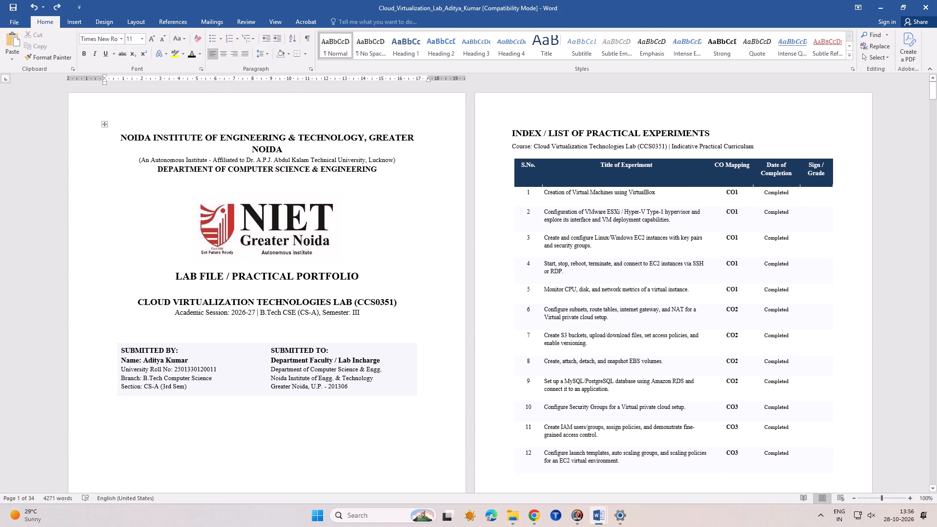
{"action": "scroll", "coordinate": [500, 203], "scroll_direction": "down", "scroll_amount": 19}
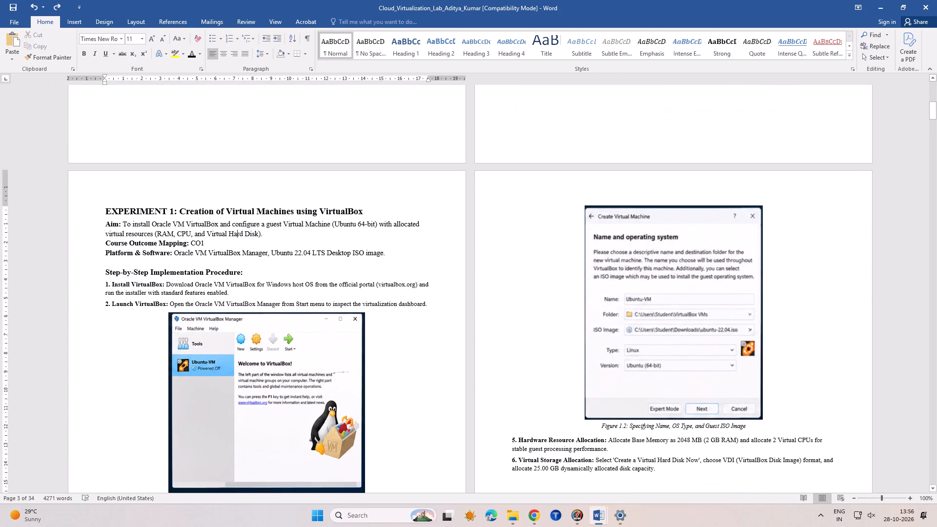
Check the font and size of Experiment 1's title, aim text, procedure heading and first procedure step.
{"action": "left_click_drag", "start_coordinate": [136, 211], "coordinate": [149, 211]}
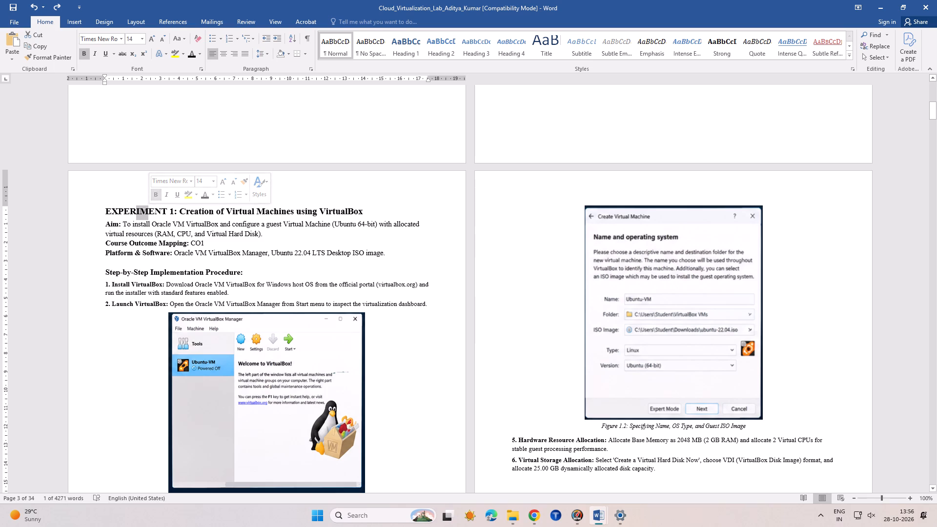
{"action": "left_click", "coordinate": [152, 231]}
{"action": "left_click_drag", "start_coordinate": [153, 228], "coordinate": [160, 225]}
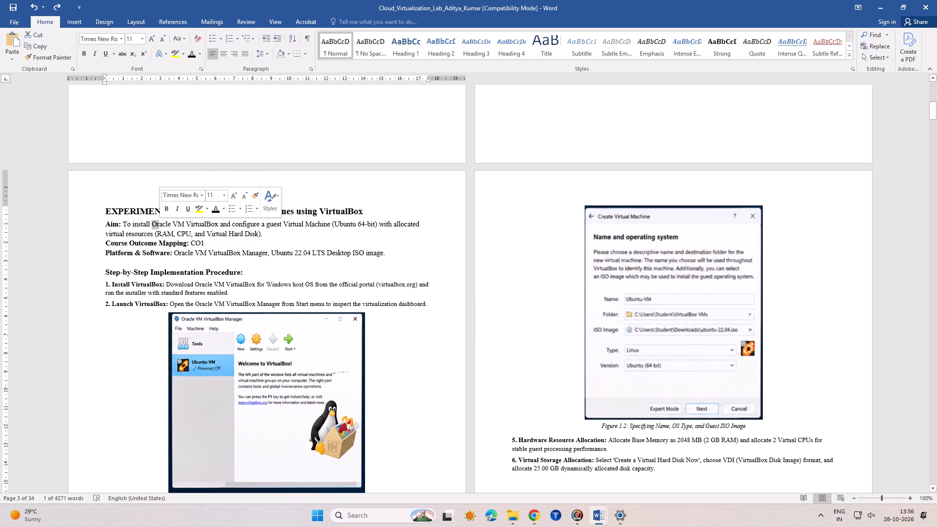
{"action": "left_click", "coordinate": [160, 225]}
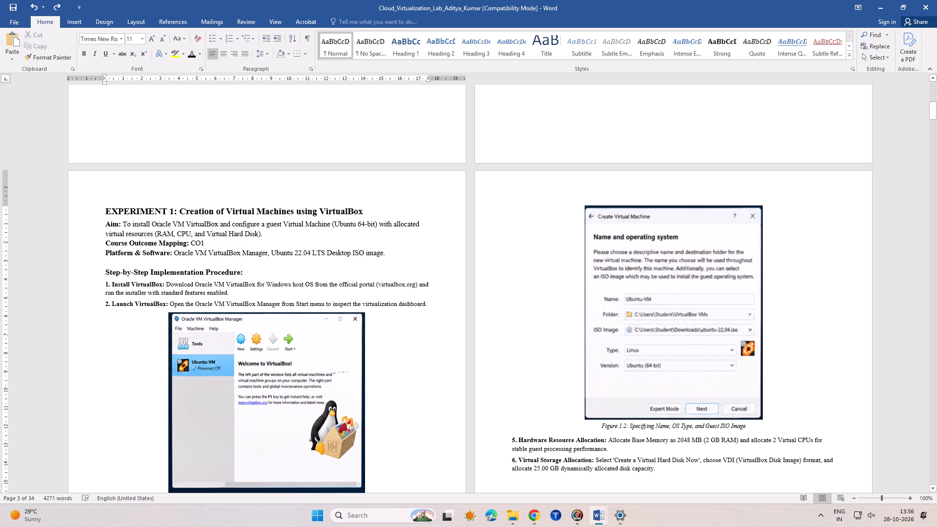
{"action": "scroll", "coordinate": [214, 250], "scroll_direction": "down", "scroll_amount": 1}
{"action": "left_click_drag", "start_coordinate": [204, 255], "coordinate": [259, 255]}
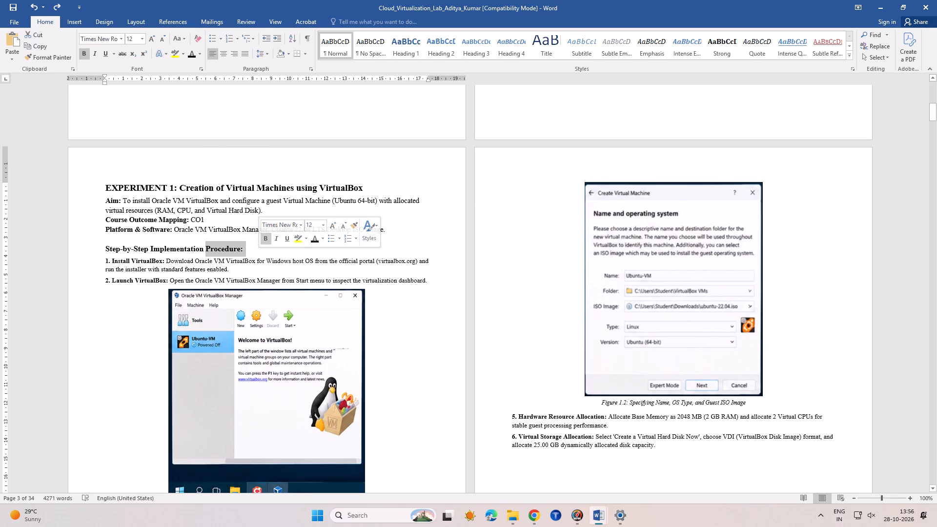
{"action": "left_click", "coordinate": [261, 266]}
{"action": "left_click_drag", "start_coordinate": [261, 266], "coordinate": [292, 266]}
{"action": "left_click_drag", "start_coordinate": [275, 260], "coordinate": [287, 260]}
{"action": "left_click", "coordinate": [318, 262]}
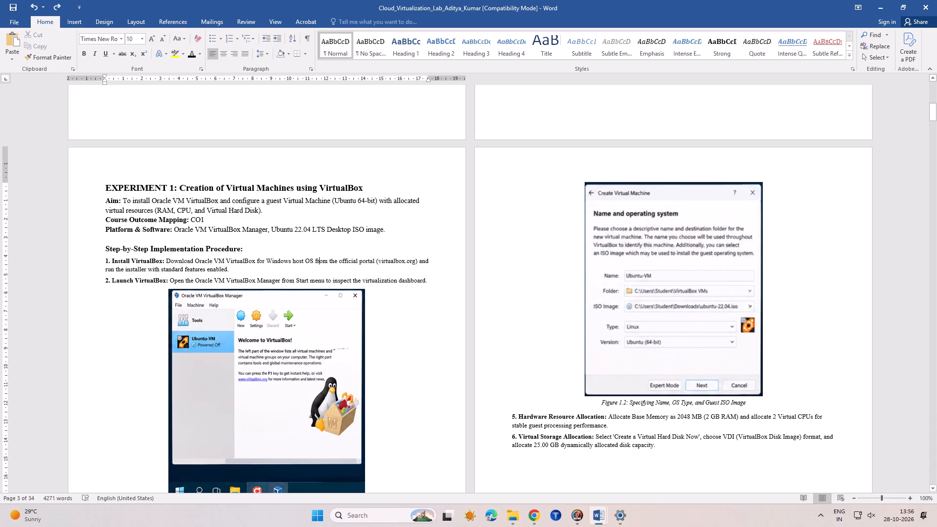
Examine how the procedure text, figures and captions are laid out across the Experiment 1 pages.
{"action": "scroll", "coordinate": [273, 280], "scroll_direction": "down", "scroll_amount": 4}
{"action": "scroll", "coordinate": [273, 280], "scroll_direction": "up", "scroll_amount": 1}
{"action": "scroll", "coordinate": [273, 280], "scroll_direction": "down", "scroll_amount": 7}
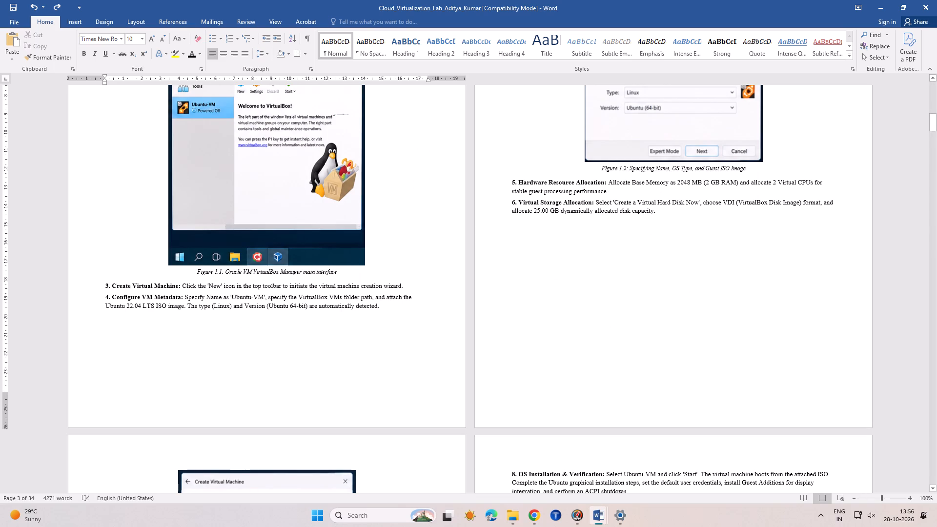
{"action": "scroll", "coordinate": [237, 250], "scroll_direction": "up", "scroll_amount": 2}
{"action": "scroll", "coordinate": [237, 250], "scroll_direction": "down", "scroll_amount": 1}
{"action": "scroll", "coordinate": [237, 250], "scroll_direction": "up", "scroll_amount": 5}
{"action": "scroll", "coordinate": [237, 250], "scroll_direction": "down", "scroll_amount": 1}
{"action": "scroll", "coordinate": [237, 250], "scroll_direction": "up", "scroll_amount": 5}
{"action": "scroll", "coordinate": [237, 250], "scroll_direction": "down", "scroll_amount": 1}
{"action": "scroll", "coordinate": [237, 250], "scroll_direction": "up", "scroll_amount": 2}
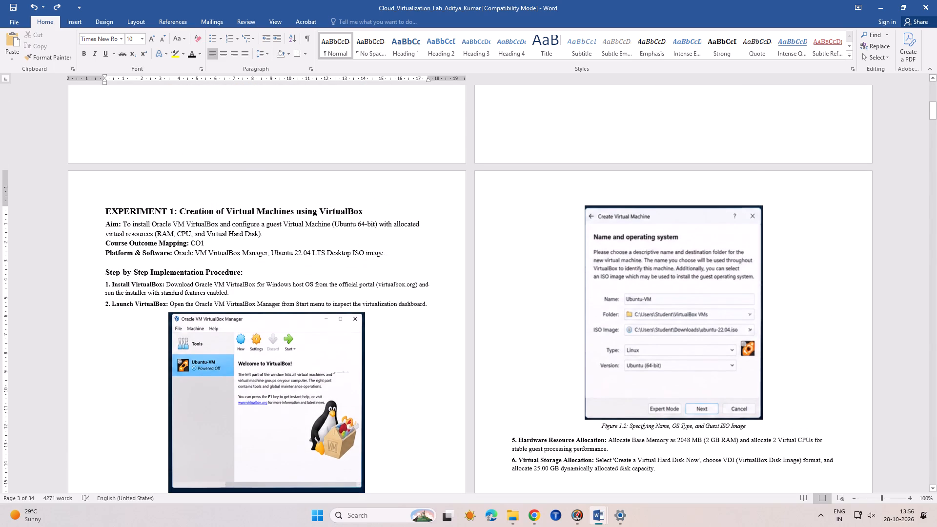
{"action": "scroll", "coordinate": [238, 139], "scroll_direction": "down", "scroll_amount": 5}
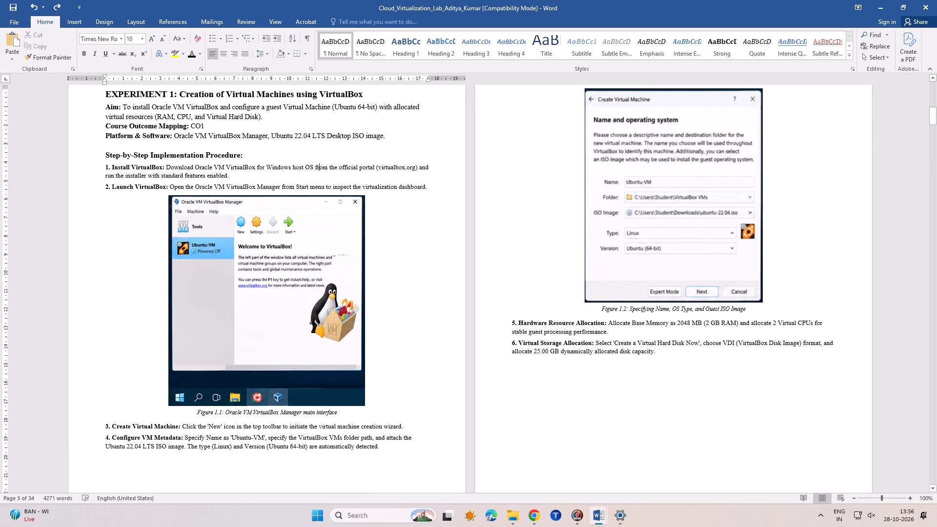
Examine the layout and text formatting of the remaining Experiment 1 pages and the opening pages of Experiment 2.
{"action": "scroll", "coordinate": [125, 143], "scroll_direction": "up", "scroll_amount": 2}
{"action": "scroll", "coordinate": [125, 143], "scroll_direction": "down", "scroll_amount": 1}
{"action": "scroll", "coordinate": [125, 143], "scroll_direction": "up", "scroll_amount": 1}
{"action": "scroll", "coordinate": [125, 143], "scroll_direction": "down", "scroll_amount": 4}
{"action": "scroll", "coordinate": [125, 143], "scroll_direction": "up", "scroll_amount": 1}
{"action": "scroll", "coordinate": [125, 143], "scroll_direction": "down", "scroll_amount": 7}
{"action": "scroll", "coordinate": [124, 146], "scroll_direction": "up", "scroll_amount": 1}
{"action": "scroll", "coordinate": [124, 147], "scroll_direction": "down", "scroll_amount": 7}
{"action": "scroll", "coordinate": [124, 147], "scroll_direction": "up", "scroll_amount": 2}
{"action": "scroll", "coordinate": [123, 148], "scroll_direction": "down", "scroll_amount": 1}
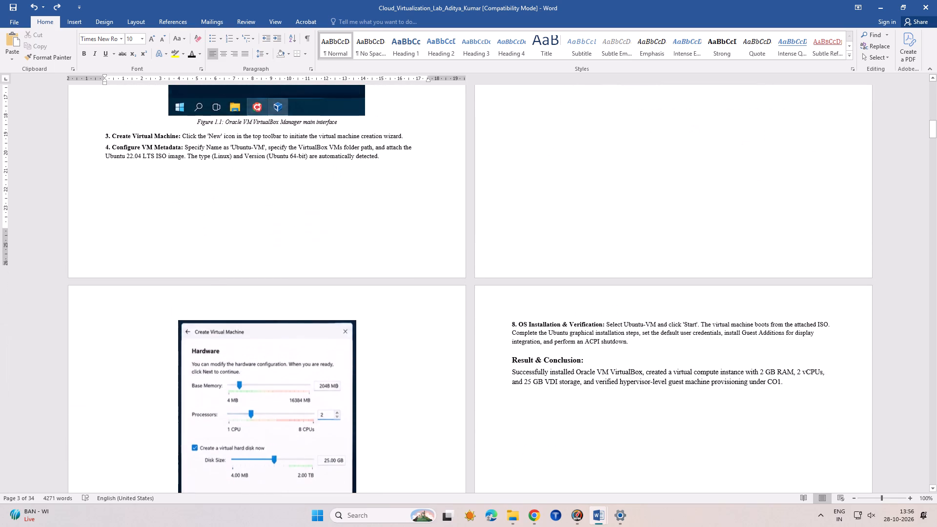
{"action": "scroll", "coordinate": [123, 148], "scroll_direction": "down", "scroll_amount": 5}
{"action": "scroll", "coordinate": [123, 154], "scroll_direction": "up", "scroll_amount": 1}
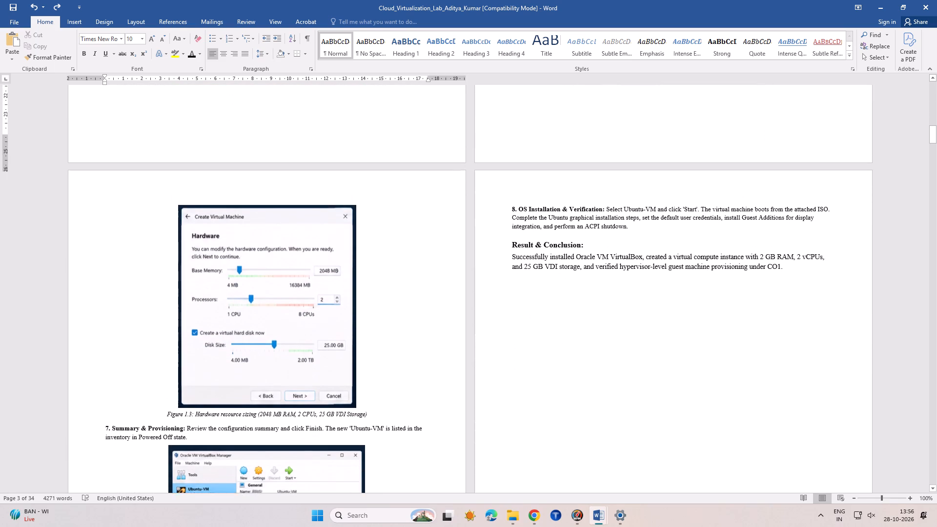
{"action": "scroll", "coordinate": [481, 211], "scroll_direction": "down", "scroll_amount": 14}
{"action": "scroll", "coordinate": [418, 254], "scroll_direction": "down", "scroll_amount": 8}
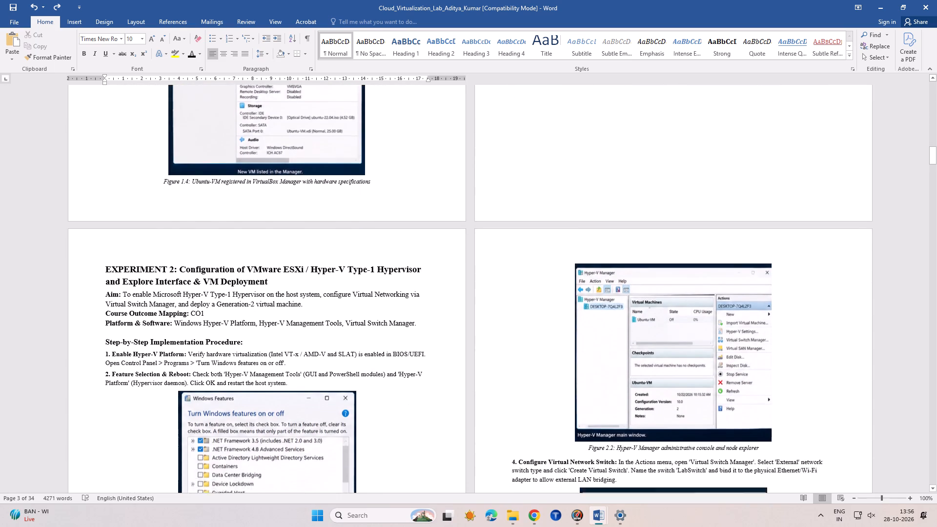
{"action": "scroll", "coordinate": [418, 254], "scroll_direction": "down", "scroll_amount": 2}
{"action": "scroll", "coordinate": [287, 293], "scroll_direction": "down", "scroll_amount": 2}
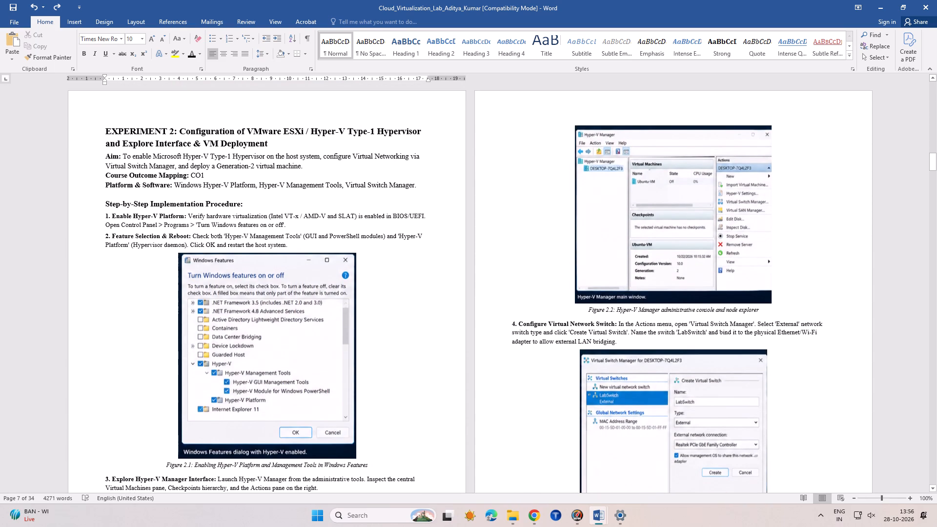
{"action": "scroll", "coordinate": [455, 235], "scroll_direction": "down", "scroll_amount": 1}
Review the pages from Experiment 2 back through Experiment 1 to the cover page and list of practicals.
{"action": "scroll", "coordinate": [455, 235], "scroll_direction": "up", "scroll_amount": 7}
{"action": "scroll", "coordinate": [417, 240], "scroll_direction": "down", "scroll_amount": 1}
{"action": "scroll", "coordinate": [404, 240], "scroll_direction": "up", "scroll_amount": 8}
{"action": "scroll", "coordinate": [351, 235], "scroll_direction": "down", "scroll_amount": 1}
{"action": "scroll", "coordinate": [351, 235], "scroll_direction": "up", "scroll_amount": 3}
{"action": "scroll", "coordinate": [351, 235], "scroll_direction": "down", "scroll_amount": 1}
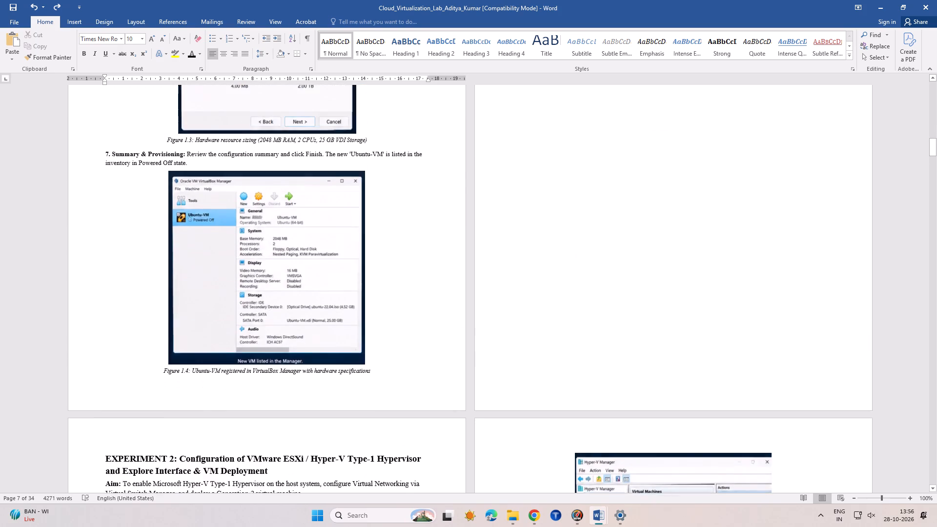
{"action": "scroll", "coordinate": [351, 235], "scroll_direction": "down", "scroll_amount": 1}
{"action": "scroll", "coordinate": [351, 235], "scroll_direction": "up", "scroll_amount": 2}
{"action": "scroll", "coordinate": [351, 235], "scroll_direction": "down", "scroll_amount": 1}
{"action": "scroll", "coordinate": [351, 235], "scroll_direction": "up", "scroll_amount": 4}
{"action": "scroll", "coordinate": [351, 235], "scroll_direction": "down", "scroll_amount": 1}
{"action": "scroll", "coordinate": [351, 235], "scroll_direction": "up", "scroll_amount": 2}
{"action": "scroll", "coordinate": [351, 235], "scroll_direction": "down", "scroll_amount": 1}
{"action": "scroll", "coordinate": [351, 235], "scroll_direction": "up", "scroll_amount": 11}
{"action": "scroll", "coordinate": [351, 235], "scroll_direction": "down", "scroll_amount": 2}
{"action": "scroll", "coordinate": [351, 235], "scroll_direction": "up", "scroll_amount": 2}
{"action": "scroll", "coordinate": [351, 235], "scroll_direction": "down", "scroll_amount": 1}
{"action": "scroll", "coordinate": [351, 235], "scroll_direction": "up", "scroll_amount": 13}
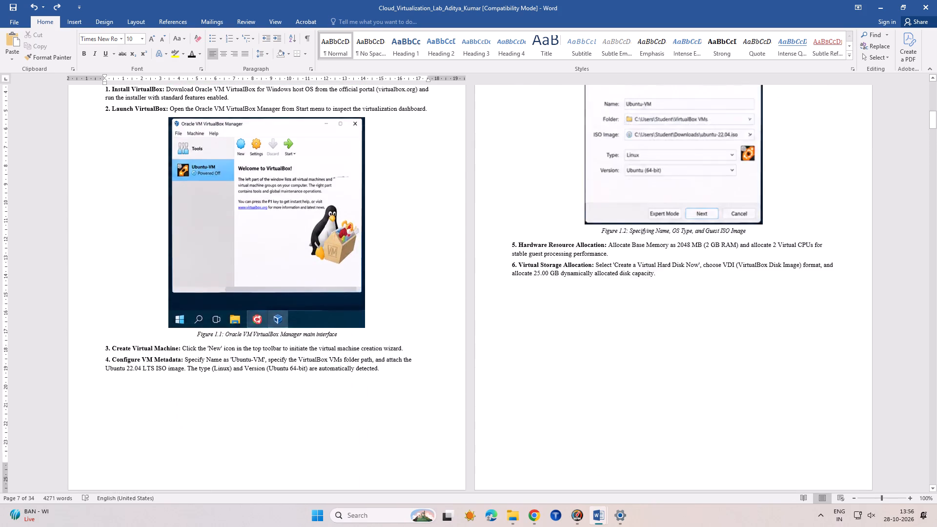
{"action": "scroll", "coordinate": [351, 235], "scroll_direction": "up", "scroll_amount": 14}
{"action": "scroll", "coordinate": [351, 235], "scroll_direction": "down", "scroll_amount": 1}
{"action": "scroll", "coordinate": [351, 235], "scroll_direction": "up", "scroll_amount": 5}
{"action": "scroll", "coordinate": [351, 235], "scroll_direction": "down", "scroll_amount": 1}
{"action": "scroll", "coordinate": [351, 235], "scroll_direction": "up", "scroll_amount": 5}
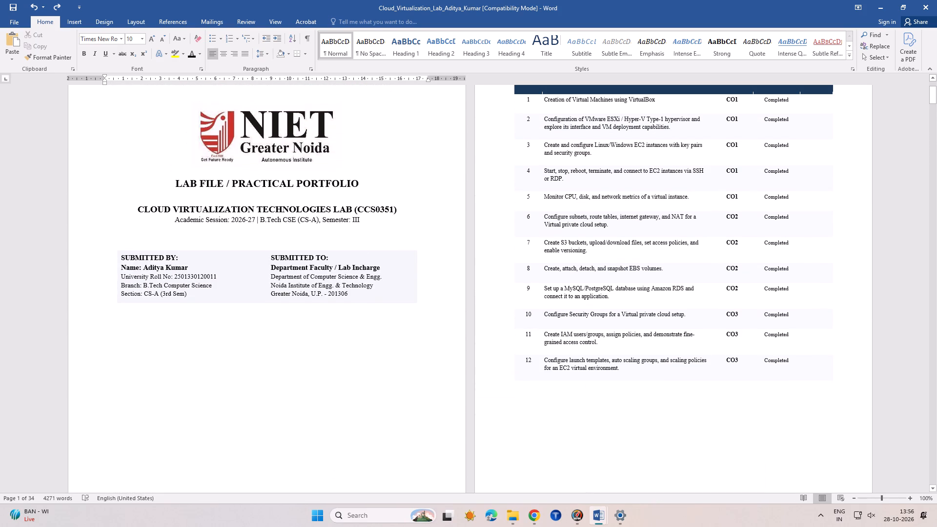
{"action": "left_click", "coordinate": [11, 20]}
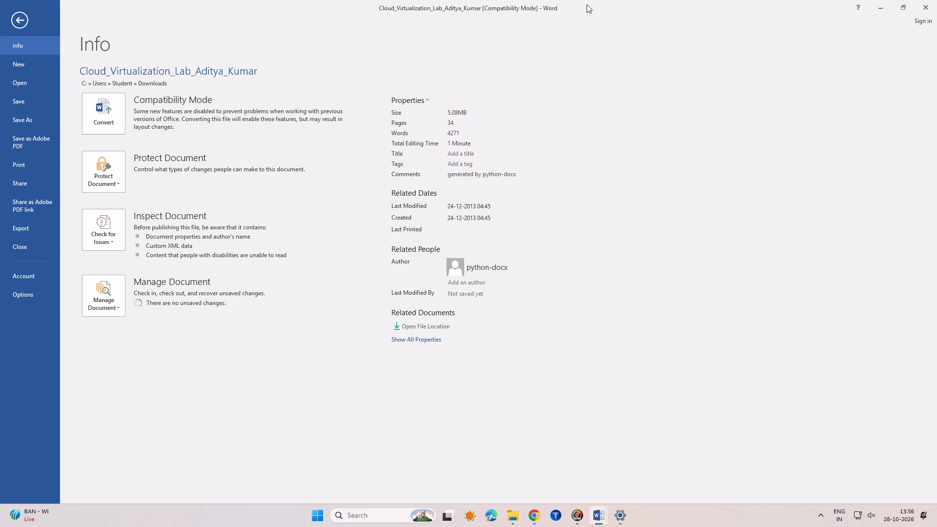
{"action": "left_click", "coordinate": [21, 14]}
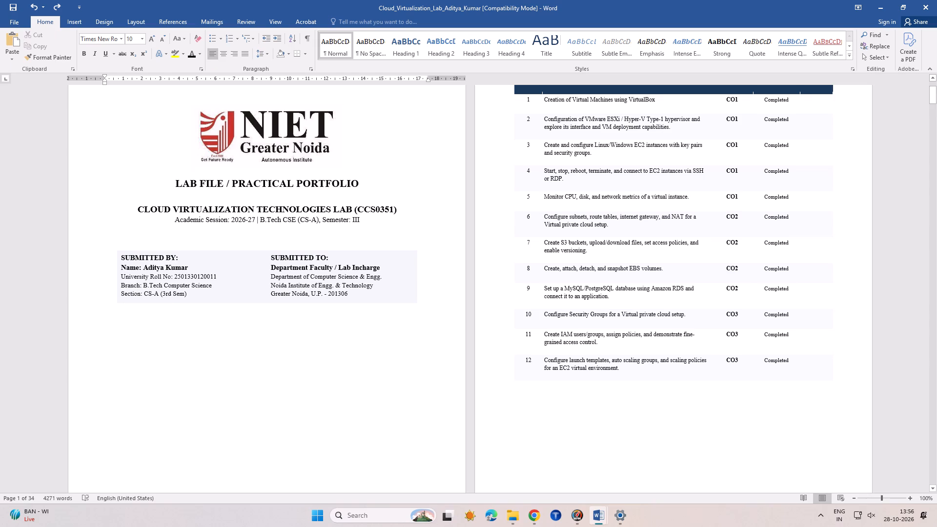
Set the Experiment 1 text from the Aim through procedure step 2 (Launch VirtualBox) to font size 12.
{"action": "scroll", "coordinate": [321, 207], "scroll_direction": "down", "scroll_amount": 2}
{"action": "scroll", "coordinate": [321, 207], "scroll_direction": "up", "scroll_amount": 1}
{"action": "scroll", "coordinate": [321, 207], "scroll_direction": "down", "scroll_amount": 14}
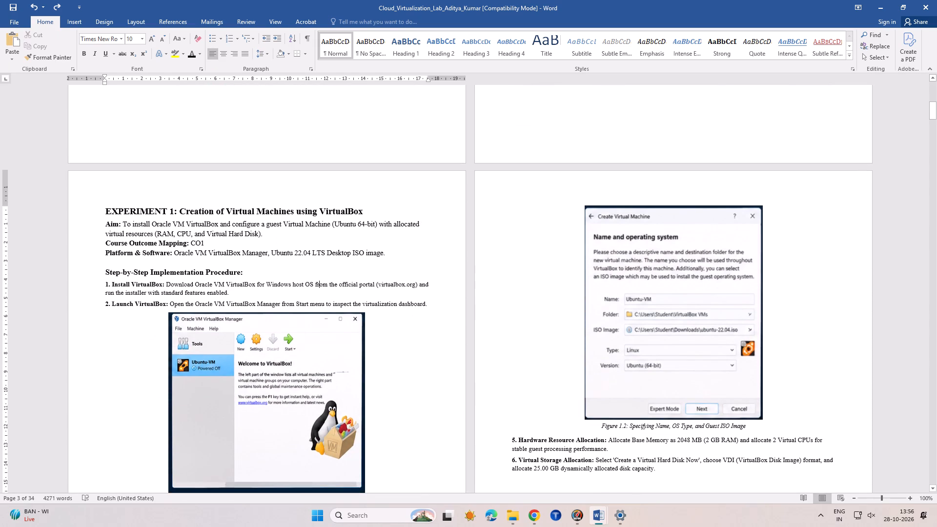
{"action": "left_click_drag", "start_coordinate": [377, 209], "coordinate": [117, 218]}
{"action": "left_click", "coordinate": [117, 218]}
{"action": "scroll", "coordinate": [325, 274], "scroll_direction": "down", "scroll_amount": 1}
{"action": "scroll", "coordinate": [422, 266], "scroll_direction": "down", "scroll_amount": 2}
{"action": "scroll", "coordinate": [422, 266], "scroll_direction": "up", "scroll_amount": 3}
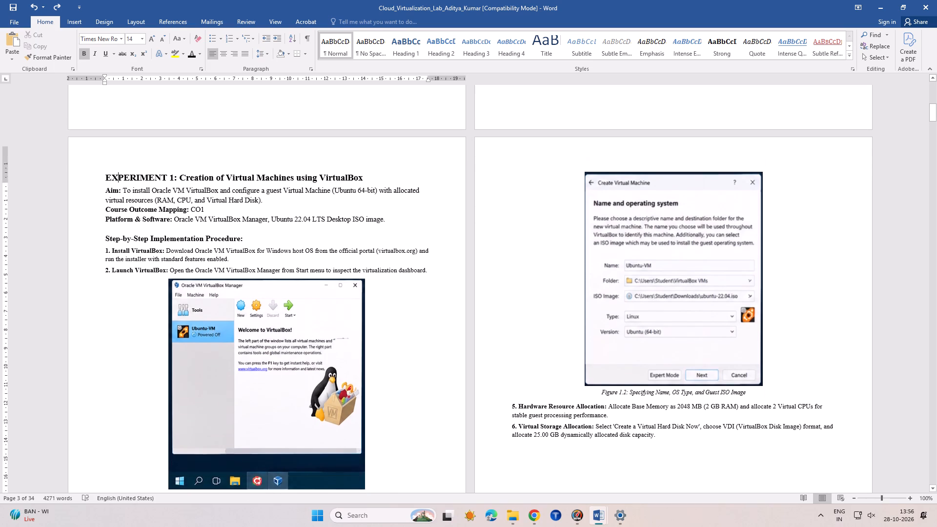
{"action": "scroll", "coordinate": [422, 266], "scroll_direction": "down", "scroll_amount": 3}
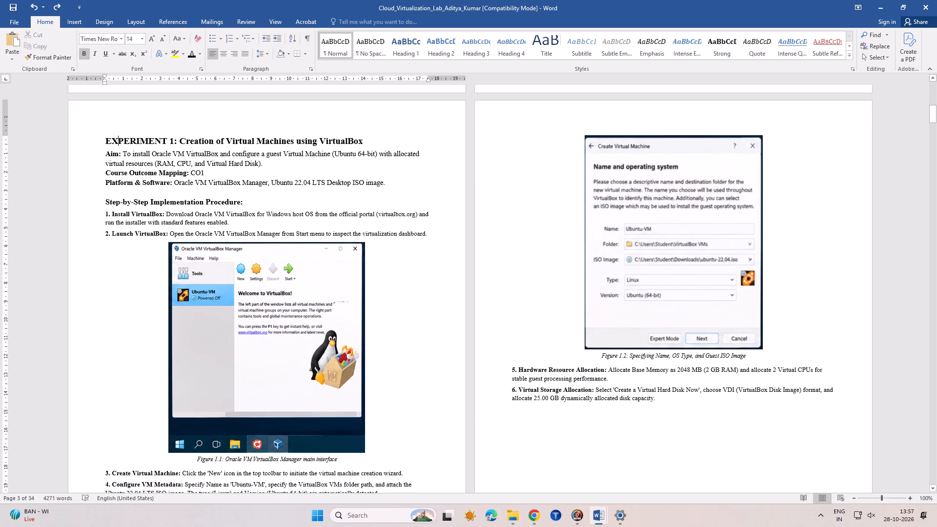
{"action": "left_click_drag", "start_coordinate": [429, 237], "coordinate": [85, 211]}
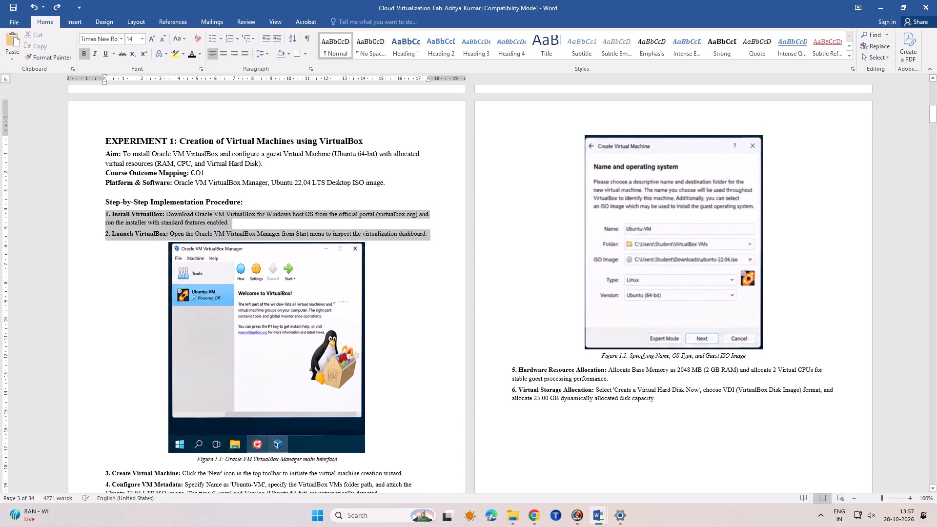
{"action": "left_click_drag", "start_coordinate": [85, 211], "coordinate": [60, 151]}
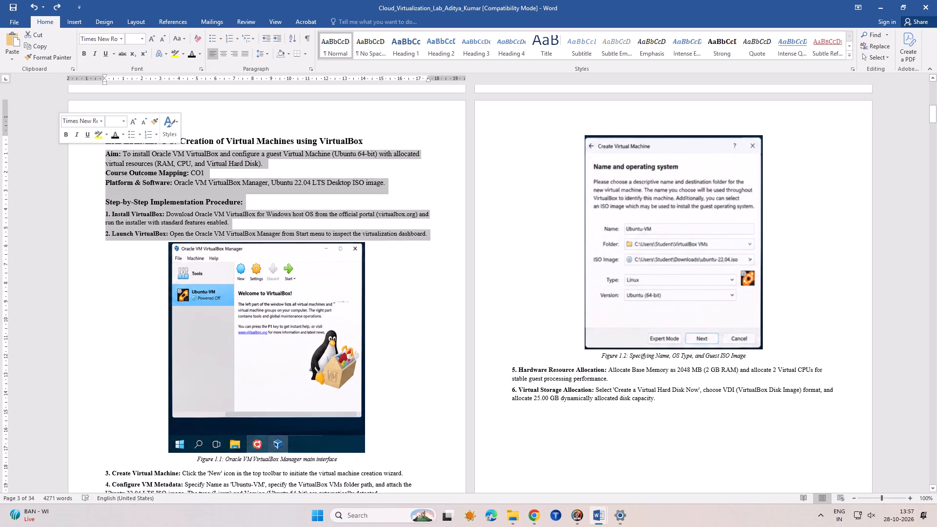
{"action": "left_click", "coordinate": [122, 121]}
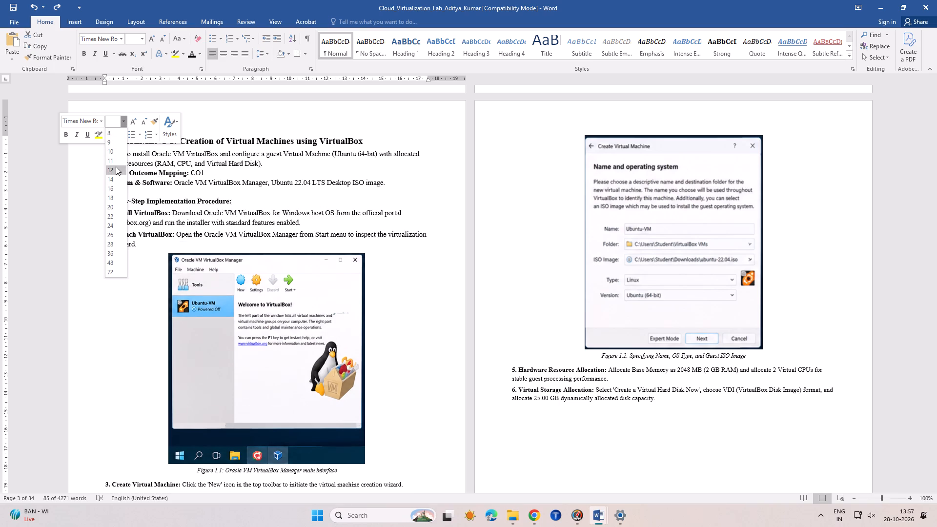
{"action": "left_click", "coordinate": [116, 166]}
{"action": "left_click", "coordinate": [285, 226]}
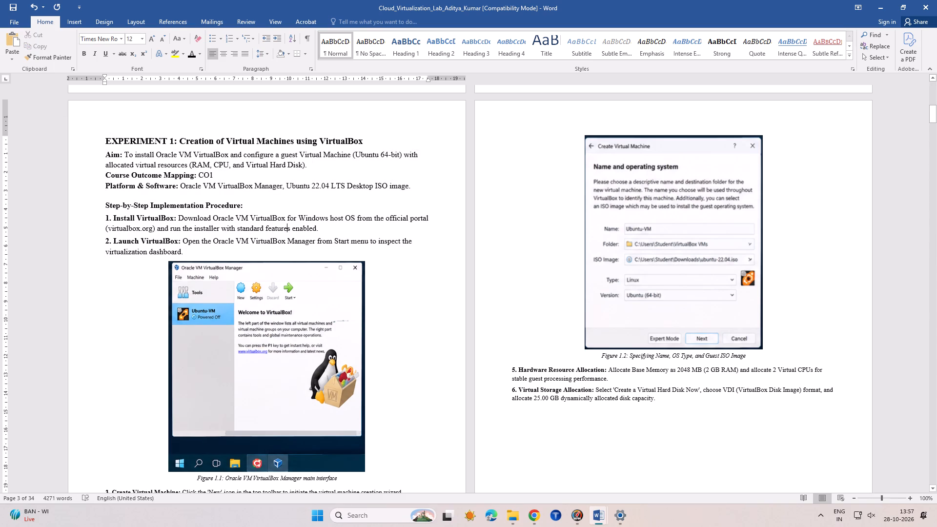
Set Experiment 1's procedure steps 5 and 6, Hardware Resource Allocation and Virtual Storage Allocation, to font size 12.
{"action": "scroll", "coordinate": [699, 437], "scroll_direction": "down", "scroll_amount": 2}
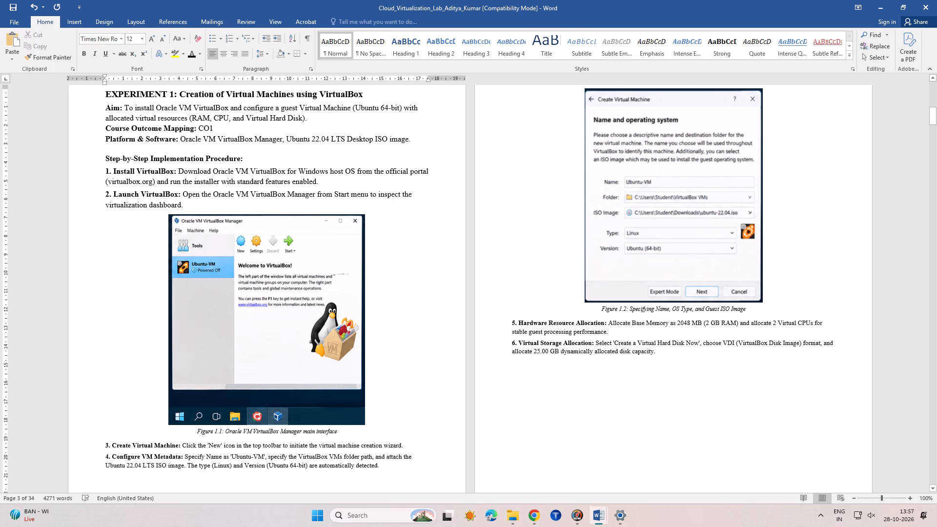
{"action": "left_click_drag", "start_coordinate": [639, 367], "coordinate": [509, 321]}
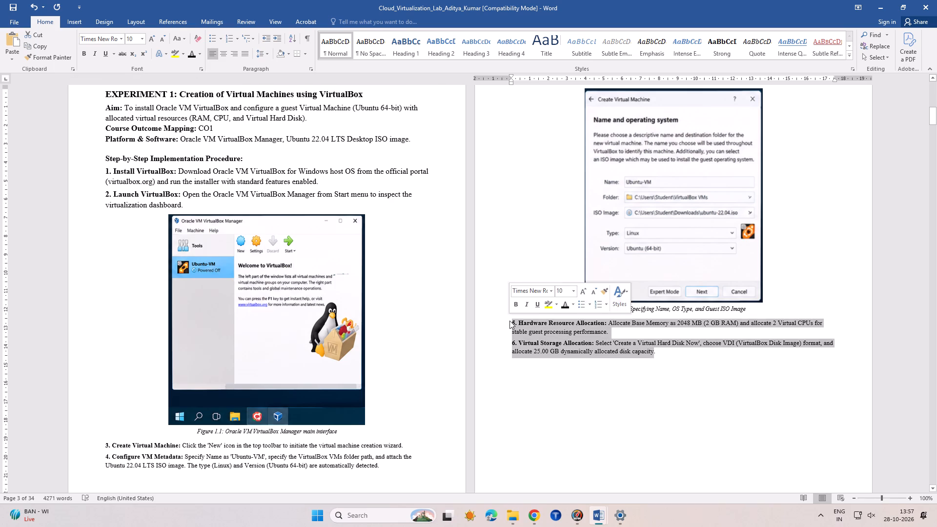
{"action": "left_click", "coordinate": [573, 291]}
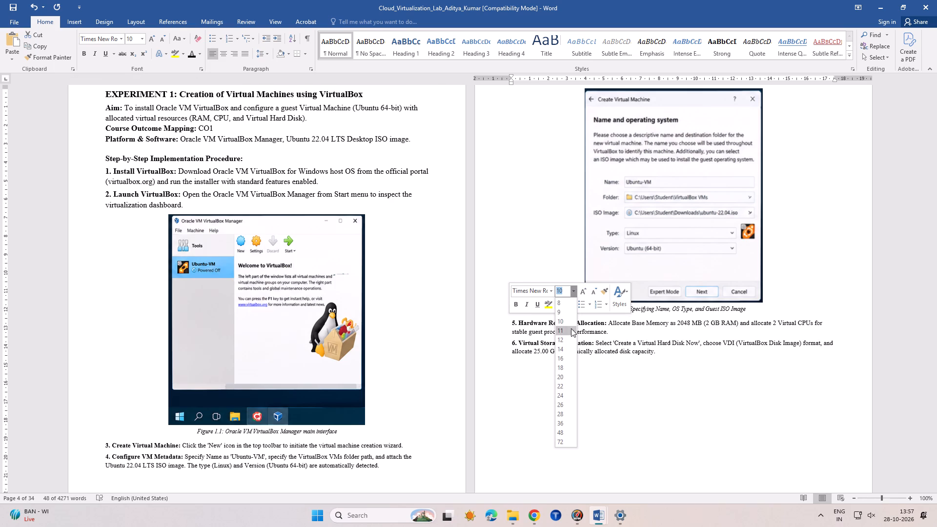
{"action": "left_click", "coordinate": [566, 336]}
Set Experiment 1's procedure steps 3 and 4, Create Virtual Machine and Configure VM Metadata, to font size 12.
{"action": "scroll", "coordinate": [516, 386], "scroll_direction": "down", "scroll_amount": 5}
{"action": "left_click", "coordinate": [332, 375]}
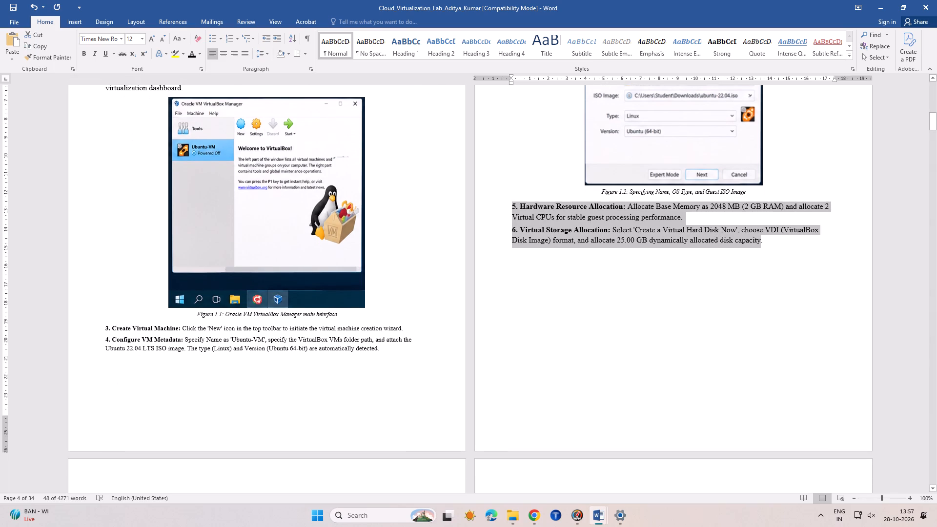
{"action": "left_click", "coordinate": [396, 345]}
{"action": "left_click_drag", "start_coordinate": [396, 345], "coordinate": [97, 333]}
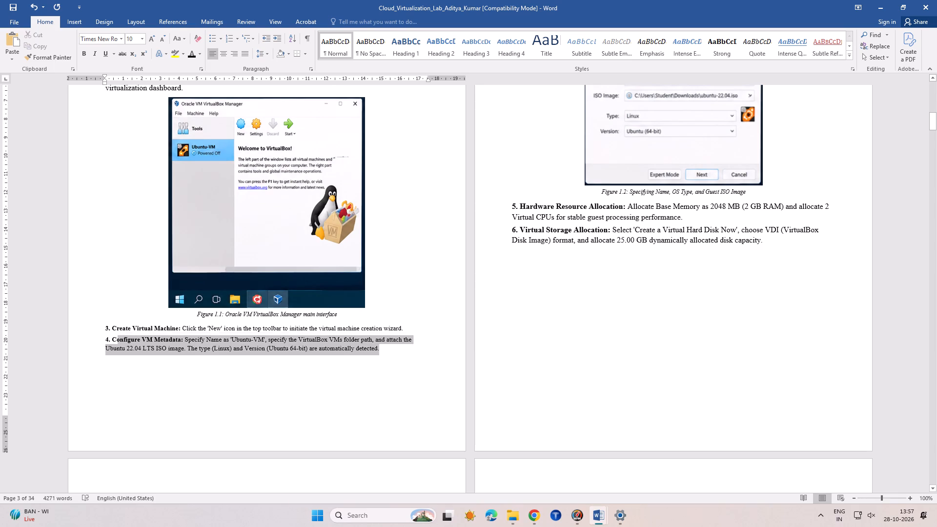
{"action": "left_click_drag", "start_coordinate": [97, 333], "coordinate": [84, 332]}
{"action": "left_click", "coordinate": [148, 302]}
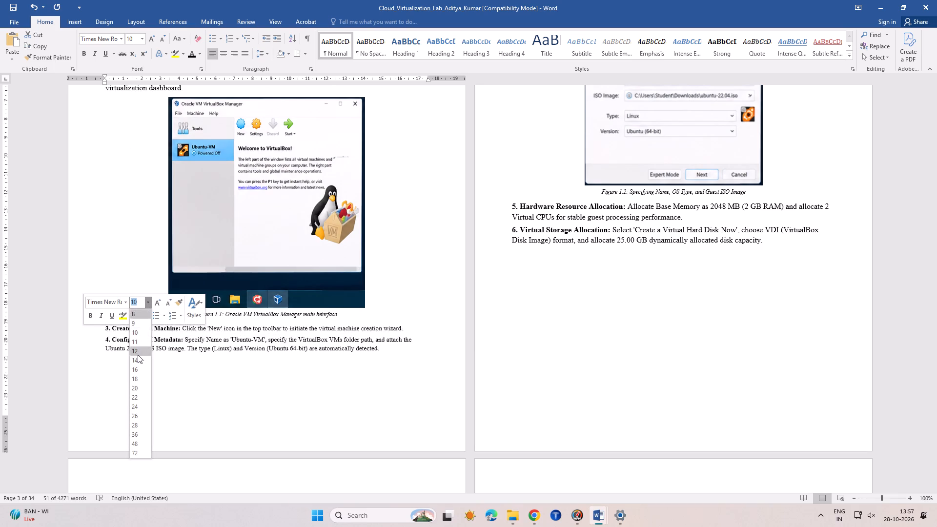
{"action": "left_click", "coordinate": [138, 355]}
{"action": "left_click", "coordinate": [229, 369]}
Examine the text and figure layout of Experiment 1 from procedure step 3 through Result & Conclusion.
{"action": "scroll", "coordinate": [229, 369], "scroll_direction": "down", "scroll_amount": 1}
{"action": "scroll", "coordinate": [229, 369], "scroll_direction": "up", "scroll_amount": 1}
{"action": "scroll", "coordinate": [229, 369], "scroll_direction": "down", "scroll_amount": 6}
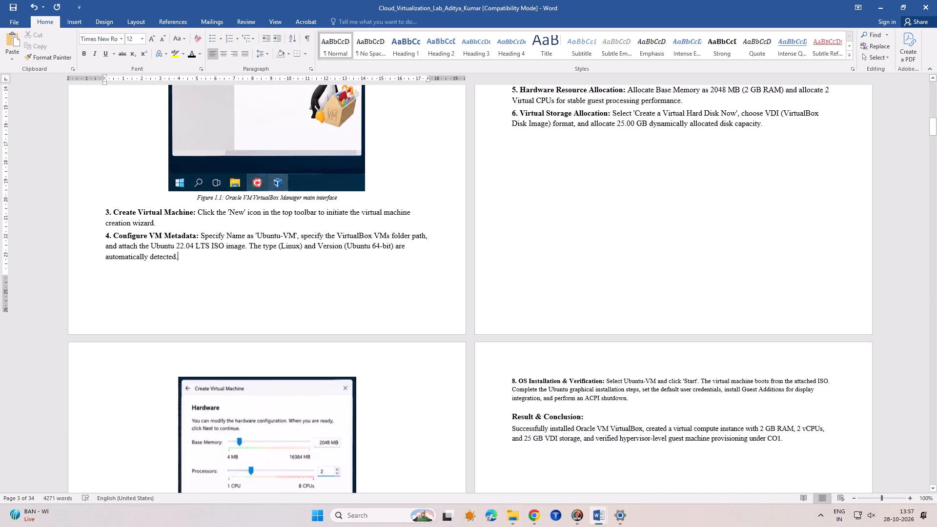
{"action": "scroll", "coordinate": [229, 372], "scroll_direction": "down", "scroll_amount": 2}
{"action": "scroll", "coordinate": [229, 372], "scroll_direction": "up", "scroll_amount": 1}
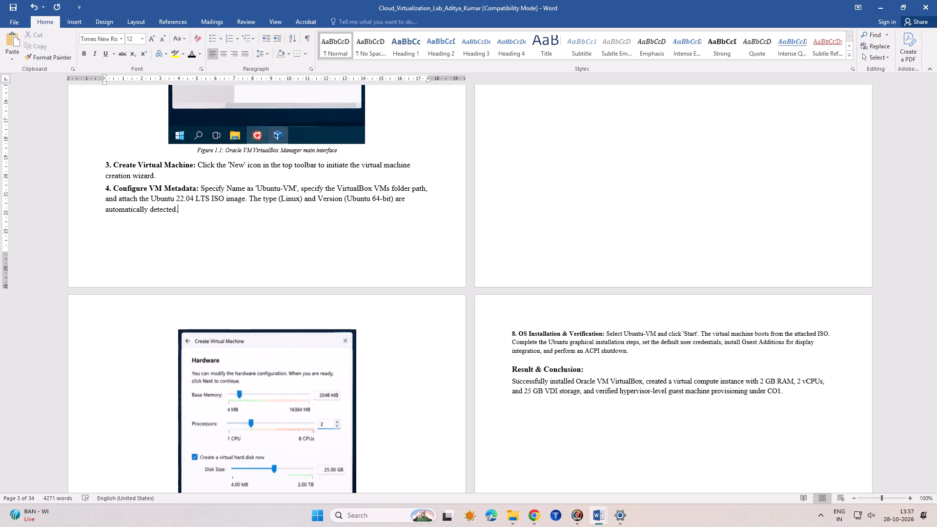
{"action": "scroll", "coordinate": [471, 292], "scroll_direction": "up", "scroll_amount": 6}
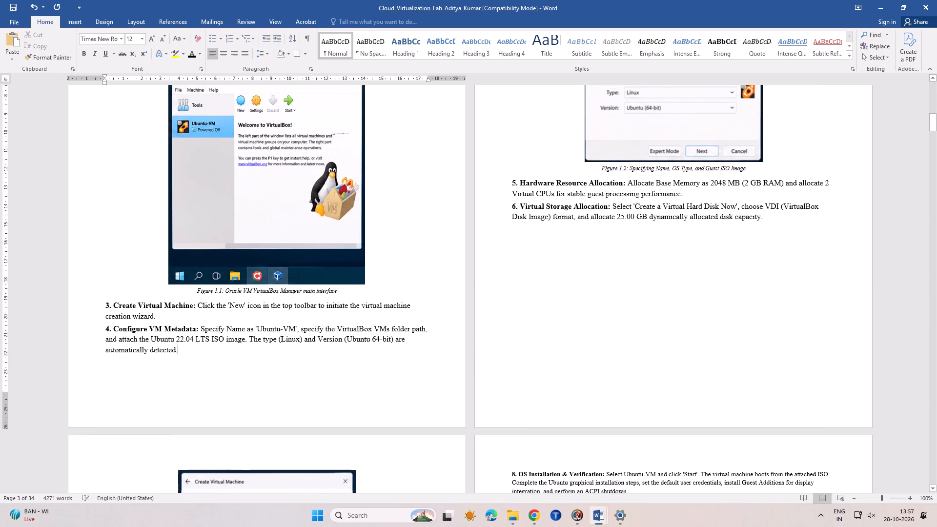
{"action": "scroll", "coordinate": [472, 292], "scroll_direction": "down", "scroll_amount": 5}
{"action": "scroll", "coordinate": [472, 294], "scroll_direction": "up", "scroll_amount": 1}
{"action": "scroll", "coordinate": [472, 294], "scroll_direction": "down", "scroll_amount": 6}
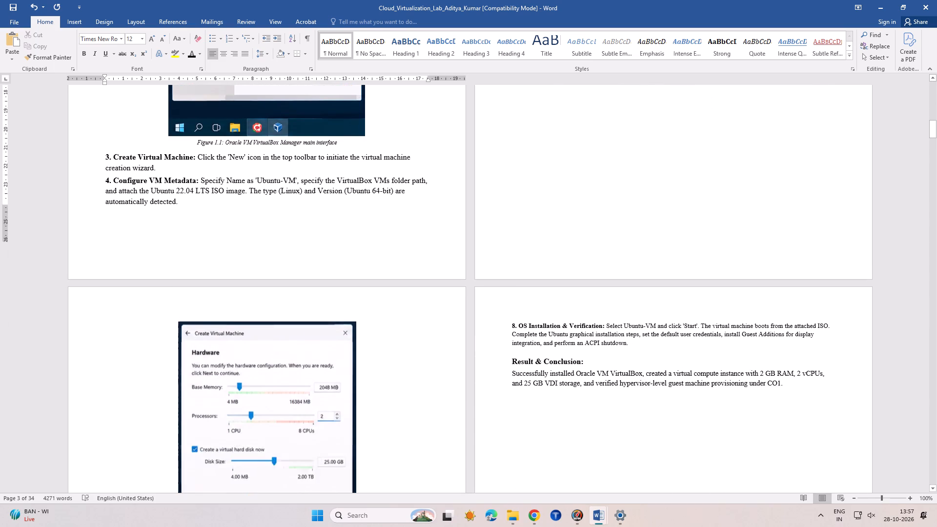
{"action": "scroll", "coordinate": [472, 294], "scroll_direction": "up", "scroll_amount": 1}
{"action": "scroll", "coordinate": [472, 294], "scroll_direction": "down", "scroll_amount": 4}
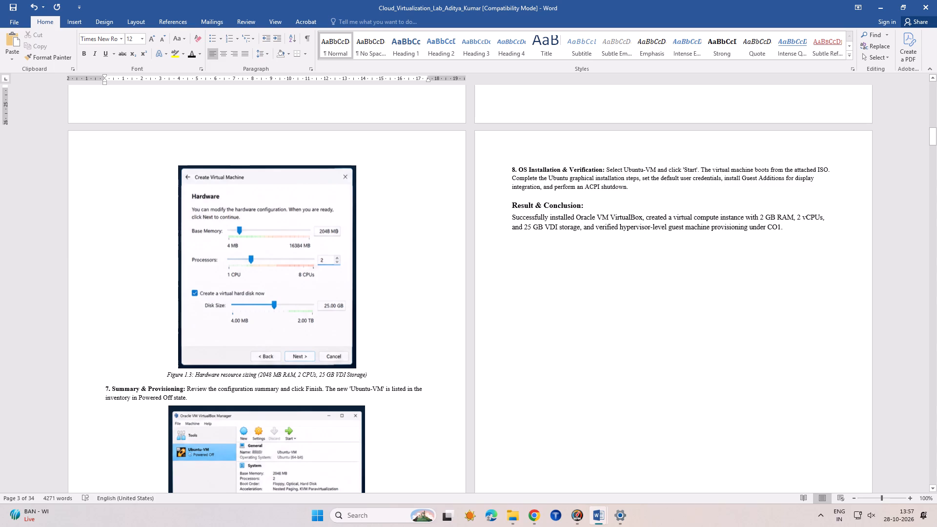
{"action": "scroll", "coordinate": [388, 279], "scroll_direction": "up", "scroll_amount": 5}
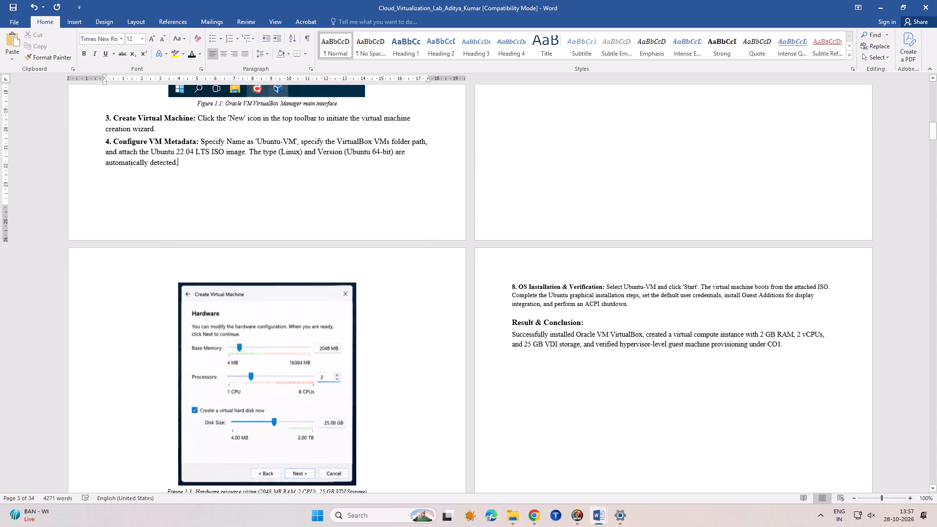
Set Experiment 1's procedure step 7, Summary & Provisioning, to font size 12.
{"action": "scroll", "coordinate": [388, 279], "scroll_direction": "down", "scroll_amount": 11}
{"action": "left_click_drag", "start_coordinate": [195, 256], "coordinate": [160, 257]}
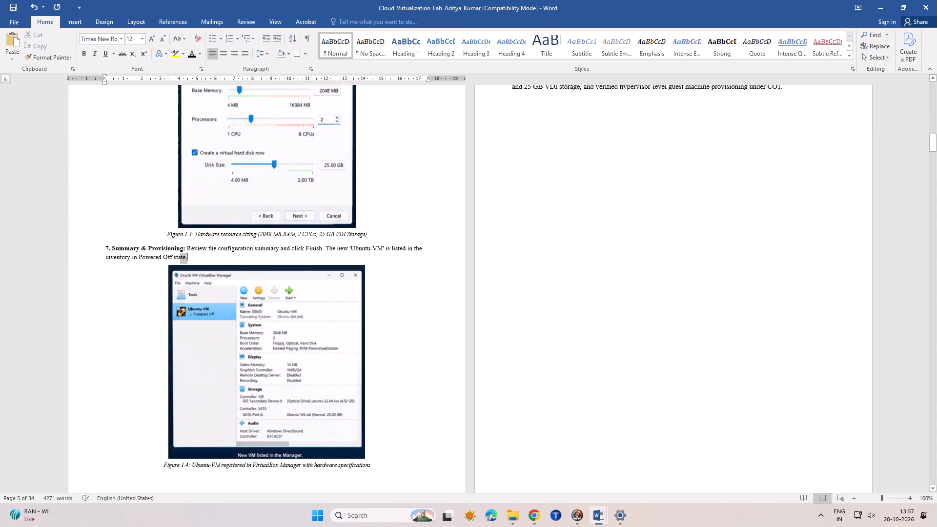
{"action": "left_click_drag", "start_coordinate": [160, 257], "coordinate": [93, 248]}
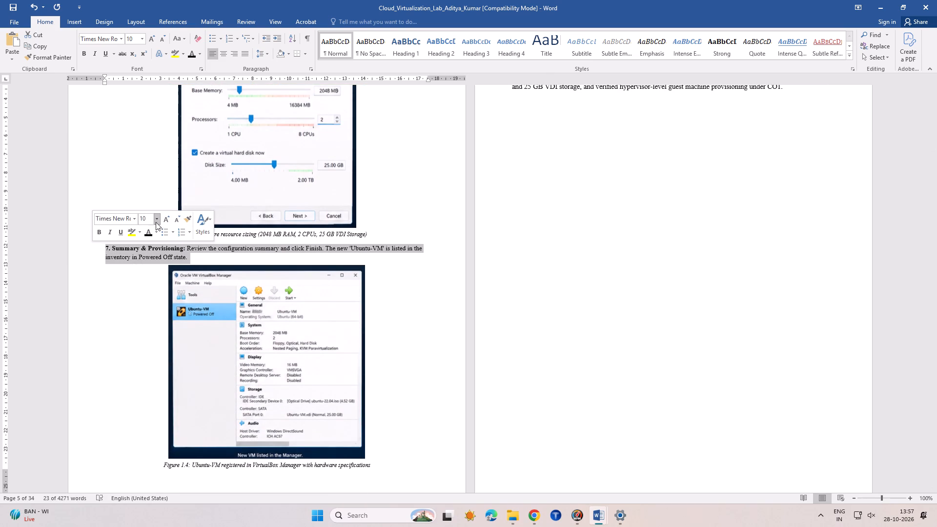
{"action": "left_click", "coordinate": [156, 222]}
{"action": "left_click", "coordinate": [148, 266]}
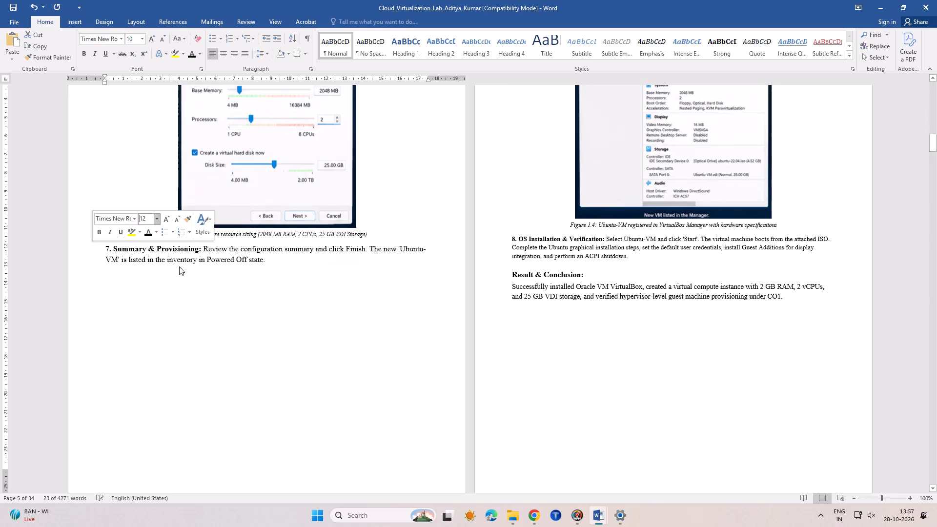
{"action": "left_click", "coordinate": [432, 262]}
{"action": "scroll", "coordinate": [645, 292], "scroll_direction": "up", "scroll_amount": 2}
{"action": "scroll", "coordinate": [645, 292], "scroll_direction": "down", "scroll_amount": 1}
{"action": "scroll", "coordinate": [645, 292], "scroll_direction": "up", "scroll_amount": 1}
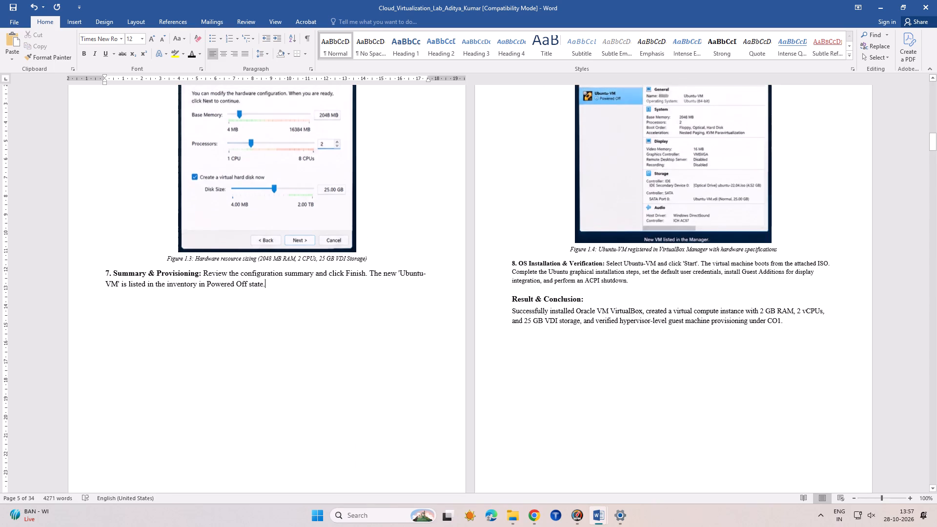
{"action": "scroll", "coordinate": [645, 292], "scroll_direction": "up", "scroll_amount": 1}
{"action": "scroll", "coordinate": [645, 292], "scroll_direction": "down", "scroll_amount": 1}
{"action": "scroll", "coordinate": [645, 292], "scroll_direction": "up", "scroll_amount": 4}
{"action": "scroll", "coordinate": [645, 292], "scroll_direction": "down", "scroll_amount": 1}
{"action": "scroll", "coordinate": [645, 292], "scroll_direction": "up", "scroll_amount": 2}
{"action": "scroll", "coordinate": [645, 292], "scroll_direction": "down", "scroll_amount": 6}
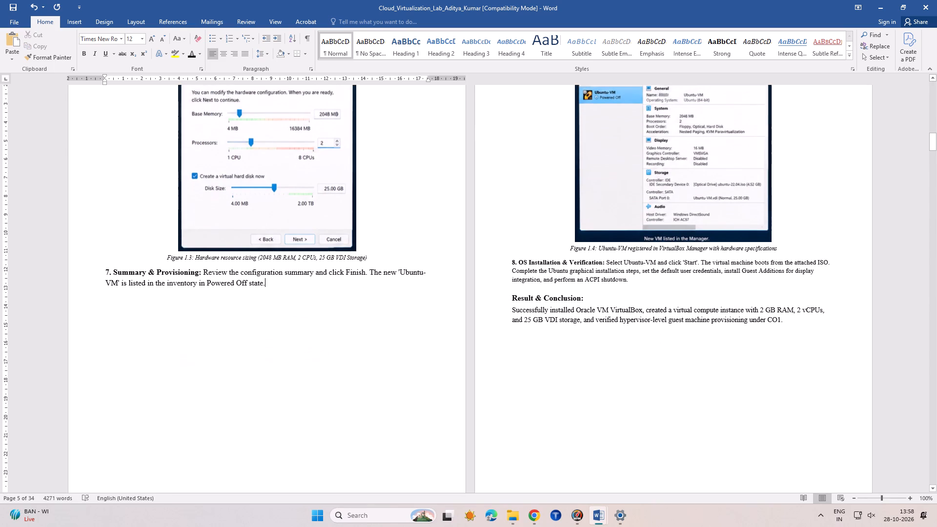
Set Experiment 1's procedure step 8, OS Installation & Verification, and its Result & Conclusion section to font size 12.
{"action": "left_click_drag", "start_coordinate": [791, 323], "coordinate": [678, 323]}
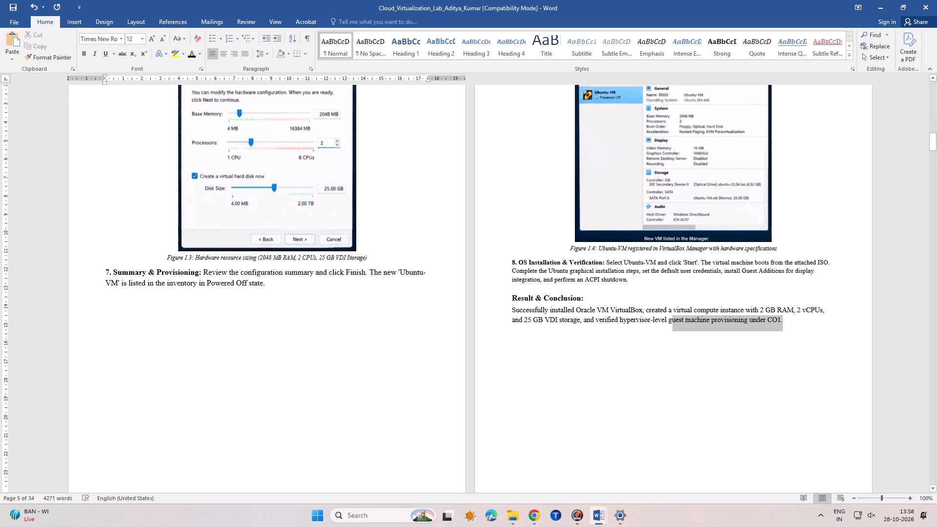
{"action": "left_click_drag", "start_coordinate": [678, 323], "coordinate": [510, 265]}
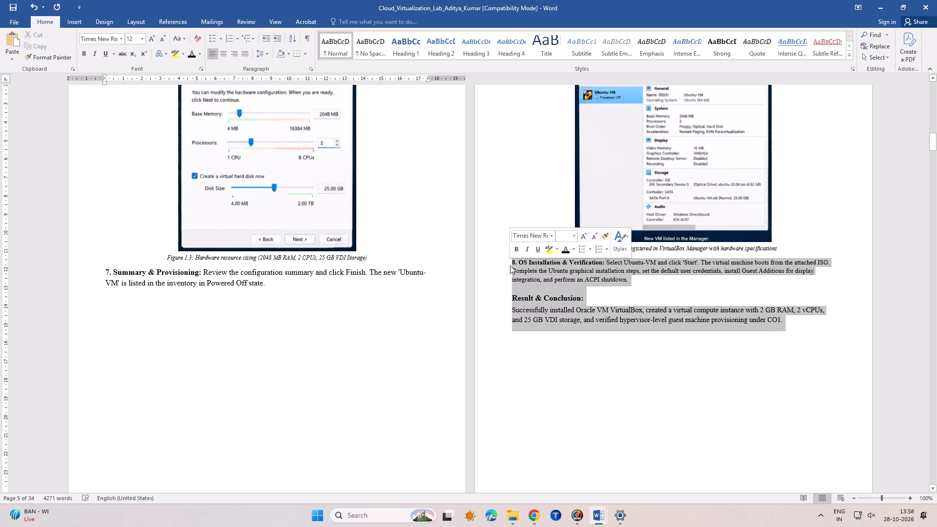
{"action": "left_click", "coordinate": [575, 236]}
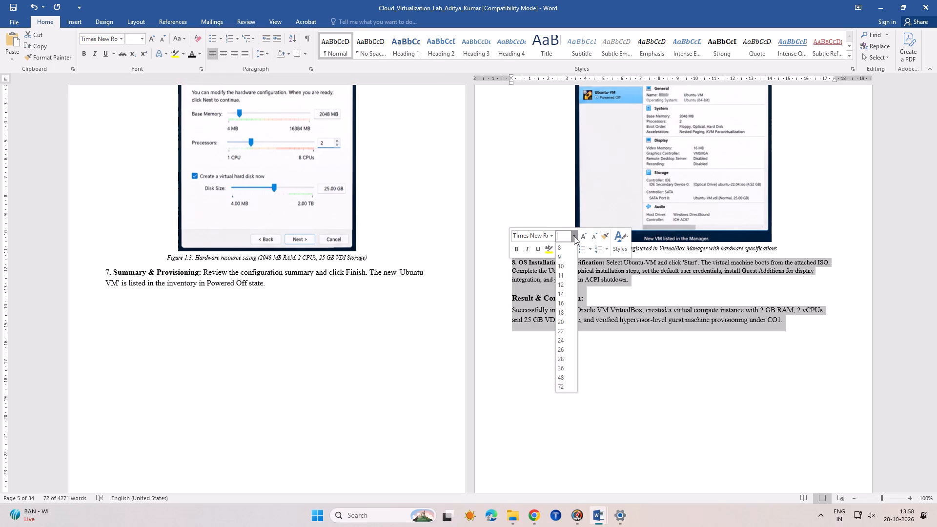
{"action": "left_click", "coordinate": [562, 282]}
{"action": "left_click", "coordinate": [537, 338]}
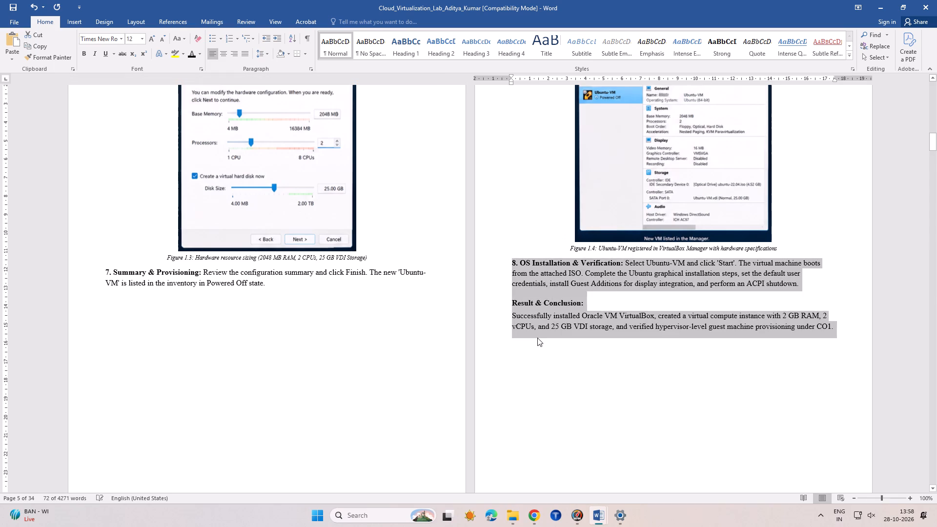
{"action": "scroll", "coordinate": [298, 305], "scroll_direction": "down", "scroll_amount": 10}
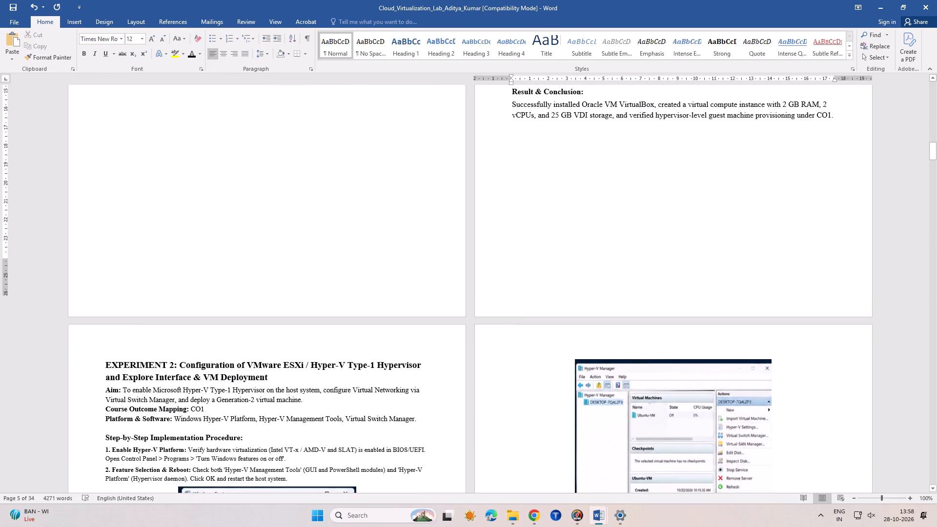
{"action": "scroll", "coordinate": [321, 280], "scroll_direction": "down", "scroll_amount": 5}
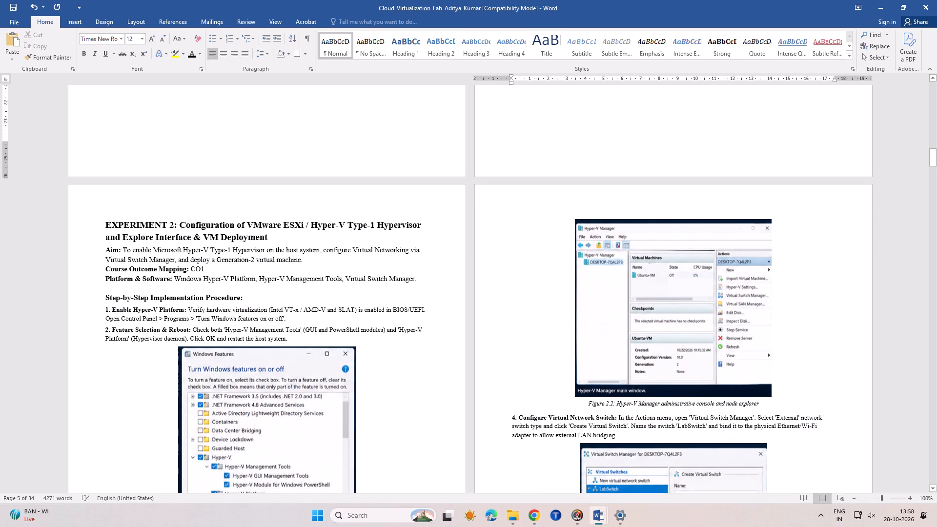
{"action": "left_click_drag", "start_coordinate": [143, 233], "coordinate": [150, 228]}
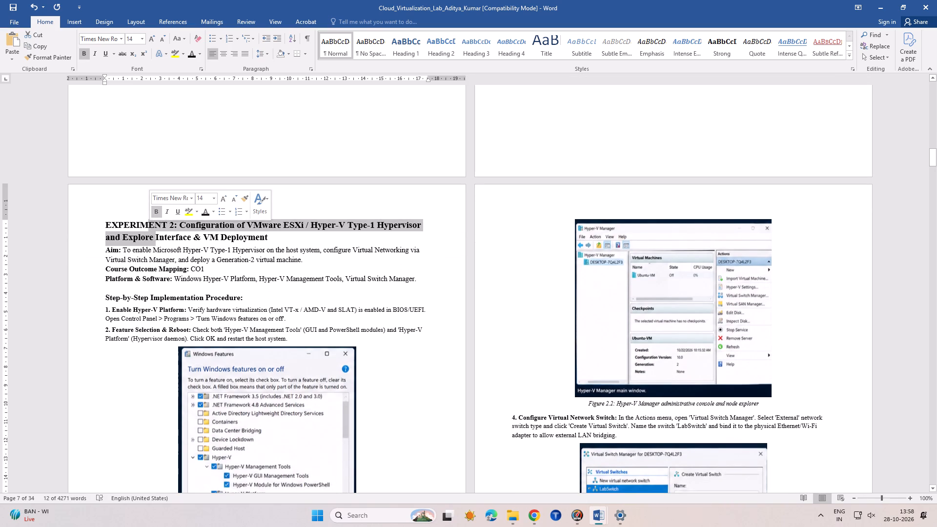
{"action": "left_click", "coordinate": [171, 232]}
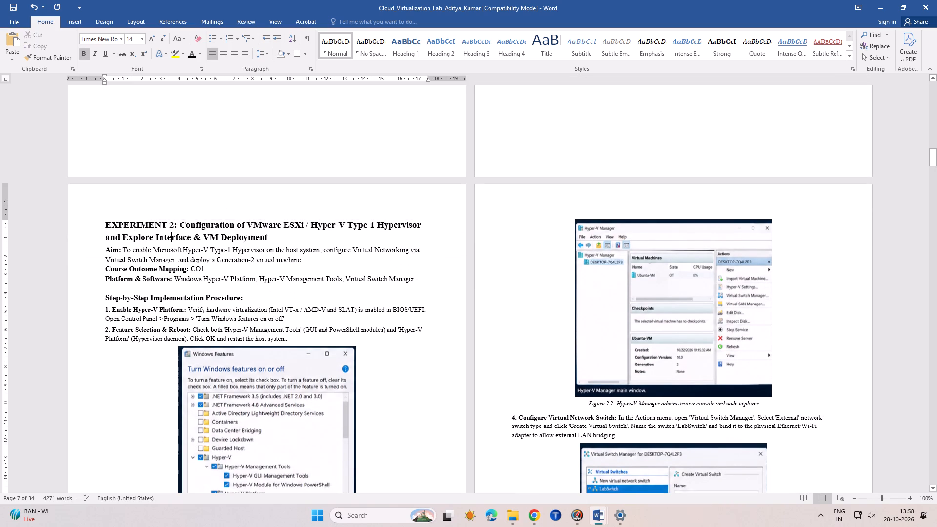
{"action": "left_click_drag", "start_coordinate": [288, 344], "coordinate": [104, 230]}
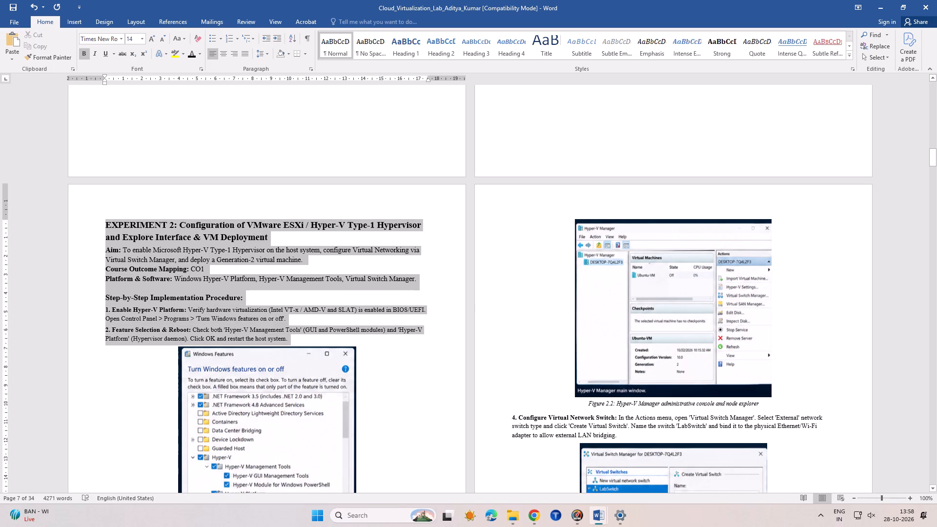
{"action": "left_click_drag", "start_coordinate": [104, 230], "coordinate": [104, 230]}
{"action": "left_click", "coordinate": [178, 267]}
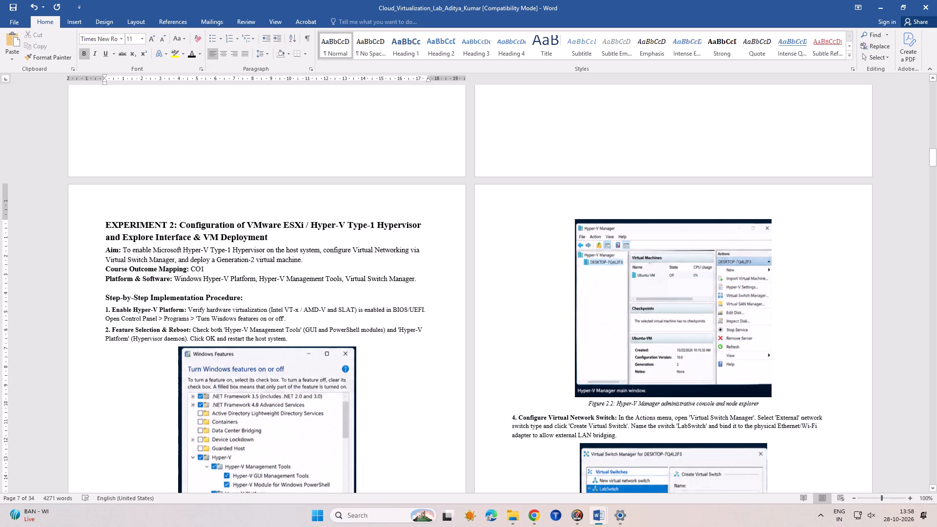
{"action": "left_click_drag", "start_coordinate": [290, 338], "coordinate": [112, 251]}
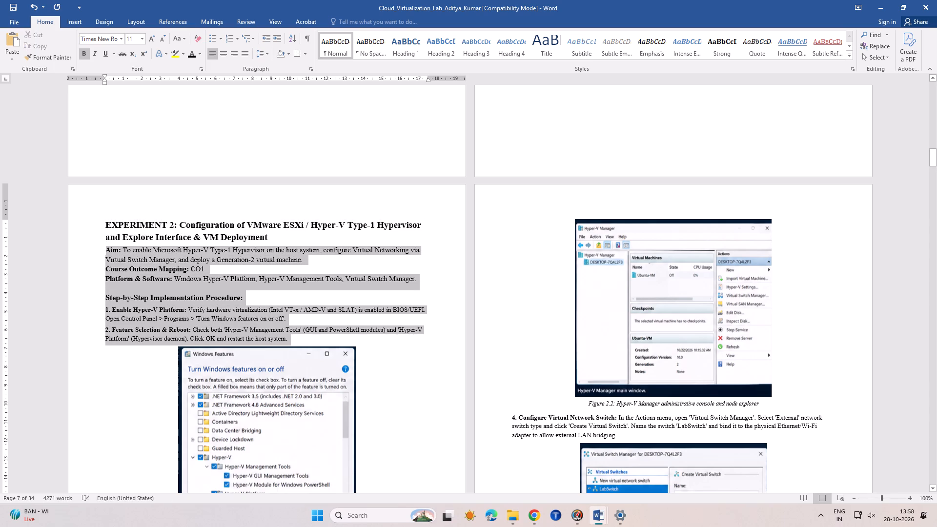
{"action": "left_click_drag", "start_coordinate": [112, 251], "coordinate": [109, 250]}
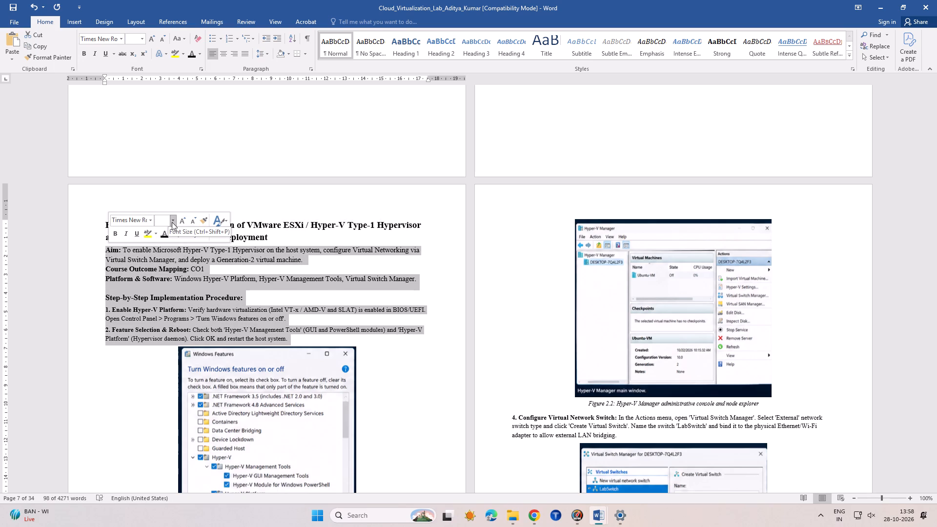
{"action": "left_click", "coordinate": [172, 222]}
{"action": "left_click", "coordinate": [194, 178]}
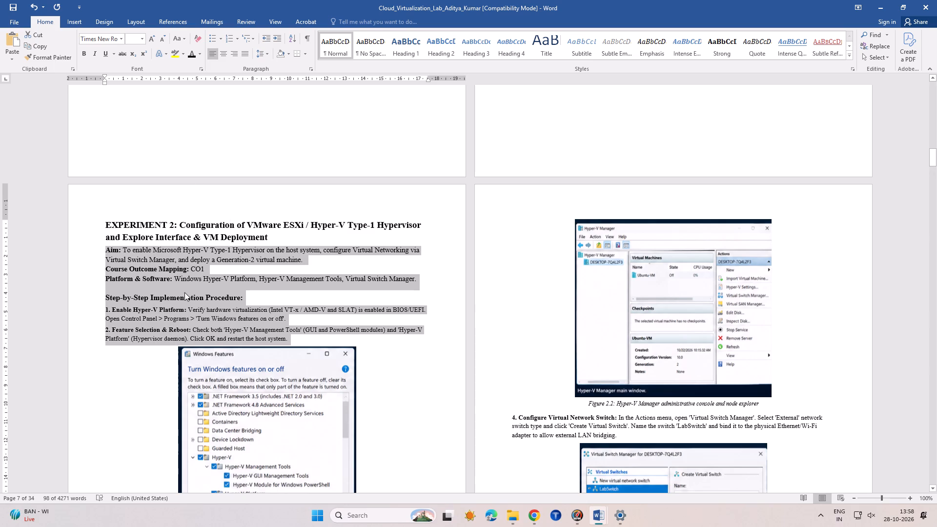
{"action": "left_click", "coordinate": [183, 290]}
Select the entire document and set all of its text to font size 12.
{"action": "key", "text": "ctrl+a"}
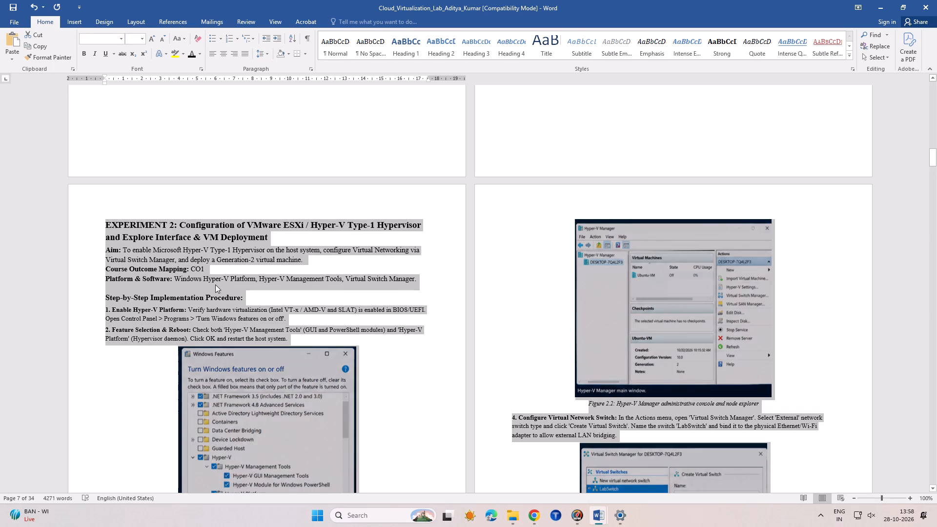
{"action": "left_click", "coordinate": [142, 39]}
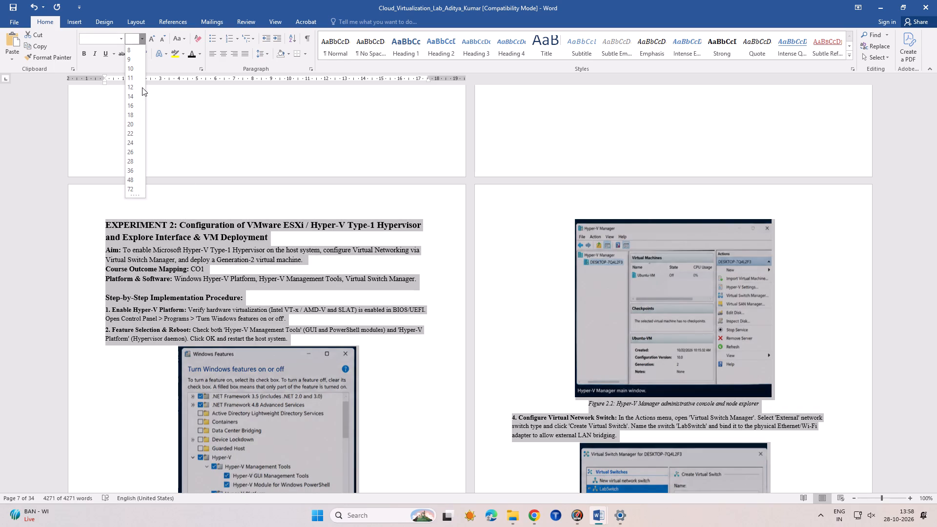
{"action": "left_click", "coordinate": [135, 87]}
{"action": "left_click", "coordinate": [208, 228]}
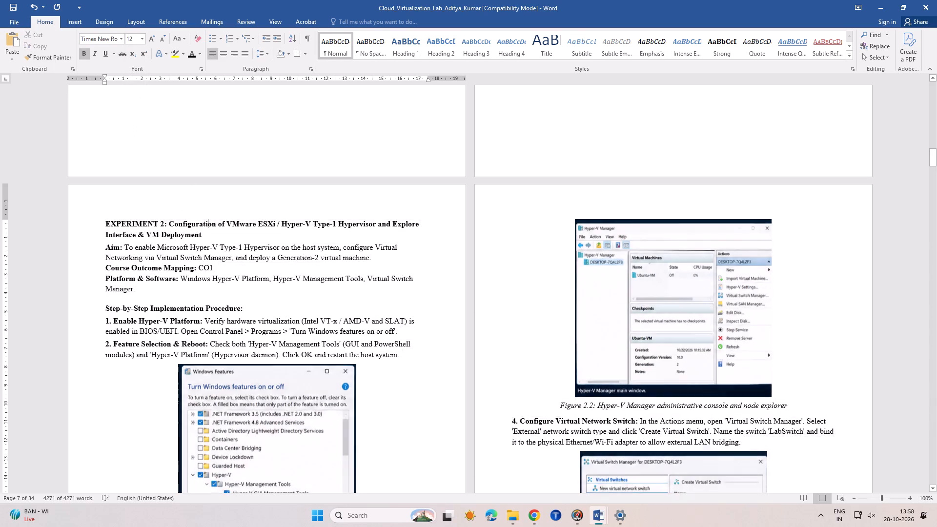
Examine the resized text from Experiment 2 back through Experiment 1 to the cover and index pages.
{"action": "scroll", "coordinate": [241, 249], "scroll_direction": "up", "scroll_amount": 15}
{"action": "scroll", "coordinate": [241, 249], "scroll_direction": "down", "scroll_amount": 1}
{"action": "scroll", "coordinate": [241, 249], "scroll_direction": "up", "scroll_amount": 1}
{"action": "scroll", "coordinate": [331, 235], "scroll_direction": "up", "scroll_amount": 7}
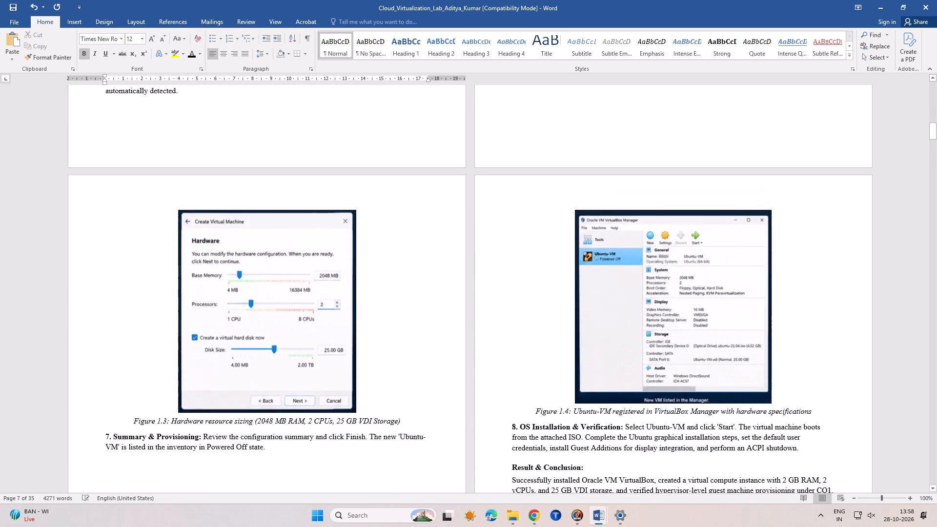
{"action": "scroll", "coordinate": [350, 236], "scroll_direction": "up", "scroll_amount": 20}
{"action": "scroll", "coordinate": [350, 236], "scroll_direction": "up", "scroll_amount": 5}
{"action": "scroll", "coordinate": [348, 236], "scroll_direction": "down", "scroll_amount": 1}
{"action": "scroll", "coordinate": [348, 236], "scroll_direction": "up", "scroll_amount": 6}
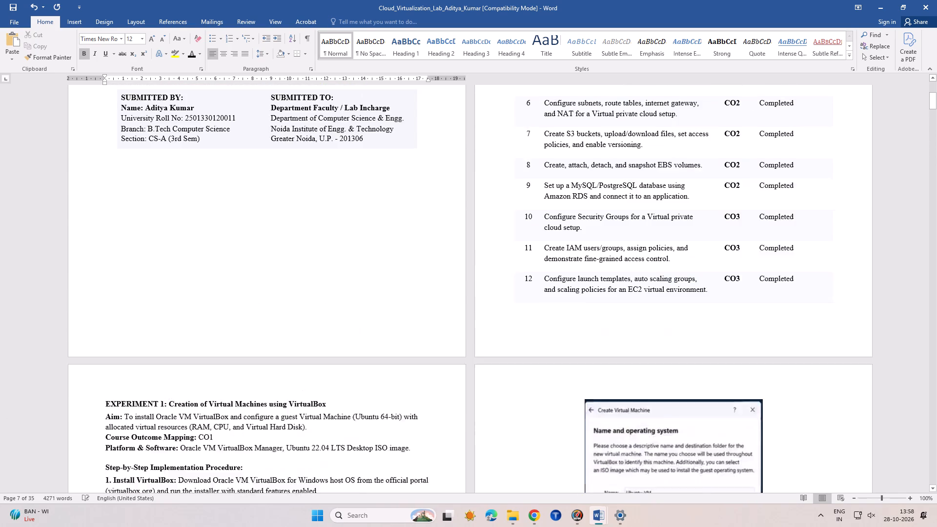
{"action": "scroll", "coordinate": [348, 236], "scroll_direction": "up", "scroll_amount": 4}
Delete the colon and title "Creation of Virtual Machines using VirtualBox" from the Experiment 1 heading, keeping only "EXPERIMENT 1".
{"action": "scroll", "coordinate": [348, 236], "scroll_direction": "down", "scroll_amount": 10}
{"action": "scroll", "coordinate": [348, 236], "scroll_direction": "up", "scroll_amount": 1}
{"action": "scroll", "coordinate": [348, 236], "scroll_direction": "down", "scroll_amount": 1}
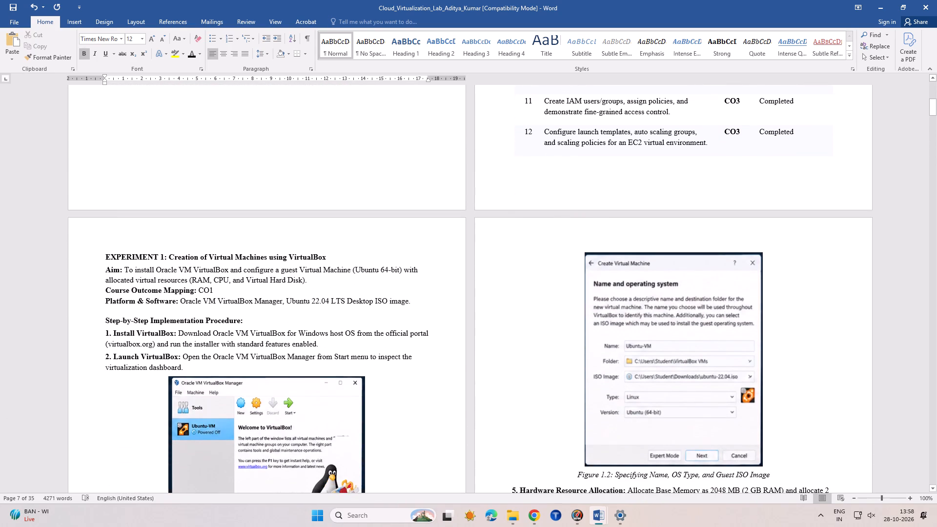
{"action": "scroll", "coordinate": [348, 236], "scroll_direction": "down", "scroll_amount": 3}
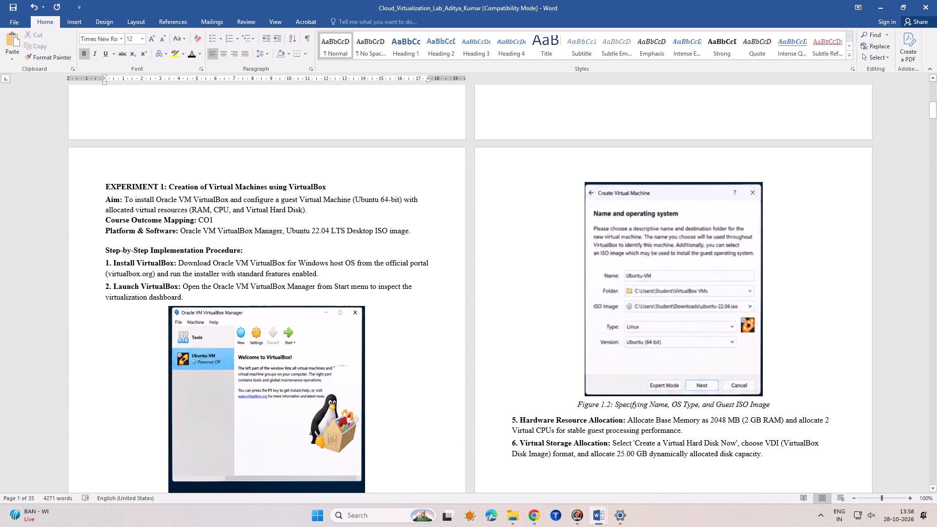
{"action": "left_click", "coordinate": [361, 172]}
{"action": "left_click_drag", "start_coordinate": [361, 172], "coordinate": [329, 171]}
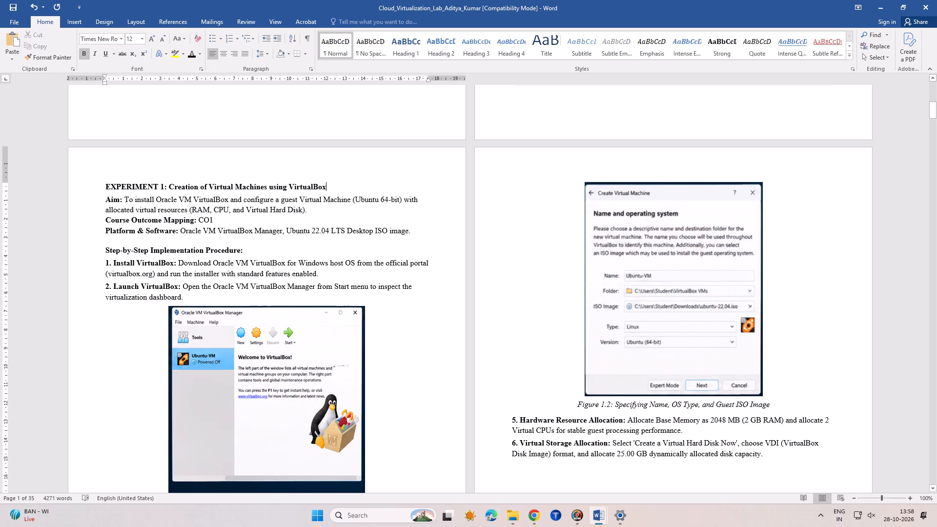
{"action": "left_click_drag", "start_coordinate": [329, 171], "coordinate": [167, 171]}
{"action": "key", "text": "BackSpace"}
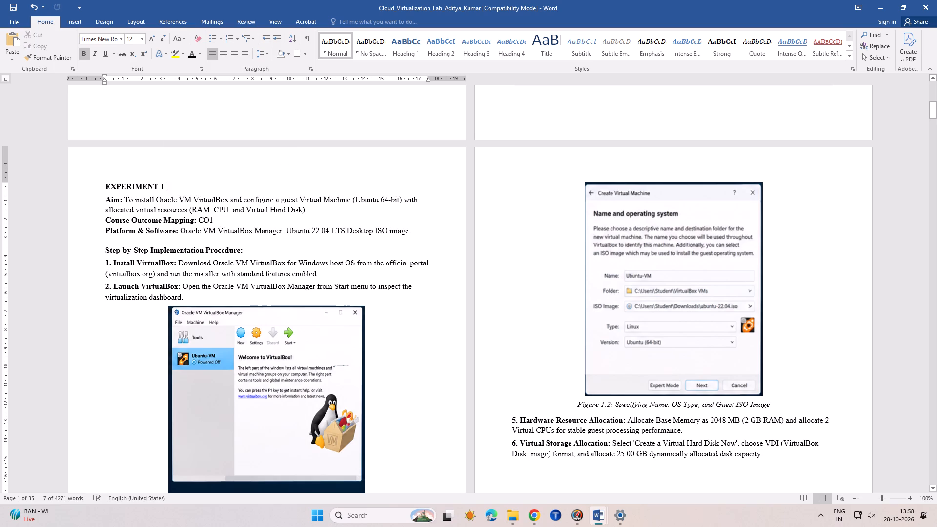
Shift the EXPERIMENT 1 heading to roughly the centre of its line by adding leading spaces.
{"action": "left_click", "coordinate": [136, 155]}
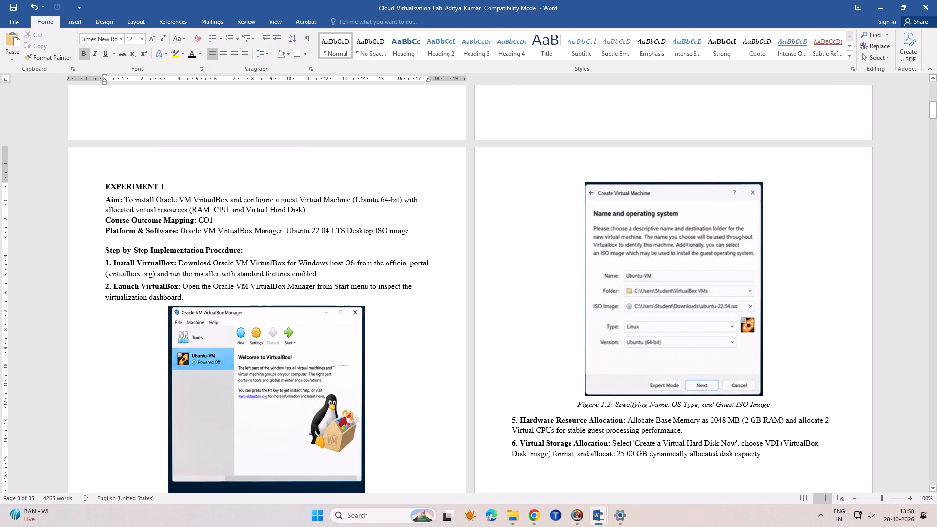
{"action": "key", "text": "Left"}
{"action": "key", "text": "Left"}
{"action": "key", "text": "Left"}
{"action": "key", "text": "Left"}
{"action": "key", "text": "Left"}
{"action": "key", "text": "Left"}
{"action": "key", "text": "Left"}
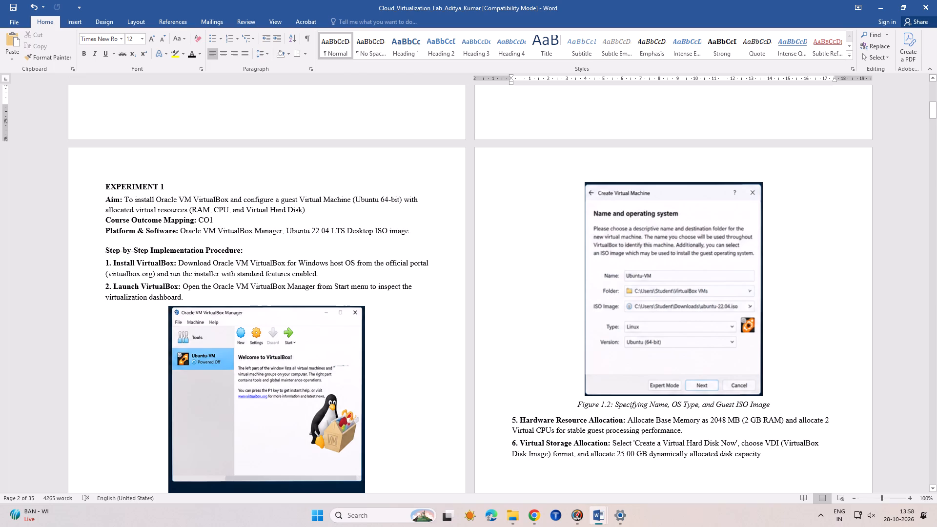
{"action": "key", "text": "Right"}
{"action": "key", "text": "space"}
{"action": "key", "text": "space"}
{"action": "key", "text": "space"}
{"action": "key", "text": "space"}
{"action": "key", "text": "space"}
{"action": "key", "text": "space"}
{"action": "key", "text": "space"}
{"action": "key", "text": "space"}
{"action": "key", "text": "space"}
{"action": "key", "text": "space"}
{"action": "key", "text": "space"}
{"action": "key", "text": "space"}
{"action": "key", "text": "space"}
{"action": "key", "text": "space"}
{"action": "key", "text": "space"}
{"action": "key", "text": "space"}
{"action": "key", "text": "space"}
{"action": "key", "text": "space"}
{"action": "key", "text": "space"}
{"action": "key", "text": "space"}
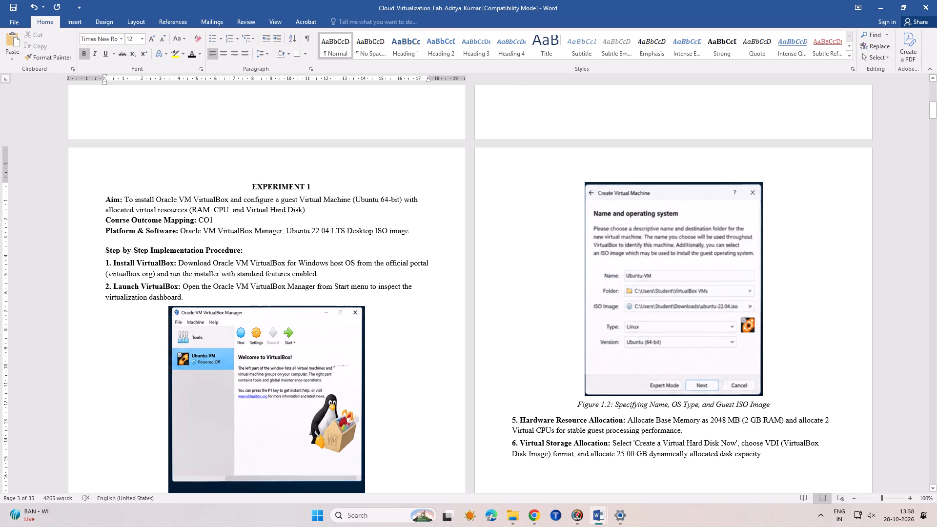
{"action": "key", "text": "BackSpace"}
{"action": "key", "text": "BackSpace"}
{"action": "key", "text": "BackSpace"}
{"action": "key", "text": "BackSpace"}
{"action": "key", "text": "BackSpace"}
{"action": "key", "text": "BackSpace"}
{"action": "key", "text": "BackSpace"}
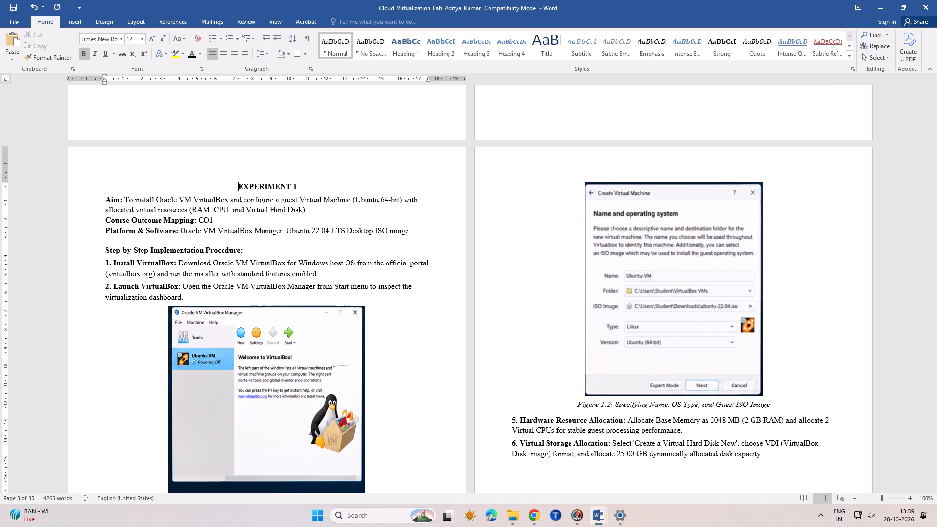
{"action": "key", "text": "BackSpace"}
{"action": "key", "text": "BackSpace"}
{"action": "key", "text": "BackSpace"}
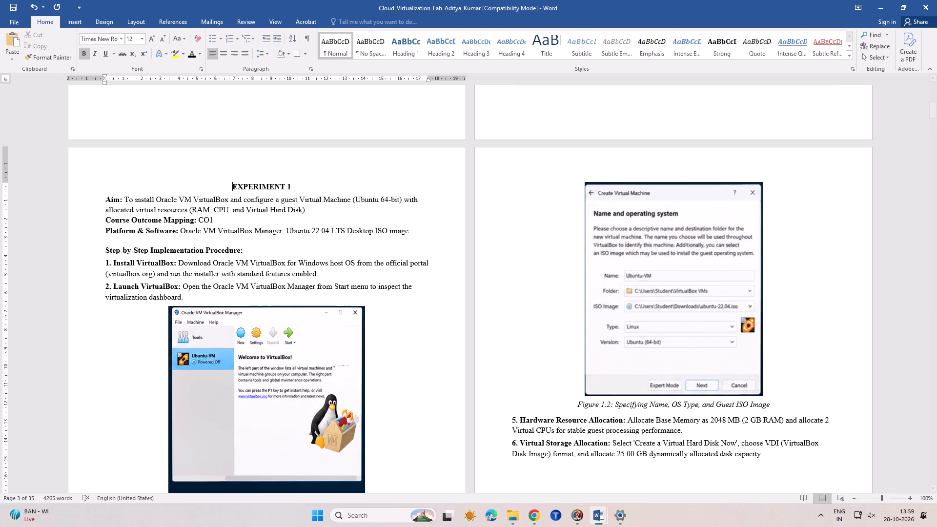
Set the EXPERIMENT 1 heading to font size 14.
{"action": "left_click", "coordinate": [293, 192]}
{"action": "left_click_drag", "start_coordinate": [293, 192], "coordinate": [273, 184]}
{"action": "left_click_drag", "start_coordinate": [273, 184], "coordinate": [233, 184]}
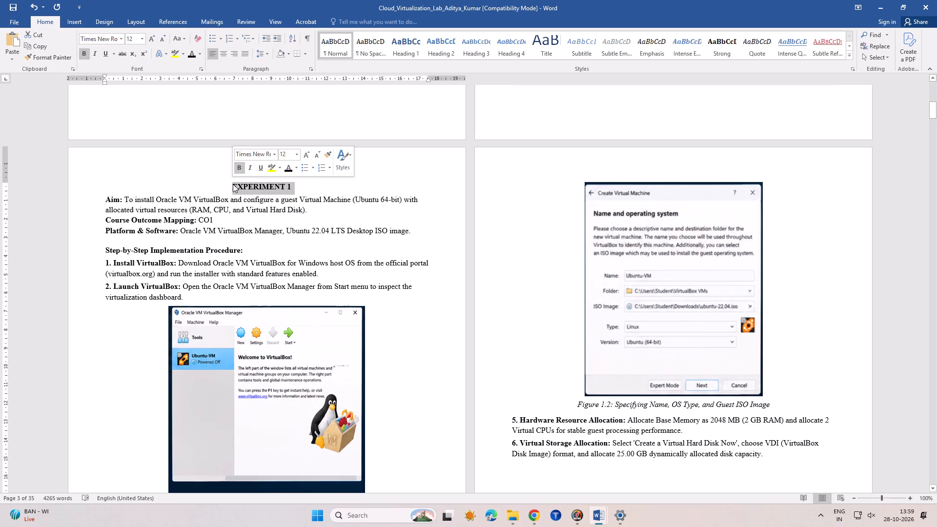
{"action": "left_click", "coordinate": [285, 153]}
{"action": "type", "text": "14"}
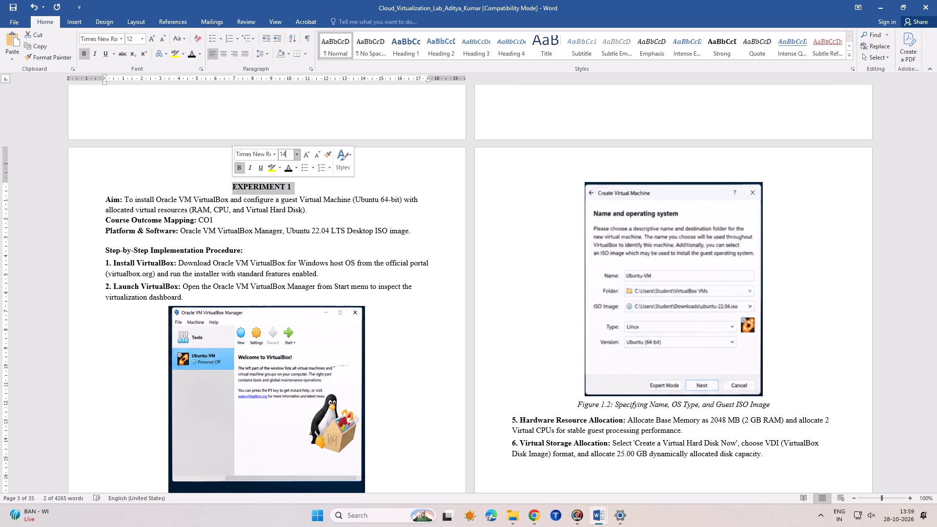
{"action": "key", "text": "Return"}
{"action": "left_click", "coordinate": [361, 250]}
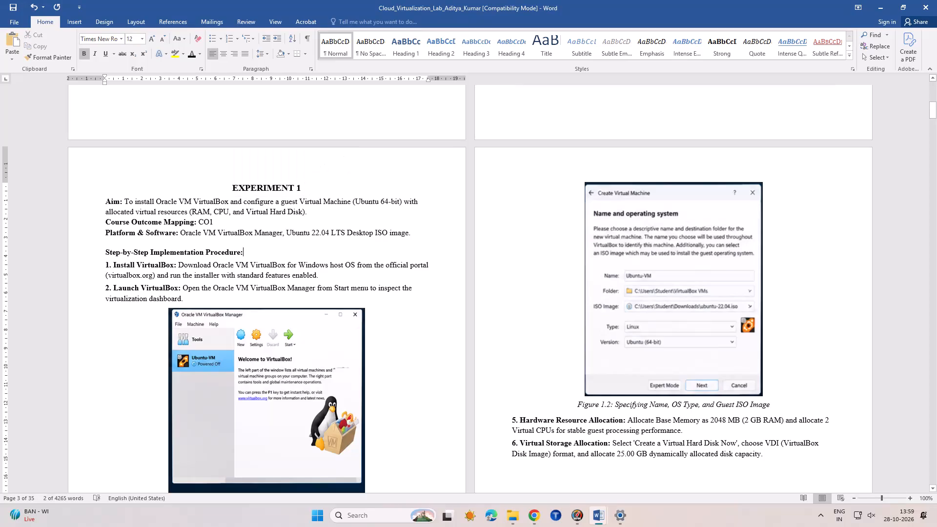
Delete the colon and title "Configuration of VMware ESXi / Hyper-V Type-1 Hypervisor and Explore Interface & VM Deployment" from the Experiment 2 heading, keeping only "EXPERIMENT 2".
{"action": "scroll", "coordinate": [456, 243], "scroll_direction": "down", "scroll_amount": 2}
{"action": "scroll", "coordinate": [457, 243], "scroll_direction": "up", "scroll_amount": 1}
{"action": "scroll", "coordinate": [457, 243], "scroll_direction": "down", "scroll_amount": 17}
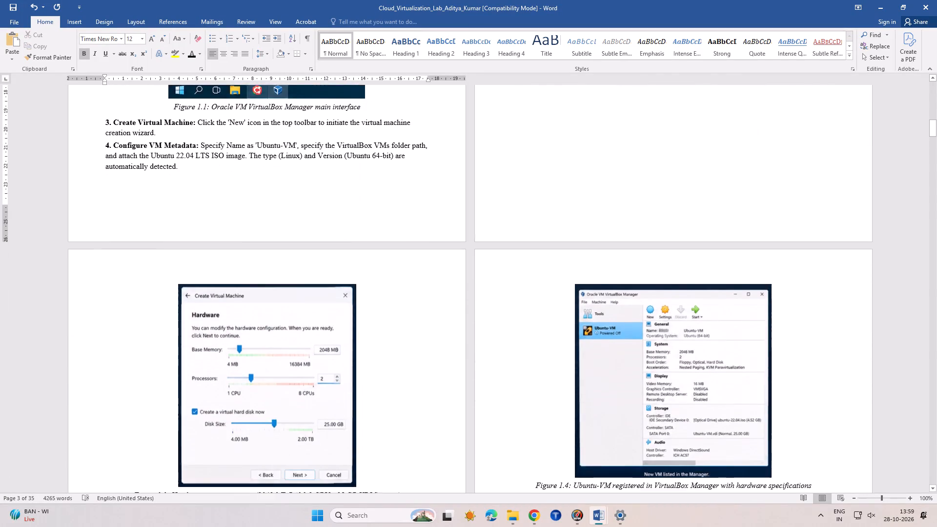
{"action": "scroll", "coordinate": [460, 265], "scroll_direction": "down", "scroll_amount": 4}
{"action": "scroll", "coordinate": [460, 265], "scroll_direction": "up", "scroll_amount": 1}
{"action": "scroll", "coordinate": [460, 265], "scroll_direction": "down", "scroll_amount": 17}
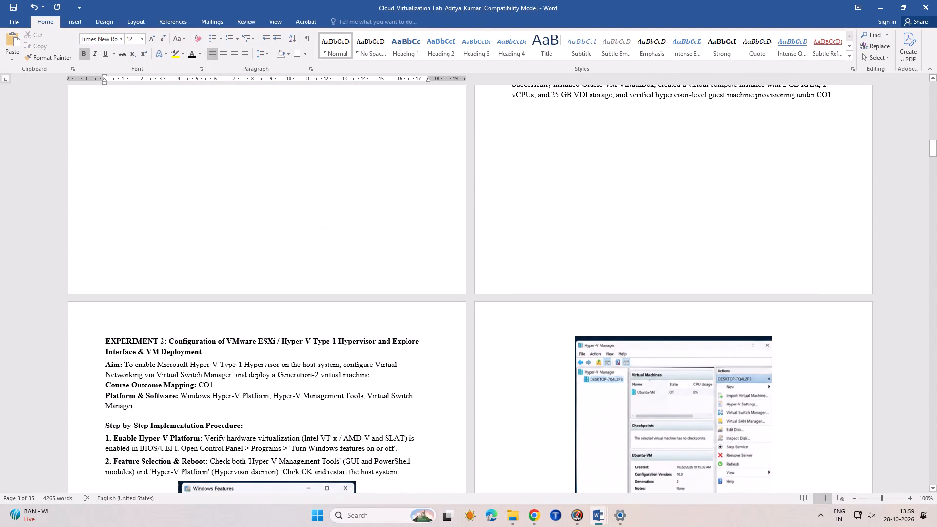
{"action": "scroll", "coordinate": [394, 294], "scroll_direction": "down", "scroll_amount": 4}
{"action": "left_click", "coordinate": [204, 263]}
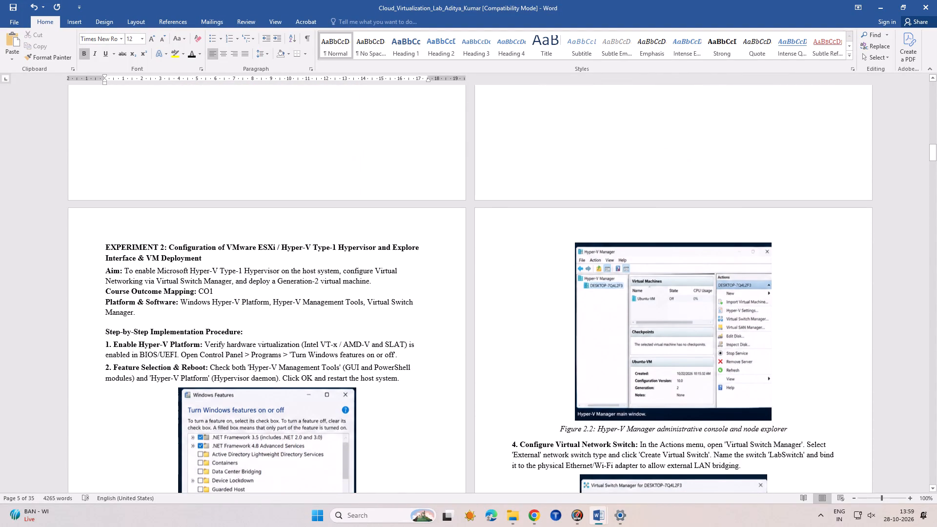
{"action": "left_click_drag", "start_coordinate": [204, 263], "coordinate": [164, 247]}
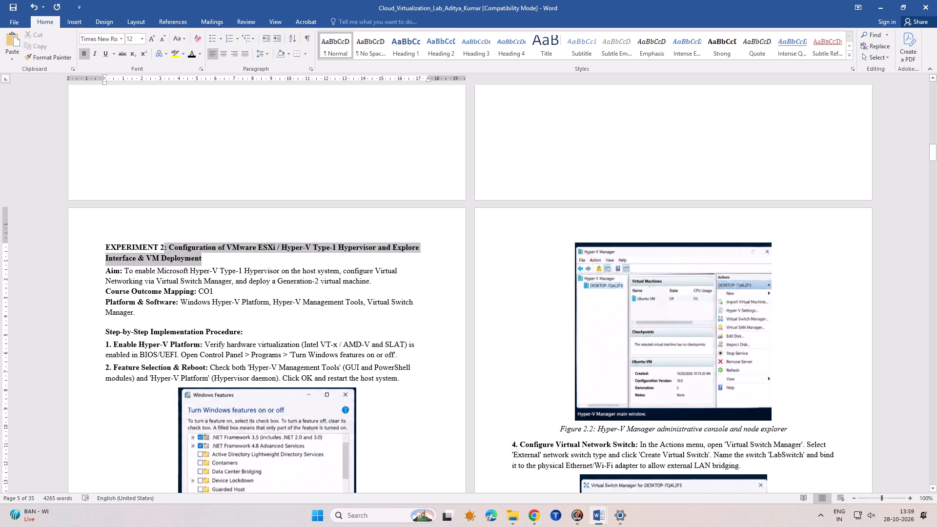
{"action": "left_click_drag", "start_coordinate": [164, 247], "coordinate": [163, 246]}
{"action": "key", "text": "BackSpace"}
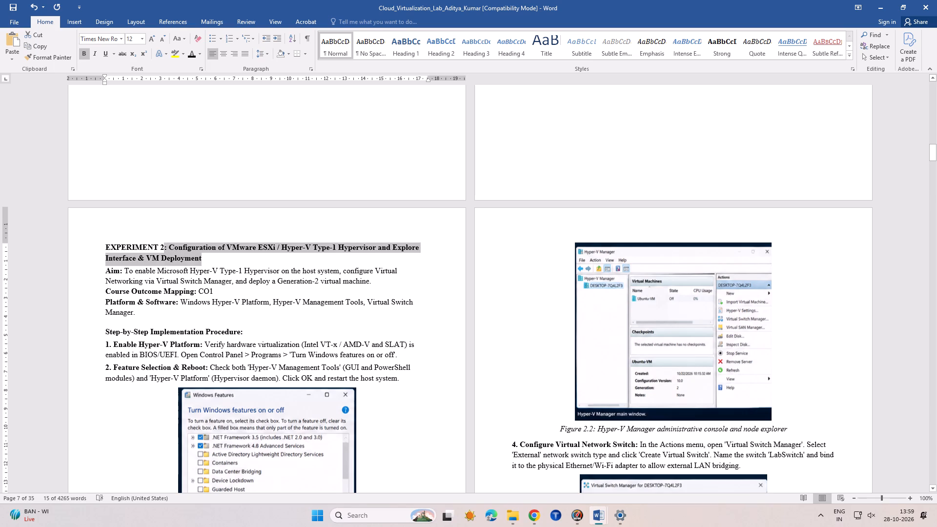
Shift the EXPERIMENT 2 heading to roughly the centre of its line by adding leading spaces.
{"action": "key", "text": "Left"}
{"action": "key", "text": "Left"}
{"action": "key", "text": "Left"}
{"action": "key", "text": "Left"}
{"action": "key", "text": "Left"}
{"action": "key", "text": "Left"}
{"action": "key", "text": "Left"}
{"action": "key", "text": "Left"}
{"action": "key", "text": "Left"}
{"action": "key", "text": "Left"}
{"action": "key", "text": "Left"}
{"action": "key", "text": "Left"}
{"action": "key", "text": "Left"}
{"action": "key", "text": "Left"}
{"action": "key", "text": "Left"}
{"action": "key", "text": "Left"}
{"action": "key", "text": "Left"}
{"action": "key", "text": "Left"}
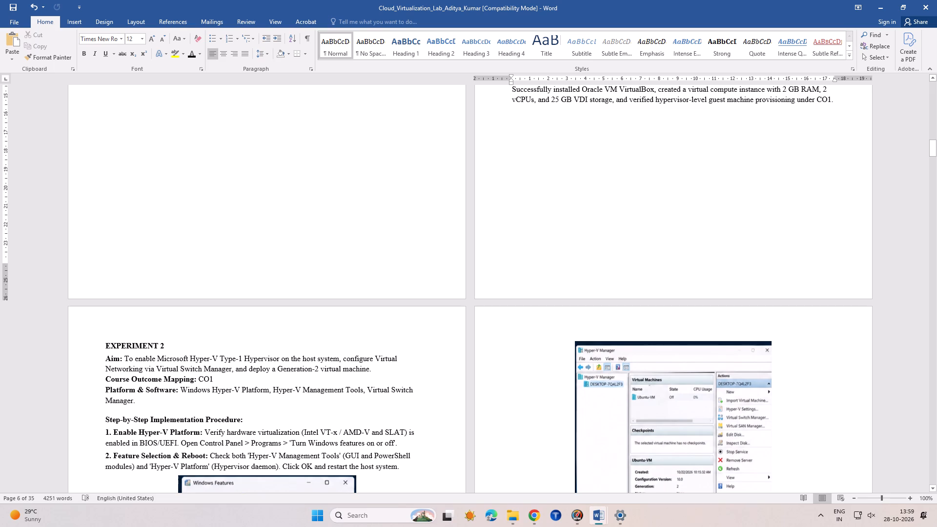
{"action": "key", "text": "Left"}
{"action": "key", "text": "Right"}
{"action": "key", "text": "Right"}
{"action": "key", "text": "Down"}
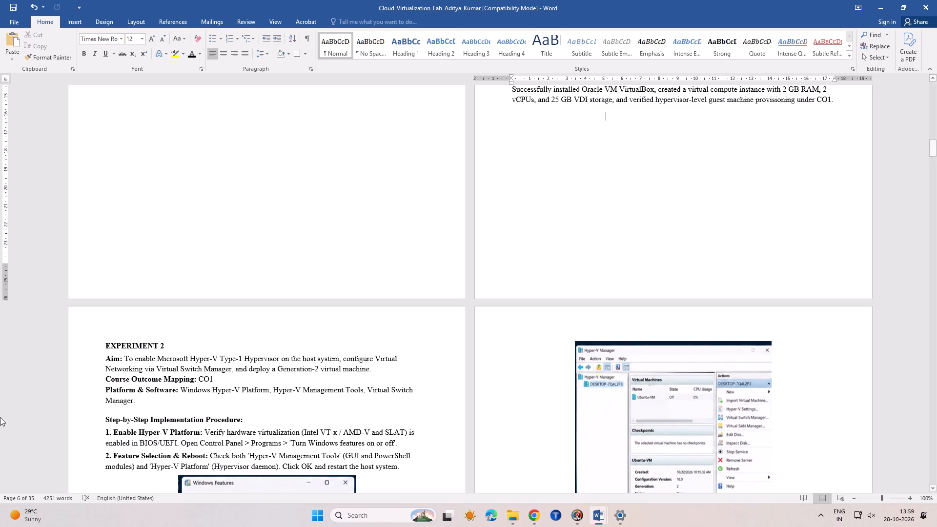
{"action": "left_click", "coordinate": [122, 343]}
{"action": "key", "text": "Left"}
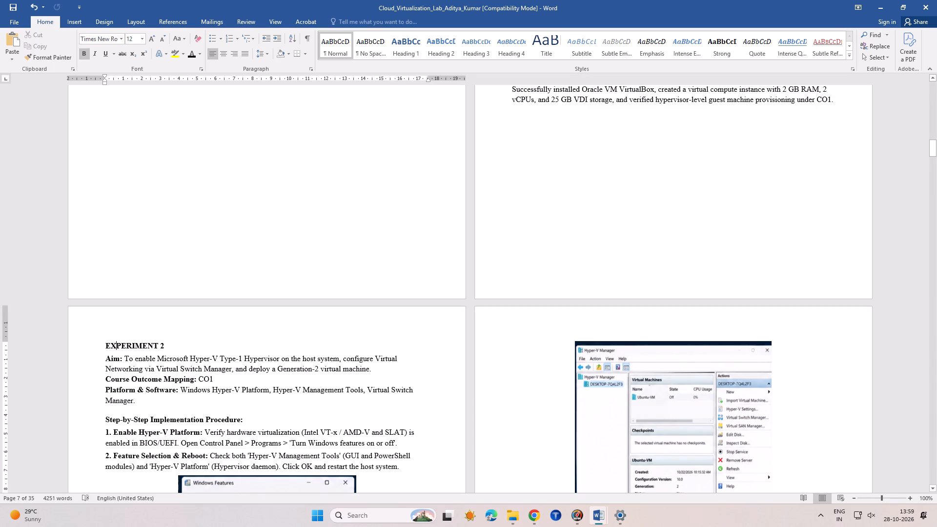
{"action": "key", "text": "Left"}
{"action": "key", "text": "Left"}
{"action": "key", "text": "space"}
{"action": "key", "text": "space"}
{"action": "key", "text": "space"}
{"action": "key", "text": "space"}
{"action": "key", "text": "space"}
{"action": "key", "text": "space"}
{"action": "key", "text": "space"}
{"action": "key", "text": "space"}
{"action": "key", "text": "space"}
{"action": "key", "text": "space"}
{"action": "key", "text": "space"}
{"action": "key", "text": "space"}
{"action": "key", "text": "space"}
{"action": "key", "text": "space"}
{"action": "key", "text": "space"}
{"action": "key", "text": "space"}
{"action": "key", "text": "space"}
{"action": "key", "text": "space"}
{"action": "key", "text": "space"}
{"action": "key", "text": "space"}
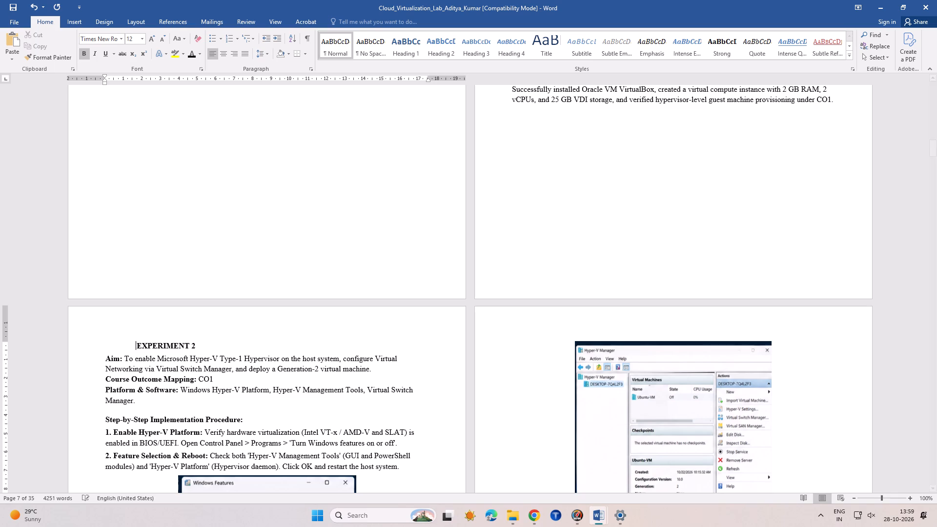
{"action": "key", "text": "space"}
{"action": "key", "text": "space"}
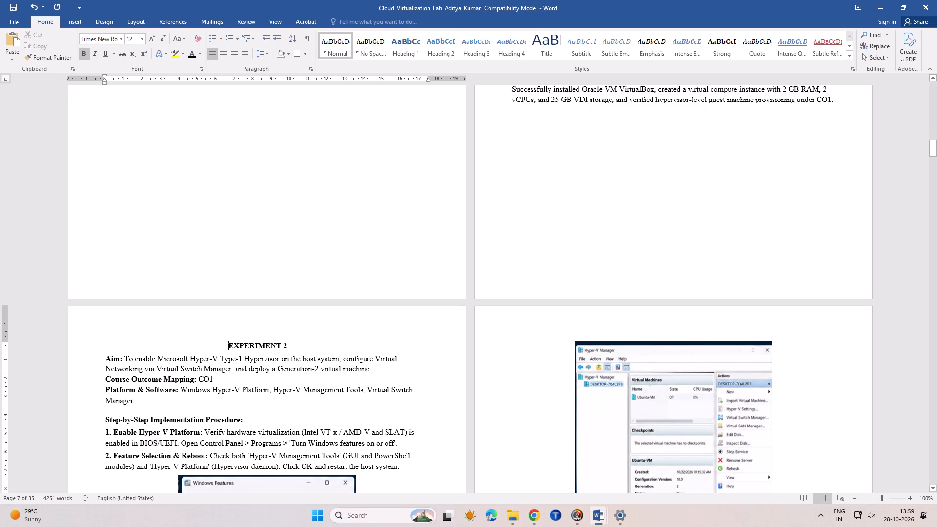
Set the EXPERIMENT 2 heading to font size 14.
{"action": "left_click", "coordinate": [298, 350]}
{"action": "left_click_drag", "start_coordinate": [301, 350], "coordinate": [252, 350]}
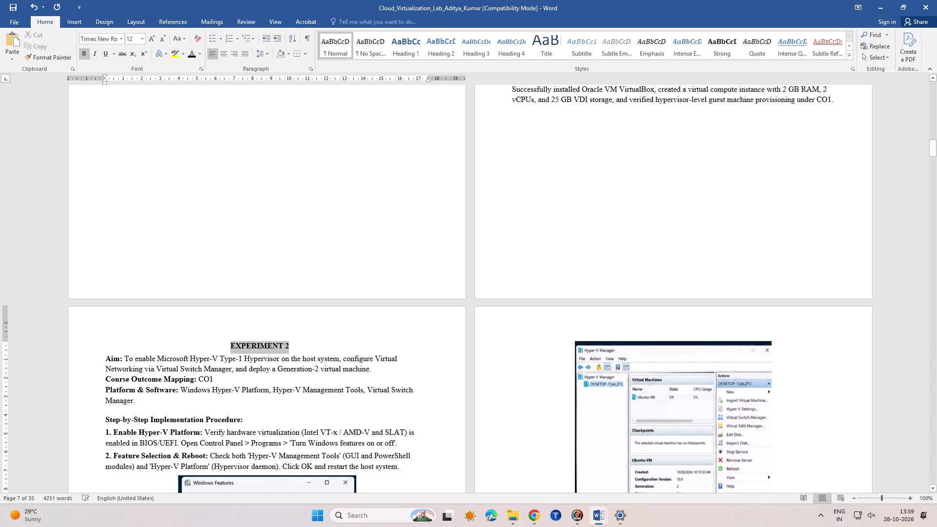
{"action": "left_click_drag", "start_coordinate": [252, 350], "coordinate": [237, 349]}
{"action": "left_click", "coordinate": [290, 322]}
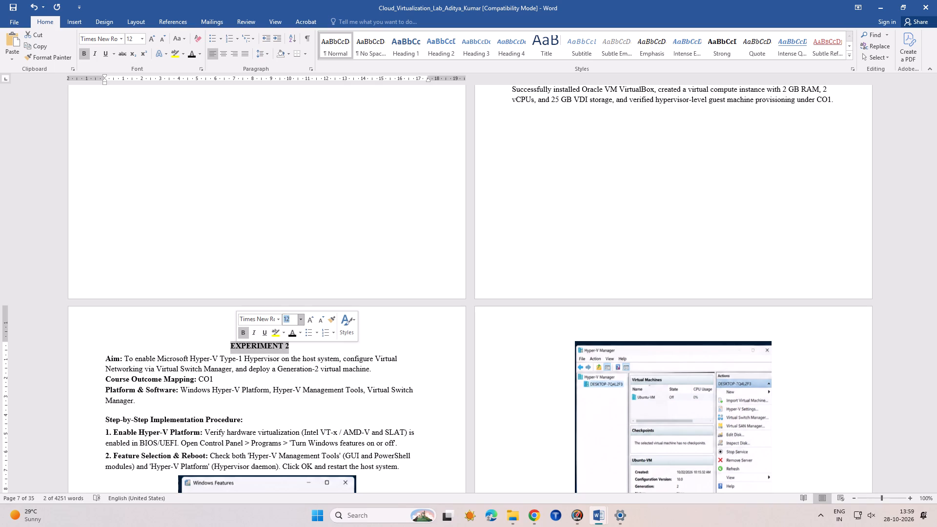
{"action": "type", "text": "14"}
{"action": "key", "text": "Return"}
{"action": "left_click", "coordinate": [294, 378]}
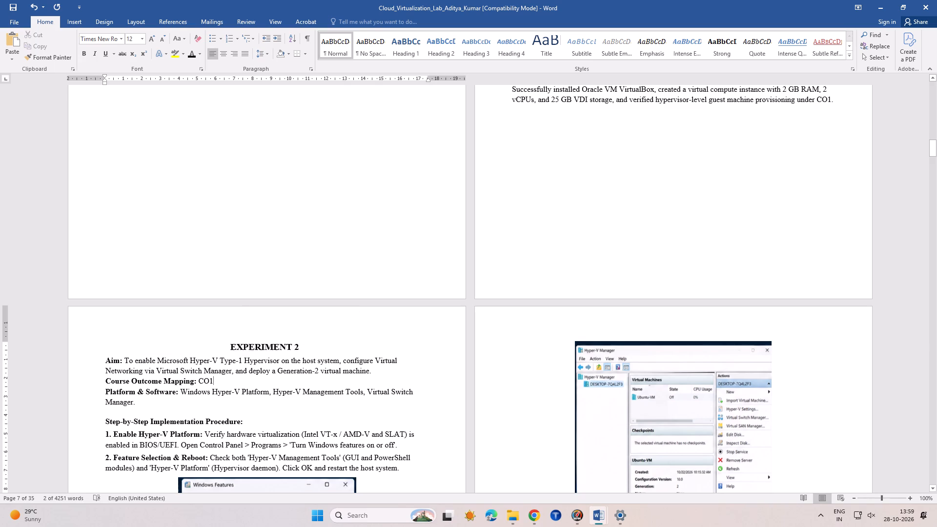
Delete the colon and title "Create and Configure Linux/Windows EC2 Instances with Key Pairs and Security Groups" from the Experiment 3 heading, keeping only "EXPERIMENT 3".
{"action": "scroll", "coordinate": [295, 377], "scroll_direction": "up", "scroll_amount": 1}
{"action": "scroll", "coordinate": [295, 377], "scroll_direction": "down", "scroll_amount": 2}
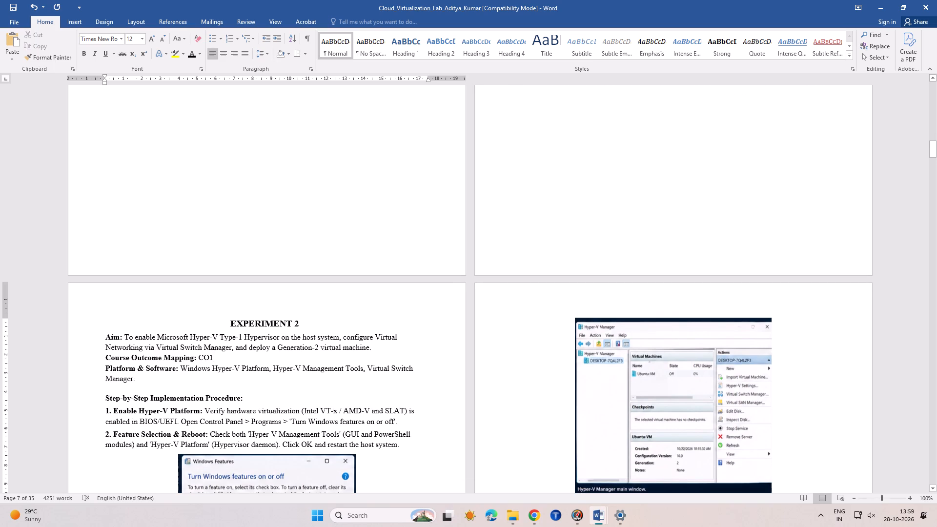
{"action": "scroll", "coordinate": [295, 377], "scroll_direction": "down", "scroll_amount": 14}
{"action": "scroll", "coordinate": [298, 376], "scroll_direction": "up", "scroll_amount": 1}
{"action": "scroll", "coordinate": [298, 376], "scroll_direction": "down", "scroll_amount": 6}
{"action": "scroll", "coordinate": [298, 376], "scroll_direction": "up", "scroll_amount": 1}
{"action": "scroll", "coordinate": [298, 376], "scroll_direction": "down", "scroll_amount": 1}
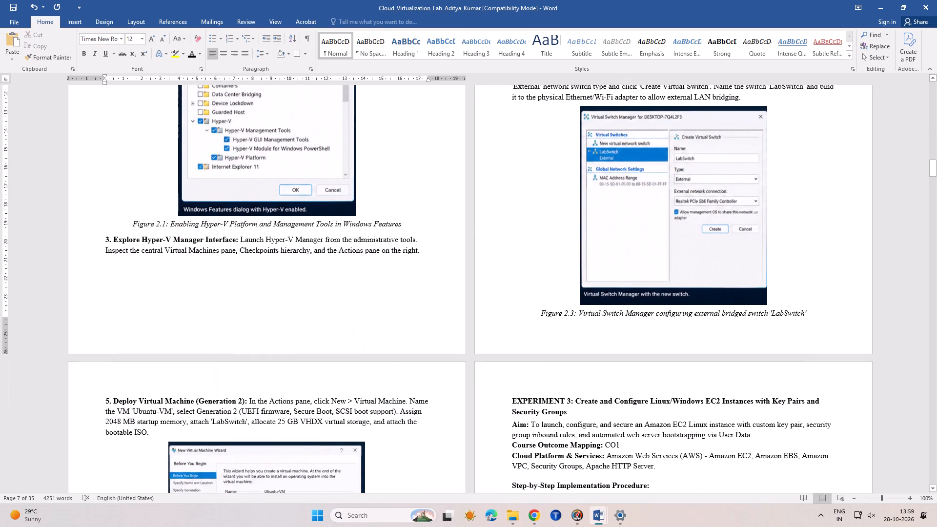
{"action": "scroll", "coordinate": [609, 393], "scroll_direction": "down", "scroll_amount": 3}
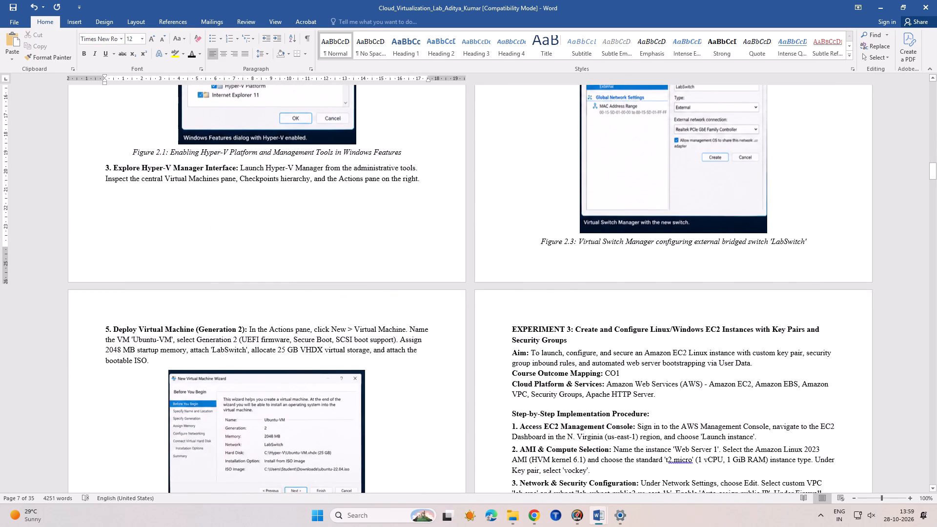
{"action": "scroll", "coordinate": [564, 345], "scroll_direction": "down", "scroll_amount": 3}
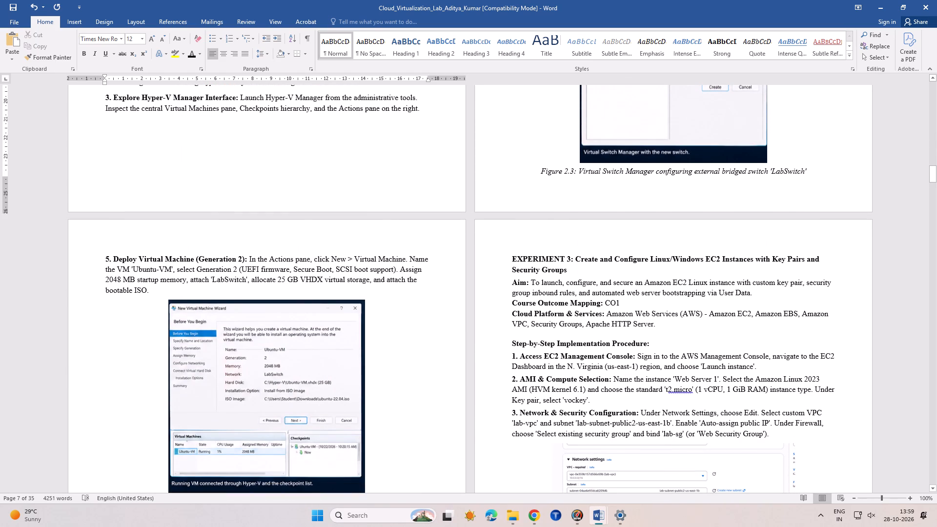
{"action": "left_click_drag", "start_coordinate": [568, 267], "coordinate": [576, 257]}
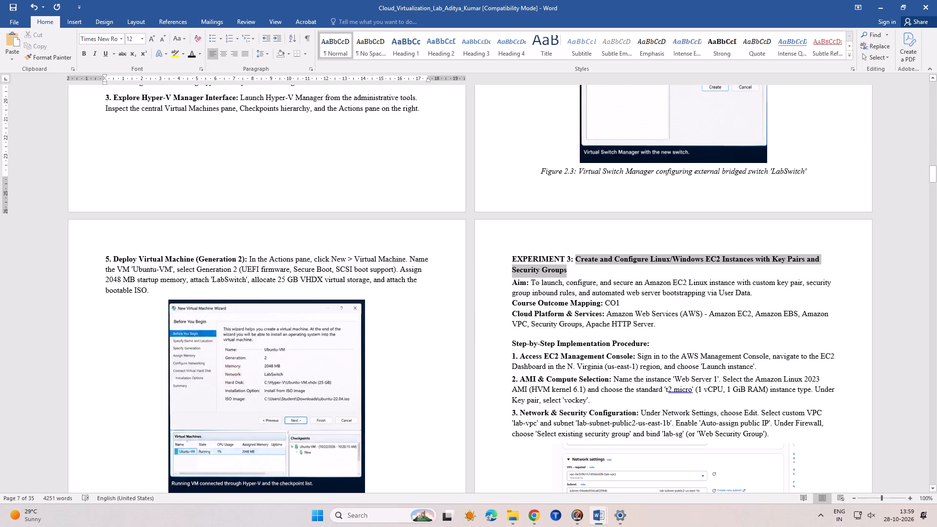
{"action": "left_click_drag", "start_coordinate": [576, 257], "coordinate": [570, 255]}
{"action": "key", "text": "BackSpace"}
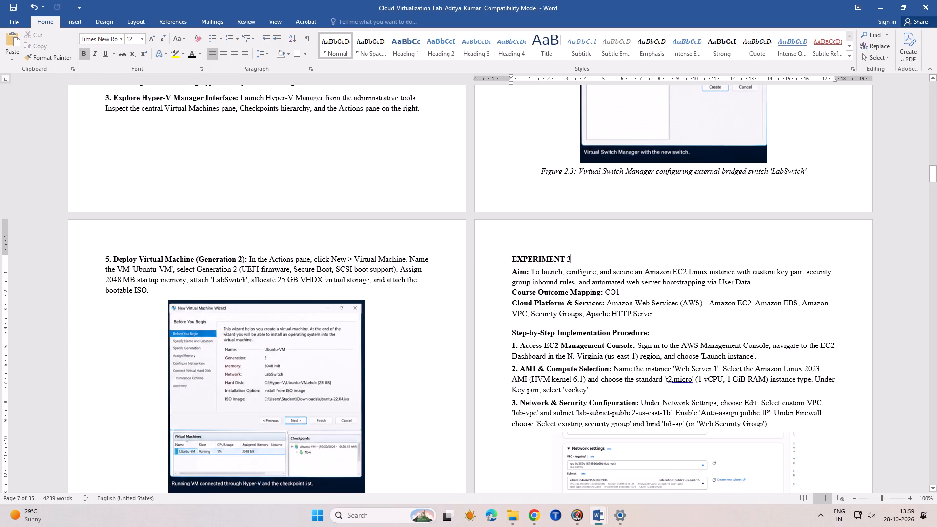
Shift the EXPERIMENT 3 heading to roughly the centre of its line by adding leading spaces.
{"action": "key", "text": "Left"}
{"action": "key", "text": "Left"}
{"action": "key", "text": "Left"}
{"action": "key", "text": "Left"}
{"action": "key", "text": "Left"}
{"action": "key", "text": "Left"}
{"action": "key", "text": "Left"}
{"action": "key", "text": "Left"}
{"action": "key", "text": "Left"}
{"action": "key", "text": "Left"}
{"action": "key", "text": "Left"}
{"action": "key", "text": "Left"}
{"action": "key", "text": "space"}
{"action": "key", "text": "space"}
{"action": "key", "text": "space"}
{"action": "key", "text": "space"}
{"action": "key", "text": "space"}
{"action": "key", "text": "space"}
{"action": "key", "text": "space"}
{"action": "key", "text": "space"}
{"action": "key", "text": "space"}
{"action": "key", "text": "space"}
{"action": "key", "text": "space"}
{"action": "key", "text": "space"}
{"action": "key", "text": "space"}
{"action": "key", "text": "space"}
{"action": "key", "text": "space"}
{"action": "key", "text": "space"}
{"action": "key", "text": "space"}
{"action": "key", "text": "space"}
{"action": "key", "text": "space"}
{"action": "key", "text": "space"}
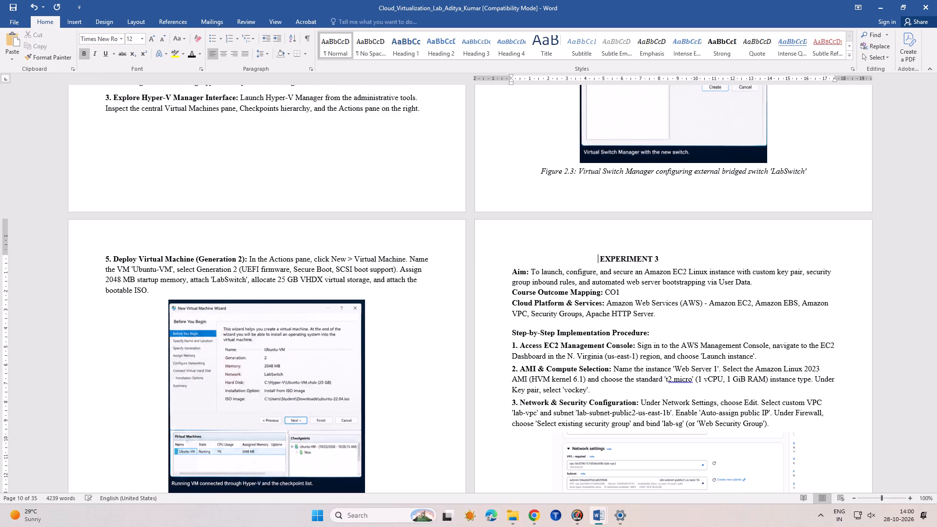
{"action": "key", "text": "space"}
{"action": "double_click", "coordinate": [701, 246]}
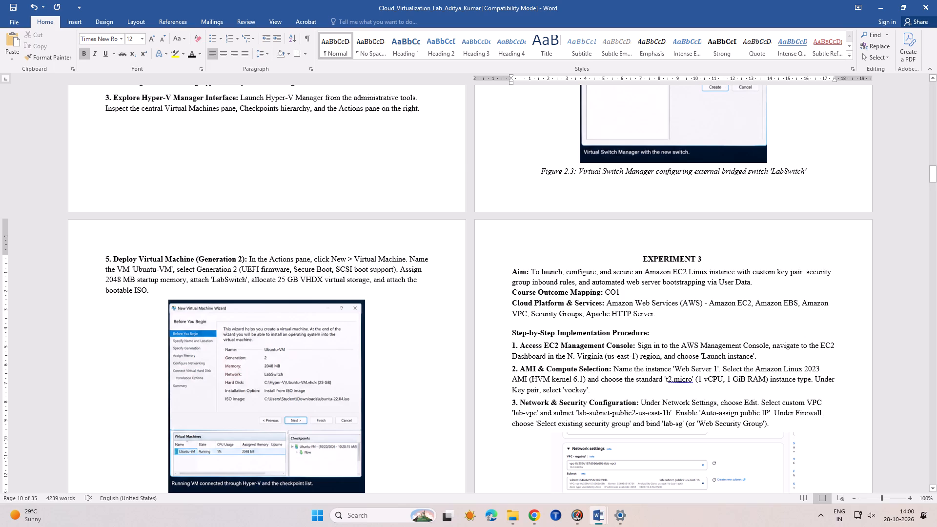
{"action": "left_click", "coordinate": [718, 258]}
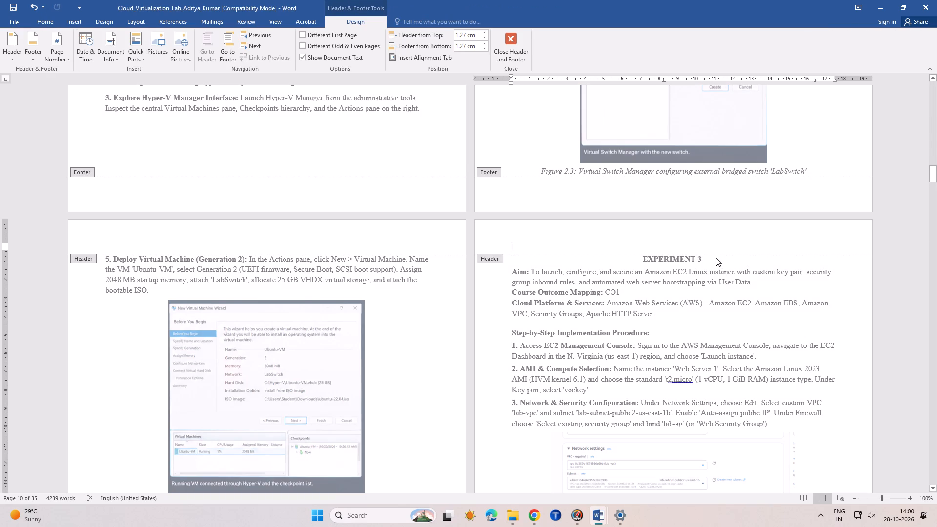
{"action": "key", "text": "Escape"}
Set the EXPERIMENT 3 heading to font size 14.
{"action": "left_click_drag", "start_coordinate": [714, 258], "coordinate": [686, 255]}
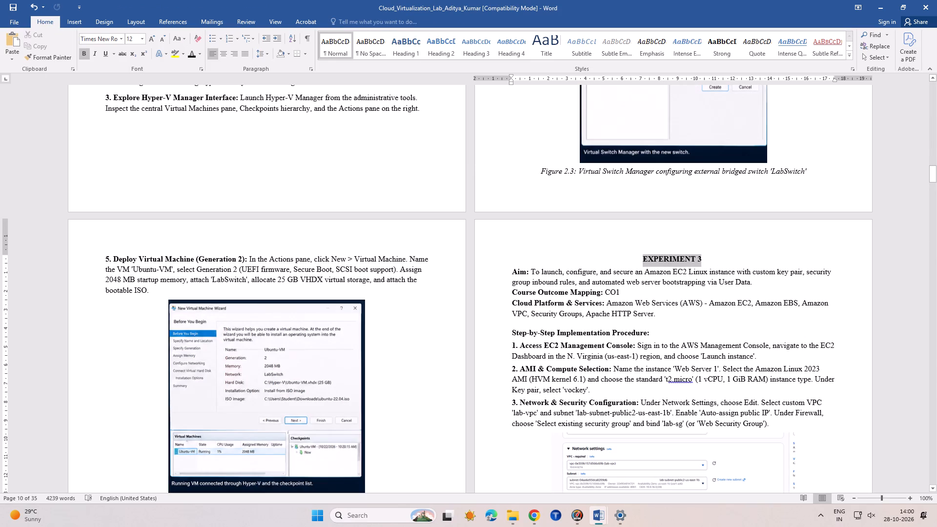
{"action": "left_click_drag", "start_coordinate": [686, 255], "coordinate": [678, 255]}
{"action": "left_click", "coordinate": [729, 225]}
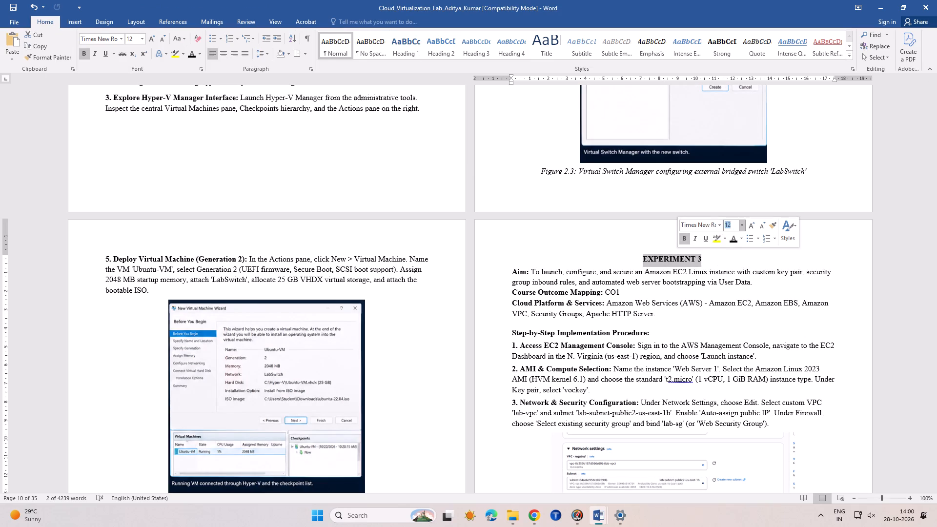
{"action": "type", "text": "14"}
{"action": "key", "text": "Return"}
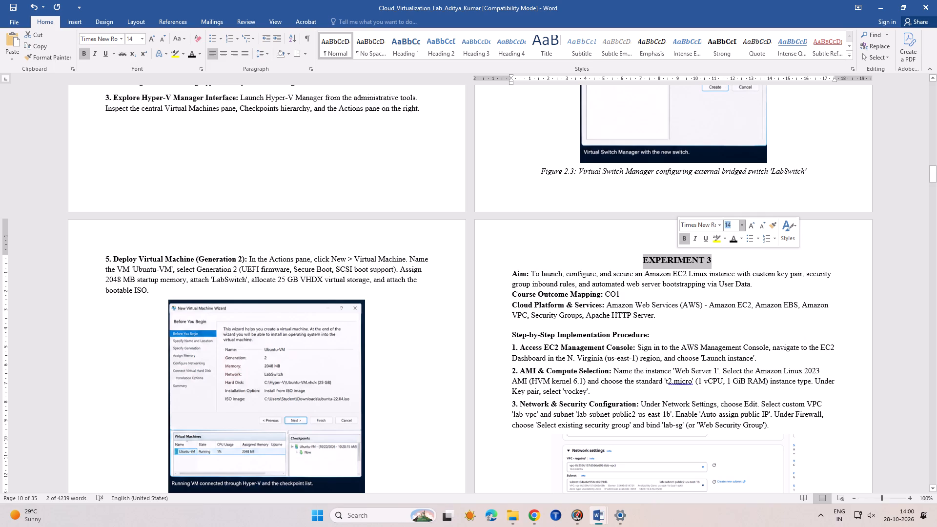
{"action": "left_click", "coordinate": [574, 324]}
Delete the colon and title "Start, Stop, Reboot, Terminate, and Connect to EC2 Instances via SSH or RDP" from the Experiment 4 heading, keeping only "EXPERIMENT 4".
{"action": "scroll", "coordinate": [580, 319], "scroll_direction": "down", "scroll_amount": 8}
{"action": "scroll", "coordinate": [582, 329], "scroll_direction": "up", "scroll_amount": 2}
{"action": "scroll", "coordinate": [582, 330], "scroll_direction": "down", "scroll_amount": 6}
{"action": "scroll", "coordinate": [583, 334], "scroll_direction": "up", "scroll_amount": 1}
{"action": "scroll", "coordinate": [583, 348], "scroll_direction": "down", "scroll_amount": 4}
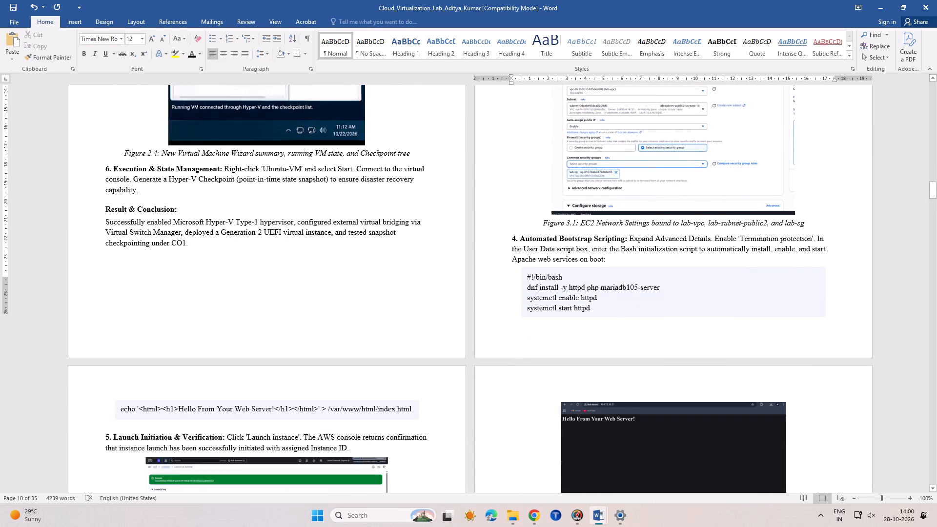
{"action": "scroll", "coordinate": [583, 349], "scroll_direction": "down", "scroll_amount": 9}
{"action": "scroll", "coordinate": [526, 367], "scroll_direction": "down", "scroll_amount": 5}
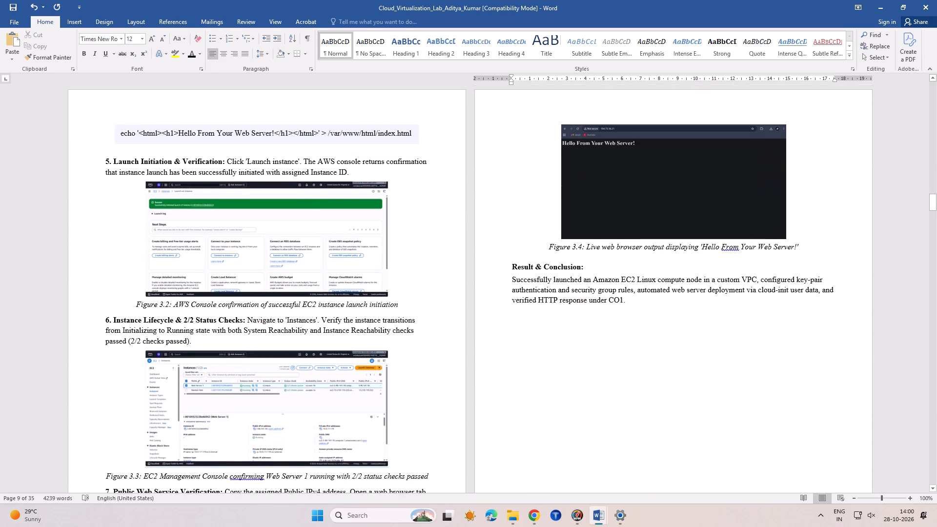
{"action": "scroll", "coordinate": [526, 367], "scroll_direction": "down", "scroll_amount": 3}
{"action": "scroll", "coordinate": [526, 367], "scroll_direction": "up", "scroll_amount": 1}
{"action": "scroll", "coordinate": [526, 367], "scroll_direction": "down", "scroll_amount": 13}
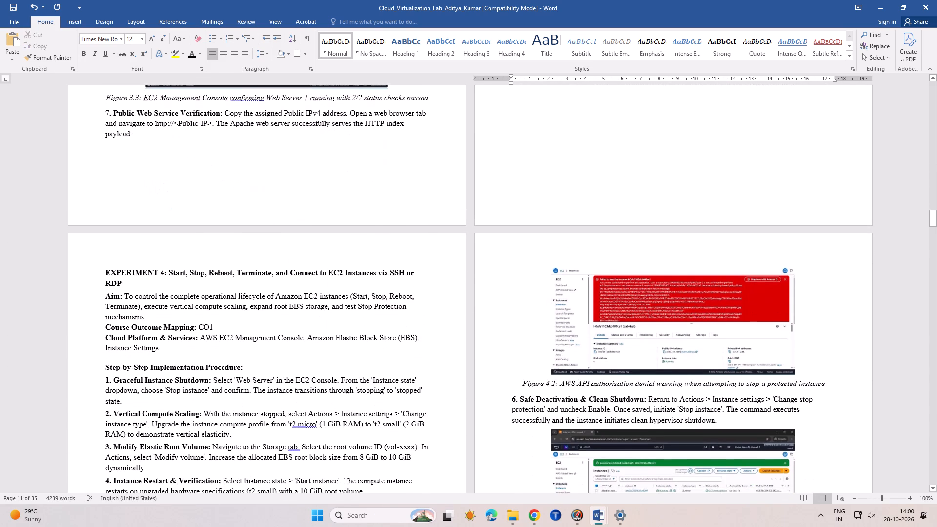
{"action": "left_click", "coordinate": [129, 286]}
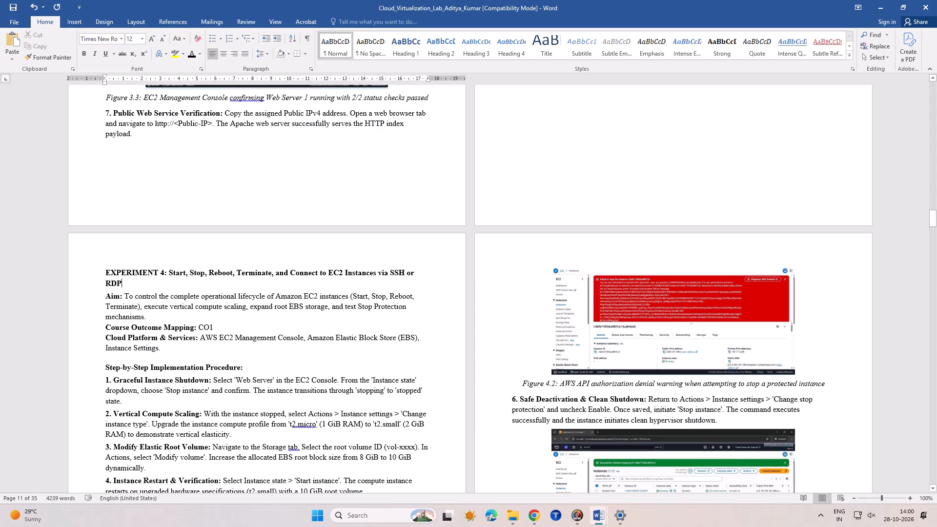
{"action": "left_click_drag", "start_coordinate": [126, 286], "coordinate": [164, 266]}
{"action": "key", "text": "BackSpace"}
Shift the EXPERIMENT 4 heading to roughly the centre of its line by adding leading spaces.
{"action": "key", "text": "Left"}
{"action": "key", "text": "Left"}
{"action": "key", "text": "Left"}
{"action": "key", "text": "Left"}
{"action": "key", "text": "Left"}
{"action": "key", "text": "Left"}
{"action": "key", "text": "Left"}
{"action": "key", "text": "Left"}
{"action": "key", "text": "Left"}
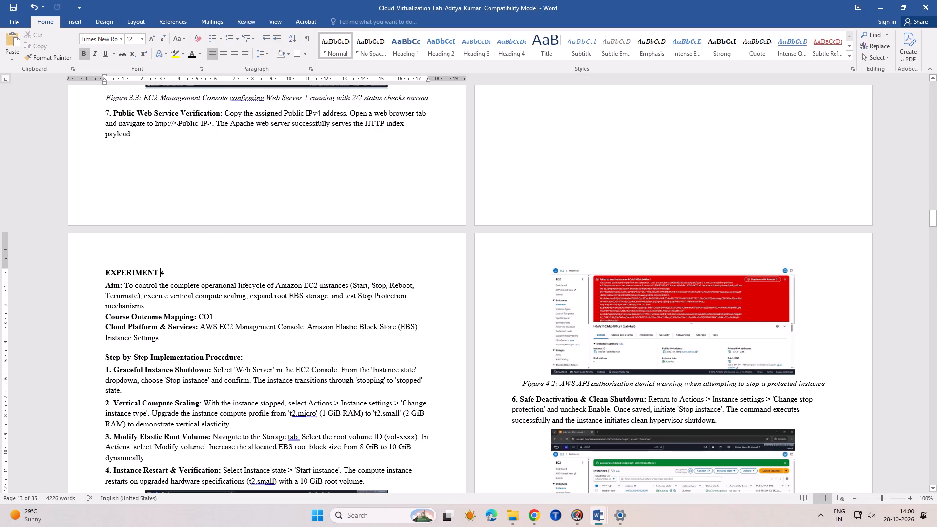
{"action": "key", "text": "Left"}
{"action": "key", "text": "Left"}
{"action": "key", "text": "Left"}
{"action": "key", "text": "space"}
{"action": "key", "text": "space"}
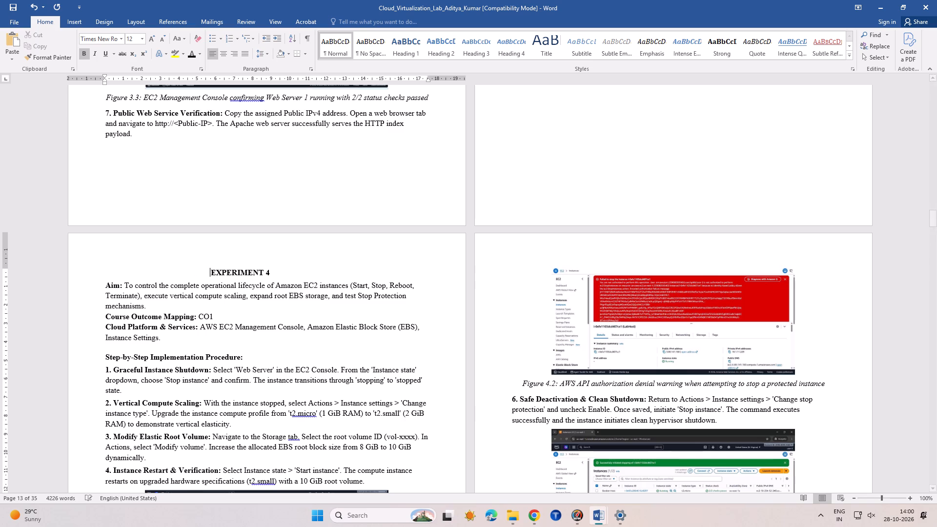
{"action": "left_click", "coordinate": [466, 287]}
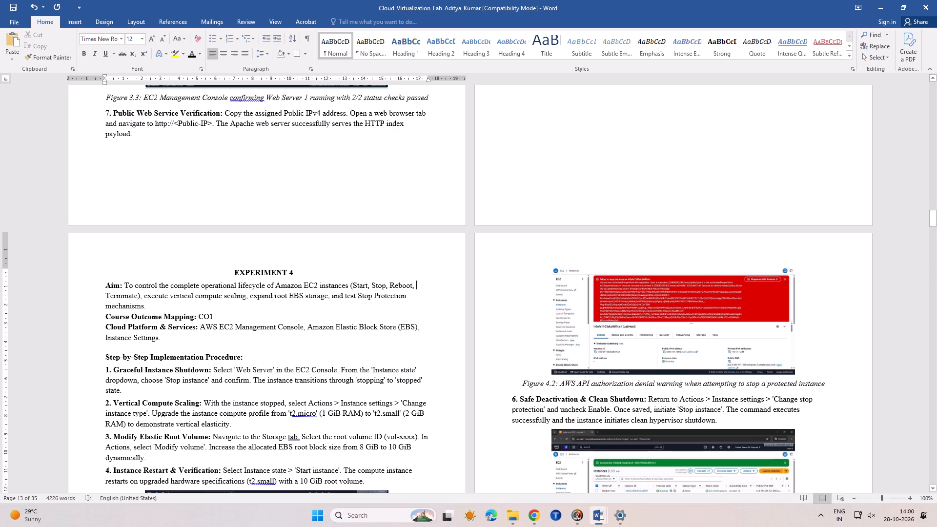
Set the EXPERIMENT 4 heading to font size 14.
{"action": "left_click", "coordinate": [352, 264]}
{"action": "left_click_drag", "start_coordinate": [340, 259], "coordinate": [270, 259]}
{"action": "left_click", "coordinate": [324, 227]}
{"action": "type", "text": "14"}
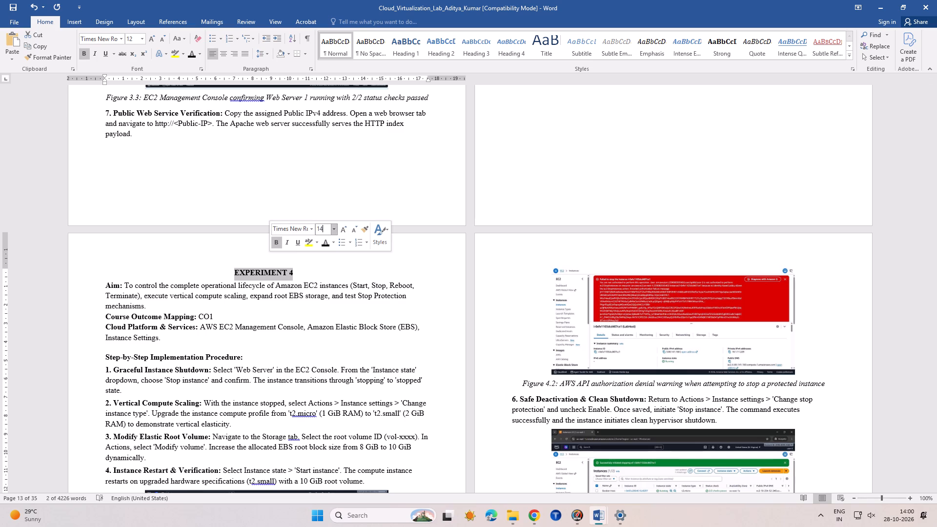
{"action": "key", "text": "Return"}
{"action": "left_click", "coordinate": [376, 341]}
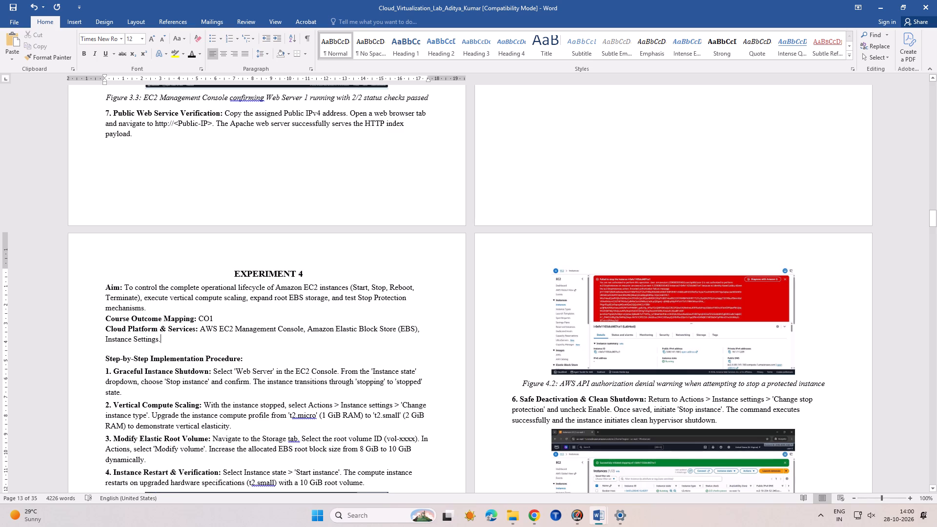
Remove one leading space before the EXPERIMENT 4 heading to fine-tune its centring.
{"action": "left_click", "coordinate": [230, 271]}
{"action": "key", "text": "BackSpace"}
Delete the colon and title "Monitor CPU, Disk, and Network Metrics of a Virtual Instance" from the Experiment 5 heading, keeping only "EXPERIMENT 5".
{"action": "scroll", "coordinate": [326, 282], "scroll_direction": "down", "scroll_amount": 8}
{"action": "scroll", "coordinate": [365, 295], "scroll_direction": "up", "scroll_amount": 1}
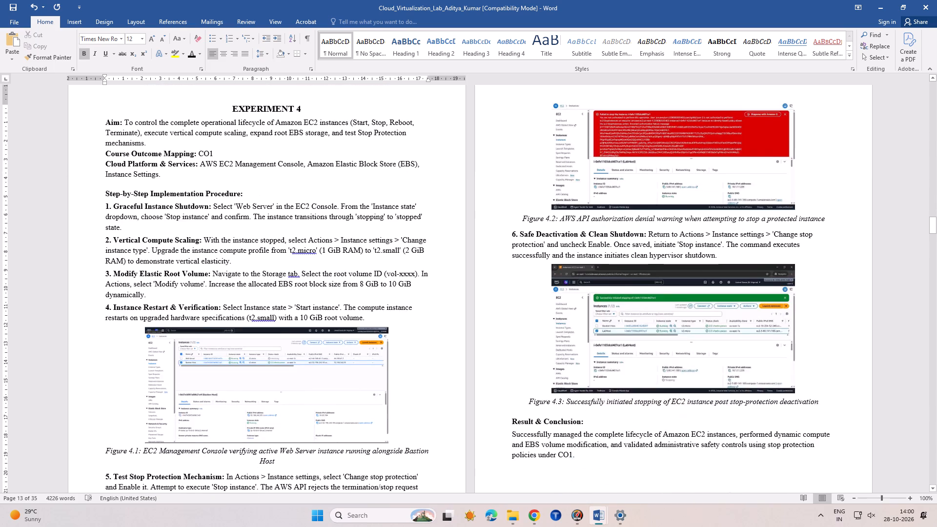
{"action": "scroll", "coordinate": [365, 295], "scroll_direction": "down", "scroll_amount": 15}
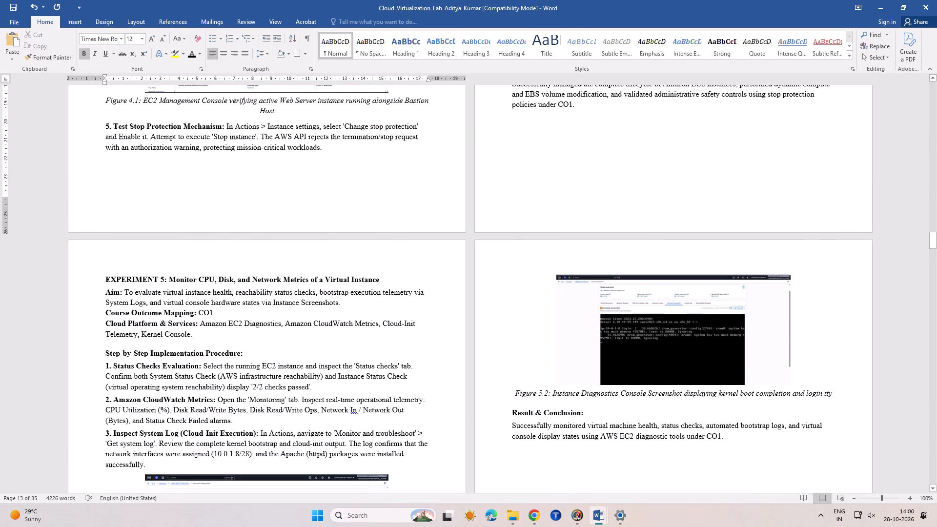
{"action": "left_click", "coordinate": [355, 244]}
{"action": "left_click", "coordinate": [403, 238]}
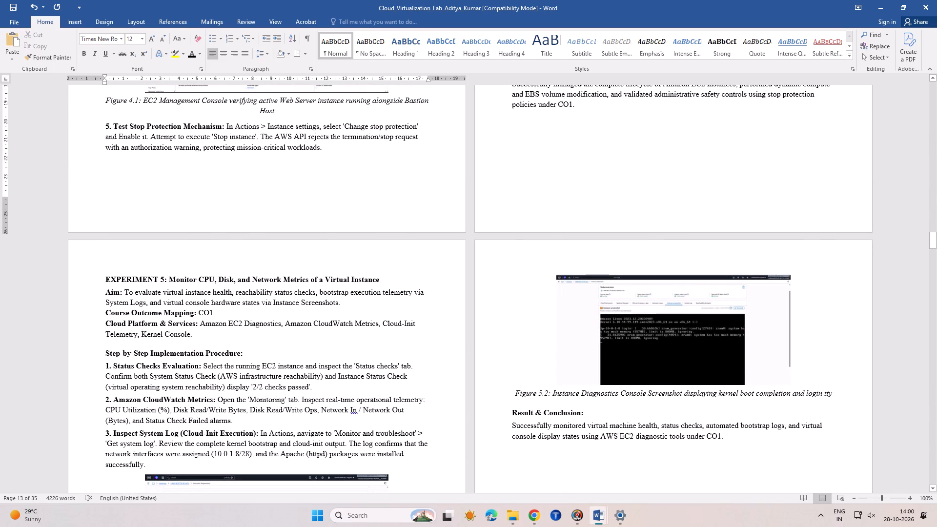
{"action": "left_click", "coordinate": [386, 275]}
{"action": "left_click_drag", "start_coordinate": [385, 281], "coordinate": [161, 280]}
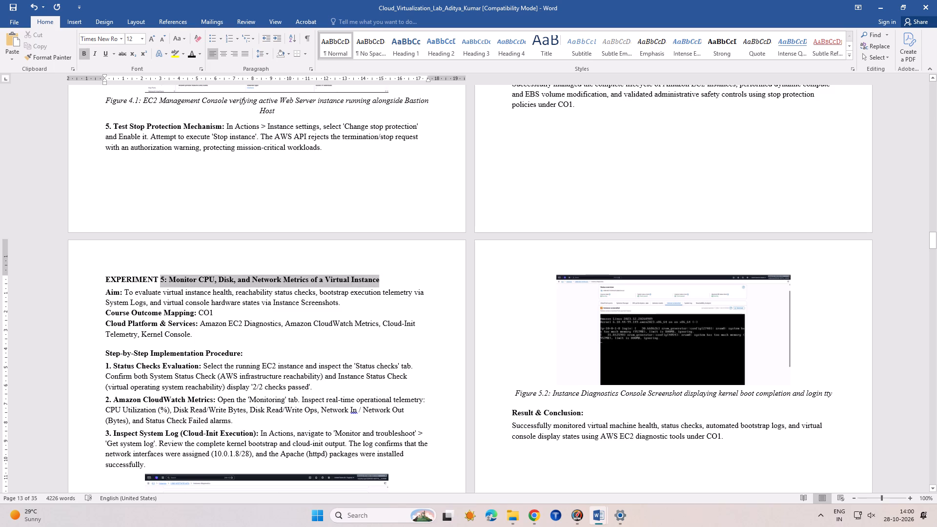
{"action": "left_click_drag", "start_coordinate": [161, 280], "coordinate": [163, 280]}
{"action": "key", "text": "BackSpace"}
Shift the EXPERIMENT 5 heading to roughly the centre of its line by adding leading spaces.
{"action": "key", "text": "Left"}
{"action": "key", "text": "Left"}
{"action": "key", "text": "Left"}
{"action": "key", "text": "Left"}
{"action": "key", "text": "Left"}
{"action": "key", "text": "Left"}
{"action": "key", "text": "Left"}
{"action": "key", "text": "Left"}
{"action": "key", "text": "Left"}
{"action": "key", "text": "Left"}
{"action": "key", "text": "Left"}
{"action": "key", "text": "Left"}
{"action": "key", "text": "Left"}
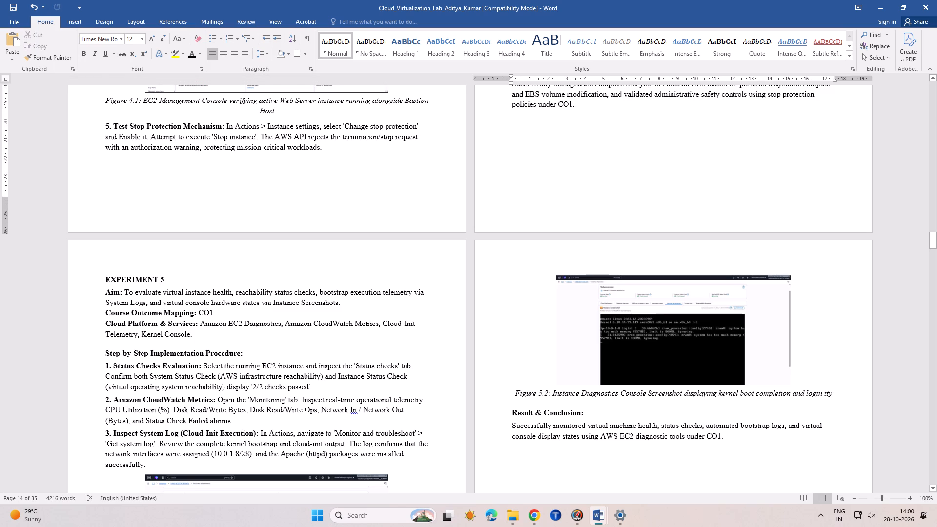
{"action": "key", "text": "0"}
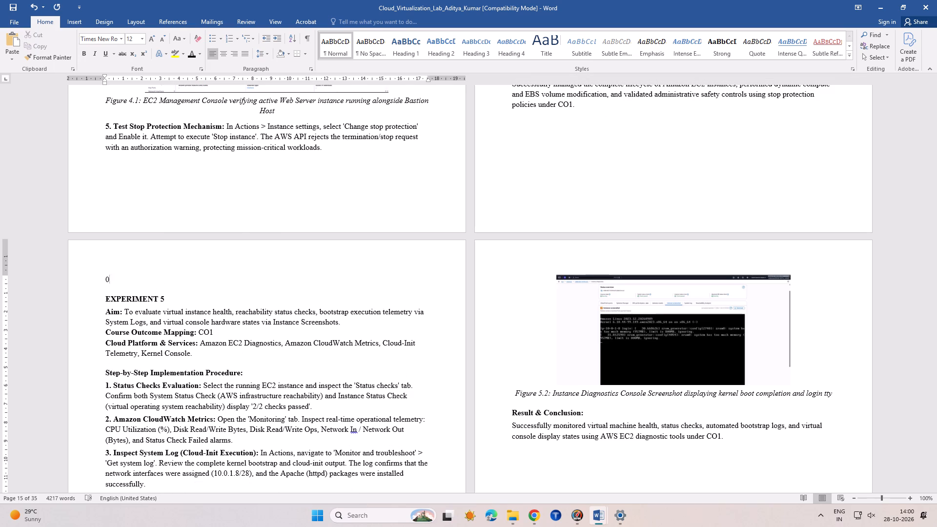
{"action": "key", "text": "BackSpace"}
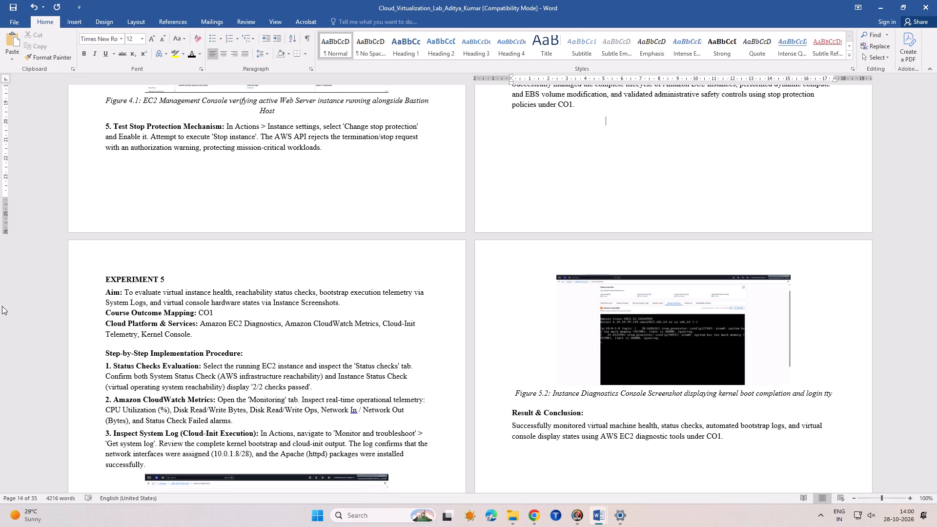
{"action": "left_click", "coordinate": [103, 276]}
{"action": "key", "text": "space"}
{"action": "key", "text": "space"}
{"action": "key", "text": "space"}
{"action": "key", "text": "space"}
{"action": "key", "text": "space"}
{"action": "key", "text": "space"}
{"action": "key", "text": "space"}
{"action": "key", "text": "space"}
{"action": "key", "text": "space"}
{"action": "key", "text": "space"}
{"action": "key", "text": "space"}
{"action": "key", "text": "space"}
{"action": "key", "text": "space"}
{"action": "key", "text": "space"}
{"action": "key", "text": "space"}
{"action": "key", "text": "space"}
{"action": "key", "text": "space"}
{"action": "key", "text": "space"}
{"action": "key", "text": "space"}
{"action": "key", "text": "space"}
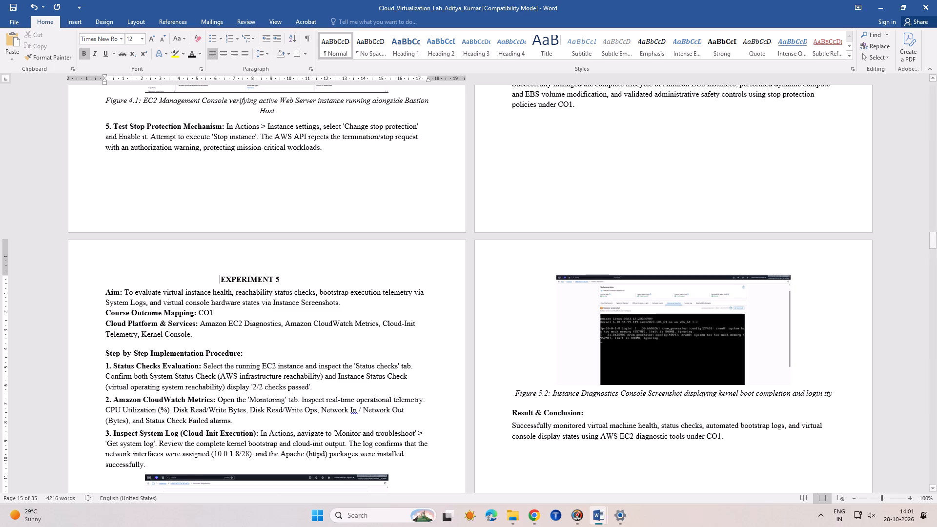
{"action": "key", "text": "space"}
{"action": "key", "text": "space"}
{"action": "key", "text": "space"}
Set the EXPERIMENT 5 heading to font size 14.
{"action": "left_click", "coordinate": [297, 286]}
{"action": "left_click_drag", "start_coordinate": [297, 287], "coordinate": [295, 287]}
{"action": "left_click_drag", "start_coordinate": [295, 287], "coordinate": [239, 287]}
{"action": "left_click", "coordinate": [289, 260]}
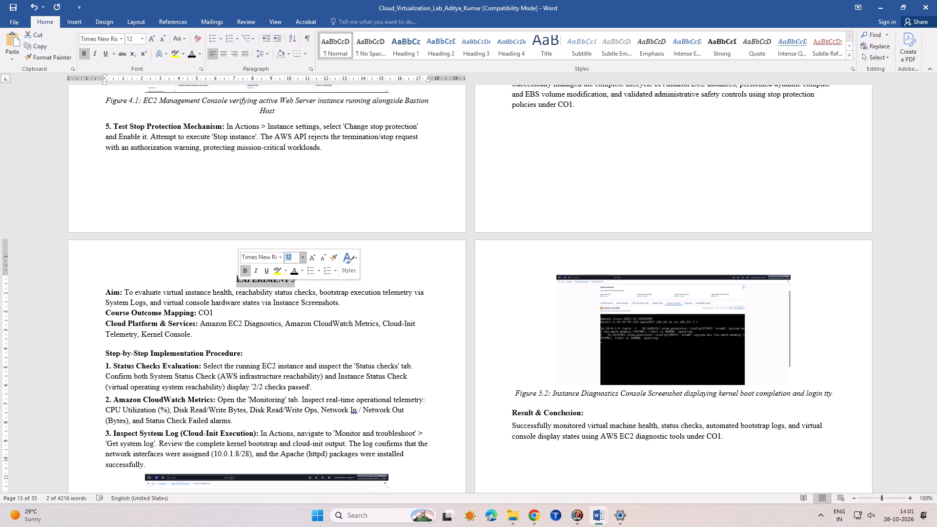
{"action": "type", "text": "14"}
{"action": "key", "text": "Return"}
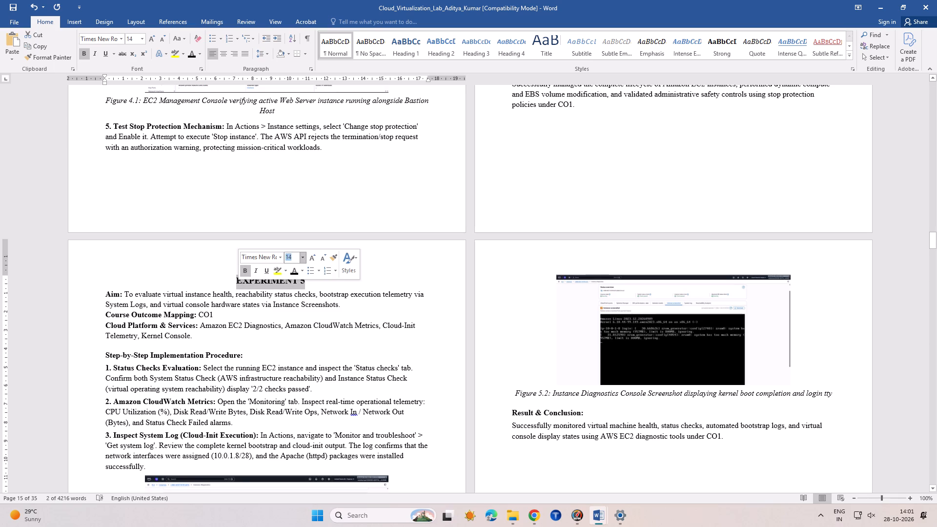
{"action": "left_click", "coordinate": [824, 376]}
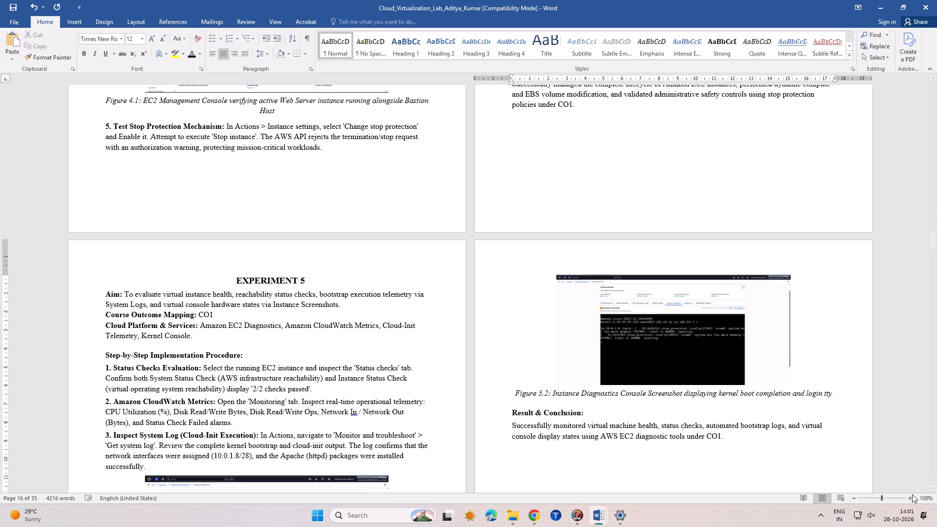
Examine the EXPERIMENT 5 page and its heading at 120% zoom.
{"action": "left_click", "coordinate": [912, 494]}
{"action": "left_click", "coordinate": [912, 494]}
{"action": "scroll", "coordinate": [651, 368], "scroll_direction": "up", "scroll_amount": 8}
{"action": "scroll", "coordinate": [652, 367], "scroll_direction": "down", "scroll_amount": 1}
{"action": "scroll", "coordinate": [652, 367], "scroll_direction": "up", "scroll_amount": 4}
{"action": "scroll", "coordinate": [652, 367], "scroll_direction": "down", "scroll_amount": 2}
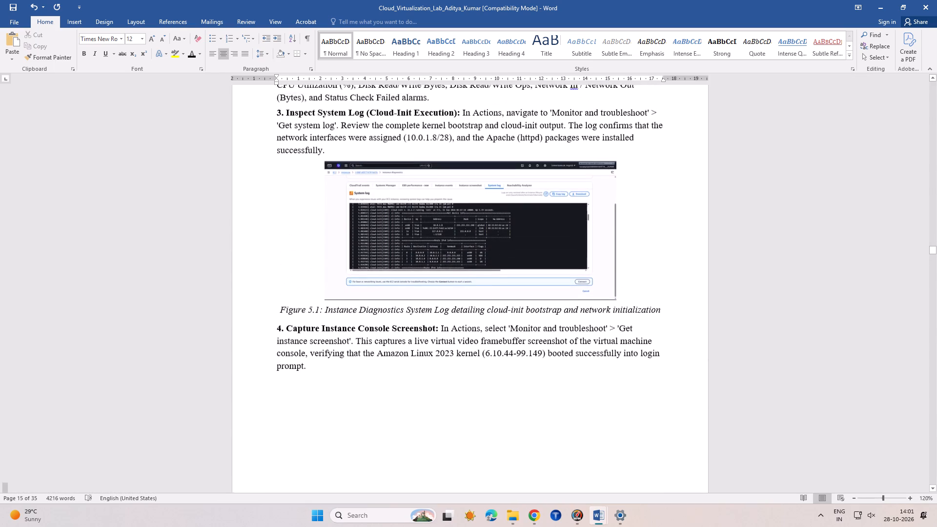
{"action": "scroll", "coordinate": [652, 368], "scroll_direction": "up", "scroll_amount": 3}
{"action": "scroll", "coordinate": [652, 368], "scroll_direction": "down", "scroll_amount": 1}
{"action": "scroll", "coordinate": [652, 368], "scroll_direction": "up", "scroll_amount": 10}
{"action": "scroll", "coordinate": [652, 370], "scroll_direction": "down", "scroll_amount": 1}
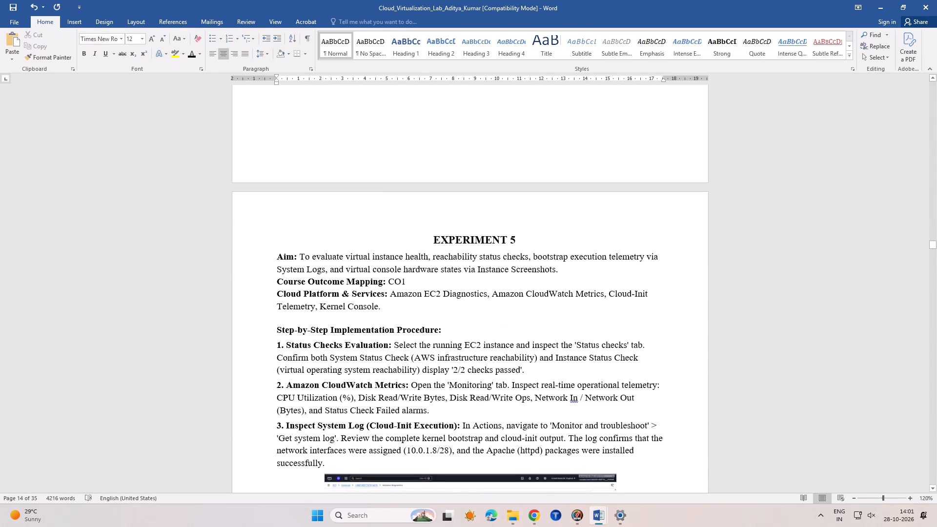
Delete the colon and the "Configure Subnets, Route Tables, Internet Gateway, and NAT…" title from the Experiment 6 heading, keeping only "EXPERIMENT 6".
{"action": "scroll", "coordinate": [652, 370], "scroll_direction": "down", "scroll_amount": 6}
{"action": "scroll", "coordinate": [654, 373], "scroll_direction": "up", "scroll_amount": 3}
{"action": "scroll", "coordinate": [654, 373], "scroll_direction": "down", "scroll_amount": 11}
{"action": "scroll", "coordinate": [652, 386], "scroll_direction": "up", "scroll_amount": 1}
{"action": "scroll", "coordinate": [652, 386], "scroll_direction": "down", "scroll_amount": 5}
{"action": "scroll", "coordinate": [652, 386], "scroll_direction": "up", "scroll_amount": 1}
{"action": "scroll", "coordinate": [652, 386], "scroll_direction": "down", "scroll_amount": 1}
{"action": "scroll", "coordinate": [652, 386], "scroll_direction": "up", "scroll_amount": 1}
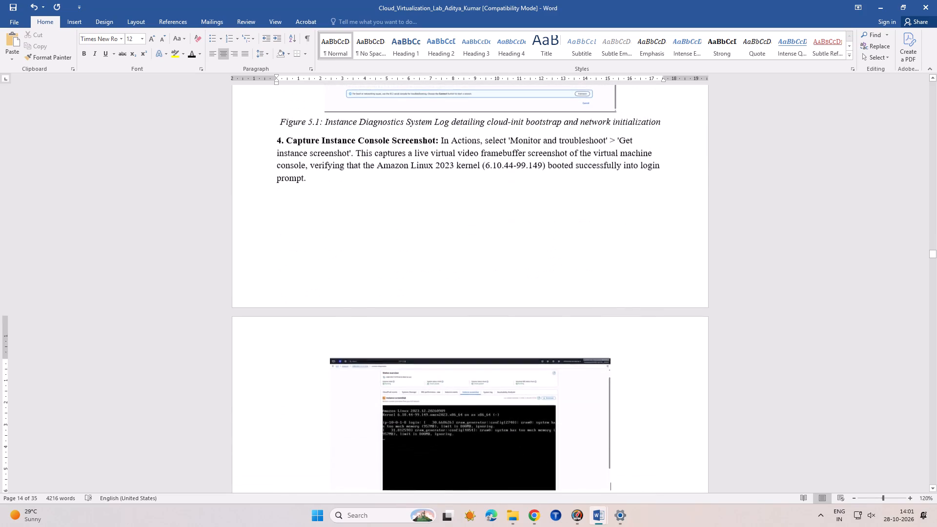
{"action": "scroll", "coordinate": [652, 386], "scroll_direction": "down", "scroll_amount": 14}
{"action": "scroll", "coordinate": [652, 385], "scroll_direction": "up", "scroll_amount": 1}
{"action": "scroll", "coordinate": [652, 386], "scroll_direction": "down", "scroll_amount": 4}
{"action": "scroll", "coordinate": [651, 386], "scroll_direction": "up", "scroll_amount": 1}
{"action": "scroll", "coordinate": [651, 386], "scroll_direction": "down", "scroll_amount": 12}
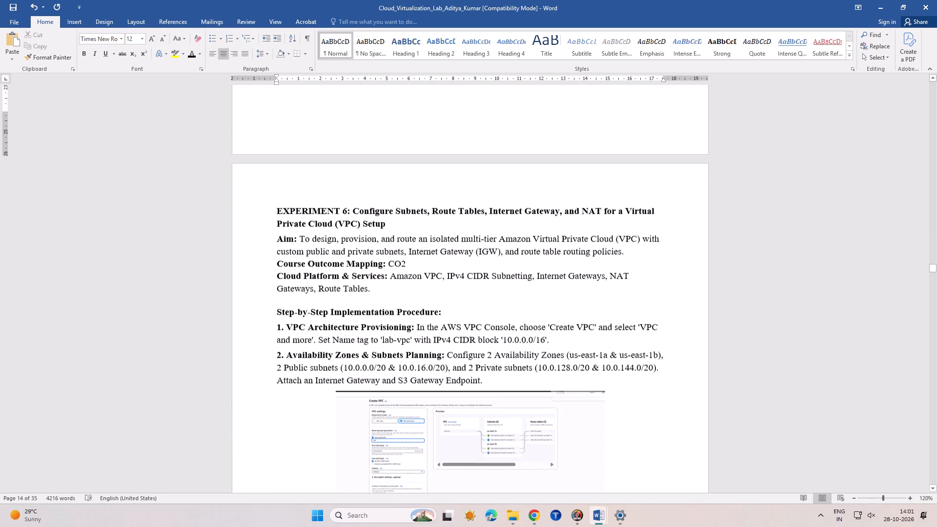
{"action": "left_click", "coordinate": [548, 331]}
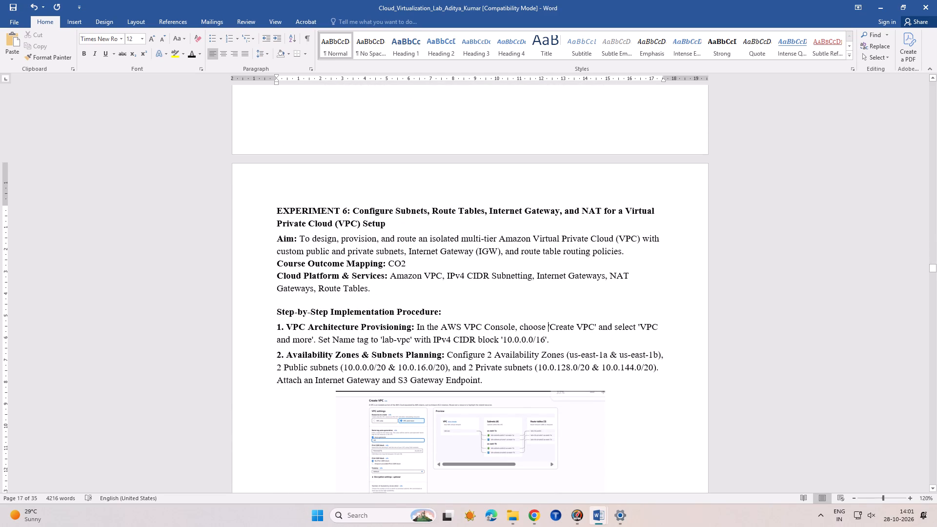
{"action": "left_click", "coordinate": [472, 219]}
{"action": "left_click_drag", "start_coordinate": [416, 219], "coordinate": [383, 207]}
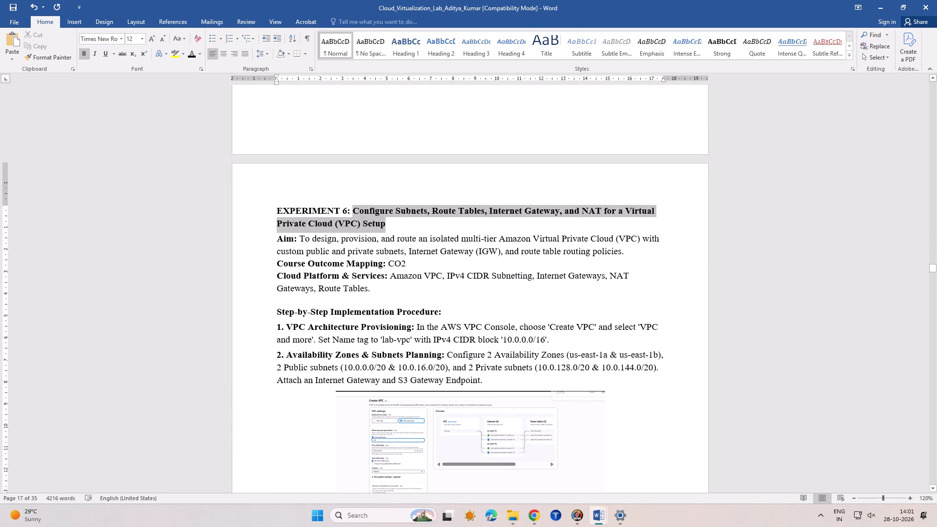
{"action": "left_click_drag", "start_coordinate": [383, 207], "coordinate": [350, 208]}
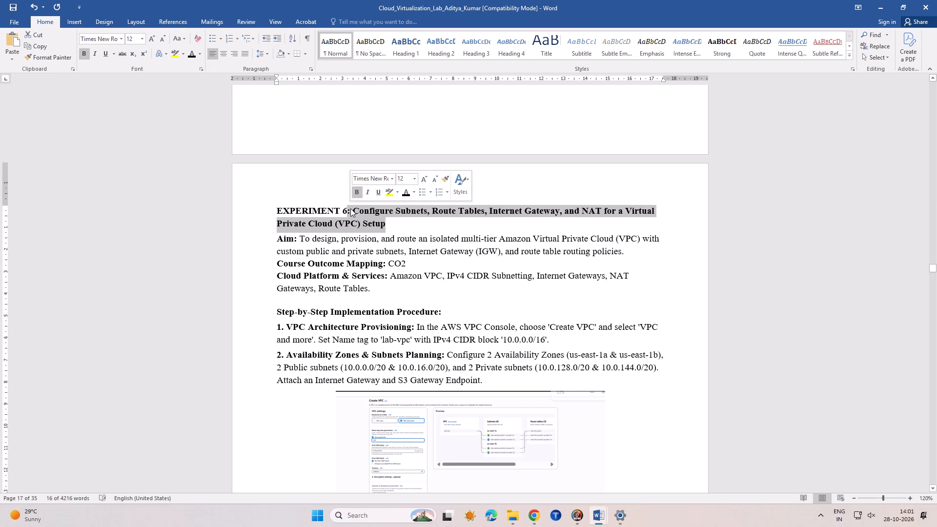
{"action": "key", "text": "BackSpace"}
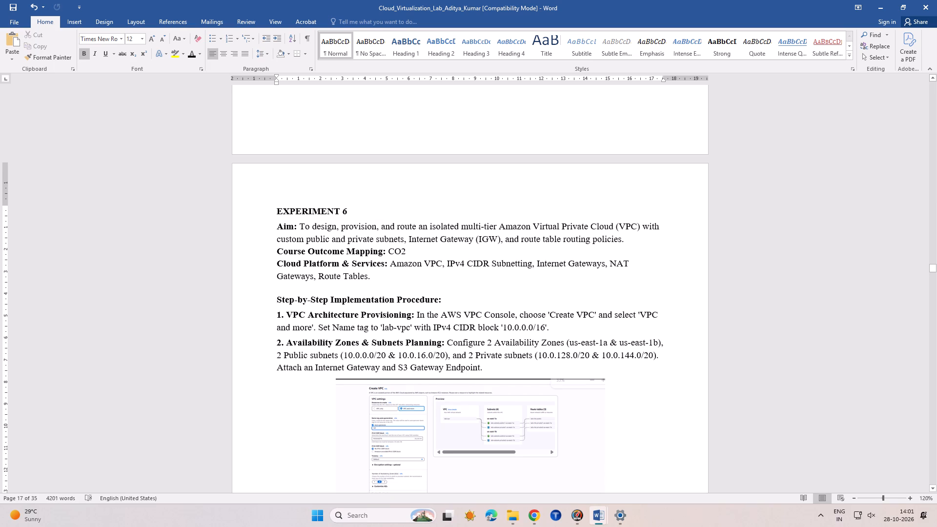
Shift the EXPERIMENT 6 heading to roughly the centre of its line by adding leading spaces.
{"action": "key", "text": "Left"}
{"action": "key", "text": "Left"}
{"action": "key", "text": "Left"}
{"action": "key", "text": "Left"}
{"action": "key", "text": "Left"}
{"action": "key", "text": "Left"}
{"action": "key", "text": "Left"}
{"action": "key", "text": "Left"}
{"action": "key", "text": "Left"}
{"action": "key", "text": "Left"}
{"action": "key", "text": "Left"}
{"action": "key", "text": "Left"}
{"action": "key", "text": "space"}
{"action": "key", "text": "space"}
{"action": "key", "text": "space"}
{"action": "key", "text": "space"}
{"action": "key", "text": "space"}
{"action": "key", "text": "space"}
{"action": "key", "text": "space"}
{"action": "key", "text": "space"}
{"action": "key", "text": "space"}
{"action": "key", "text": "space"}
{"action": "key", "text": "space"}
{"action": "key", "text": "space"}
{"action": "key", "text": "space"}
{"action": "key", "text": "space"}
{"action": "key", "text": "space"}
{"action": "key", "text": "space"}
{"action": "key", "text": "space"}
{"action": "key", "text": "space"}
{"action": "key", "text": "space"}
{"action": "key", "text": "space"}
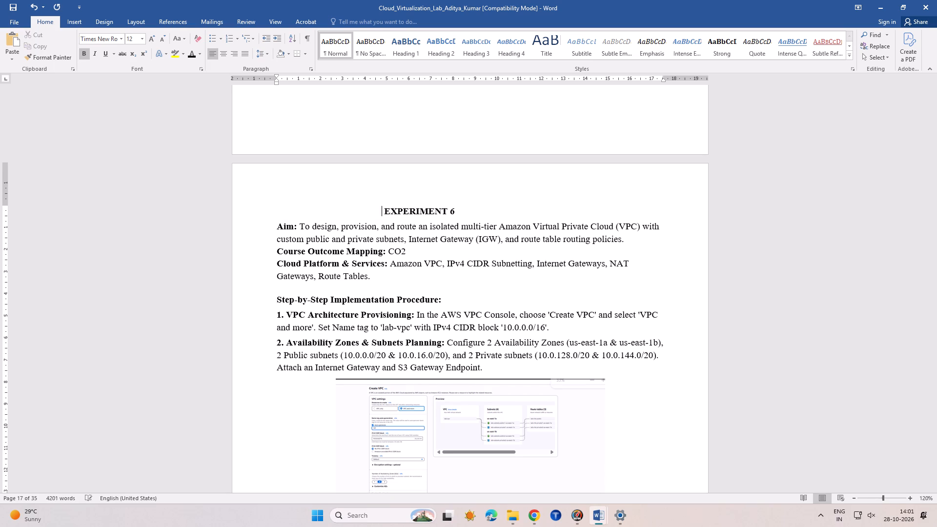
{"action": "key", "text": "space"}
{"action": "key", "text": "space"}
{"action": "key", "text": "space"}
{"action": "left_click", "coordinate": [419, 293]}
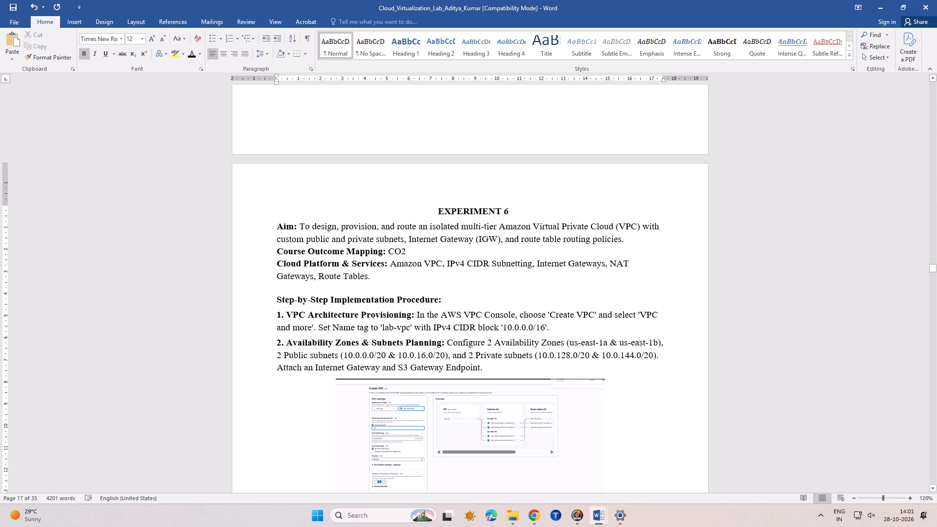
Set the EXPERIMENT 6 heading to font size 14.
{"action": "left_click", "coordinate": [534, 254]}
{"action": "left_click", "coordinate": [582, 203]}
{"action": "left_click_drag", "start_coordinate": [582, 203], "coordinate": [469, 204]}
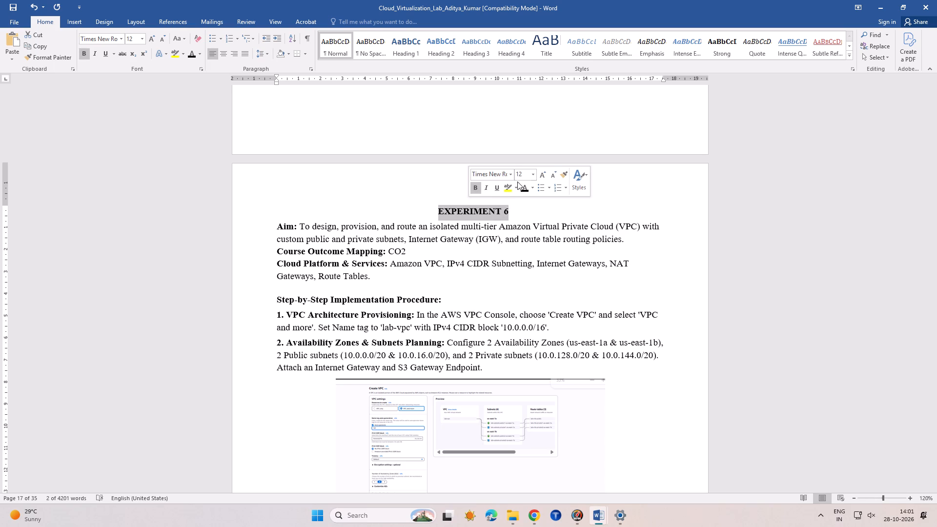
{"action": "left_click", "coordinate": [523, 176]}
{"action": "type", "text": "14"}
{"action": "key", "text": "Return"}
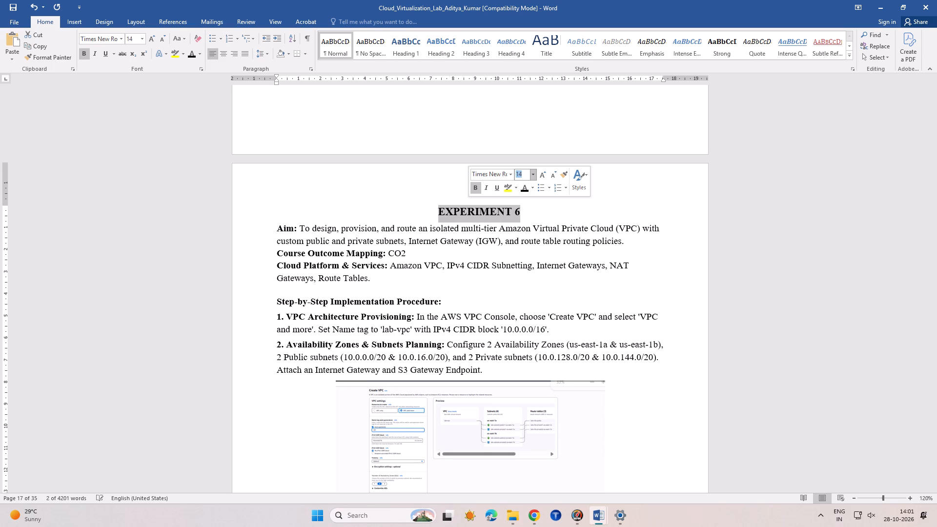
Delete the colon and the "Create S3 Buckets, Upload/Download Files…" title from the Experiment 7 heading, keeping only "EXPERIMENT 7".
{"action": "left_click", "coordinate": [936, 226]}
{"action": "scroll", "coordinate": [605, 253], "scroll_direction": "down", "scroll_amount": 3}
{"action": "scroll", "coordinate": [604, 259], "scroll_direction": "up", "scroll_amount": 1}
{"action": "scroll", "coordinate": [603, 259], "scroll_direction": "down", "scroll_amount": 6}
{"action": "scroll", "coordinate": [601, 260], "scroll_direction": "up", "scroll_amount": 1}
{"action": "scroll", "coordinate": [601, 260], "scroll_direction": "down", "scroll_amount": 7}
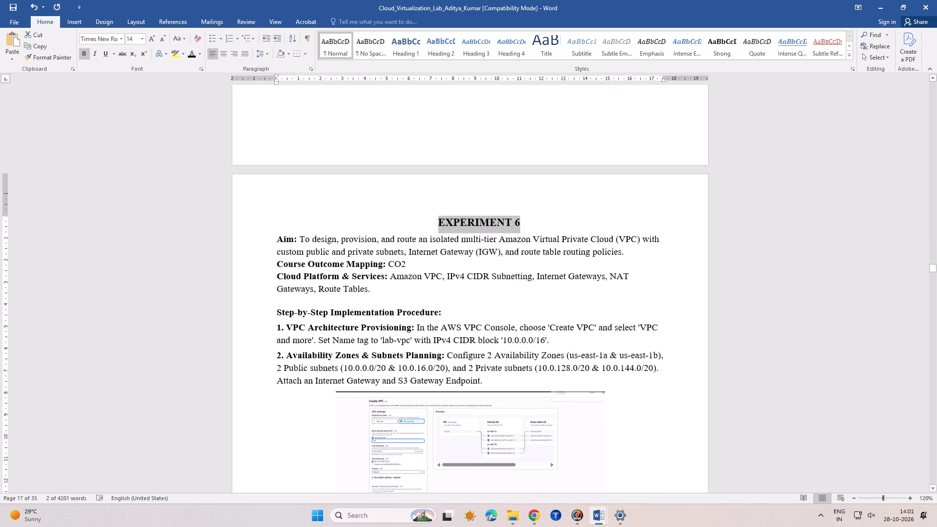
{"action": "scroll", "coordinate": [601, 261], "scroll_direction": "down", "scroll_amount": 14}
{"action": "scroll", "coordinate": [599, 262], "scroll_direction": "up", "scroll_amount": 1}
{"action": "scroll", "coordinate": [599, 262], "scroll_direction": "down", "scroll_amount": 8}
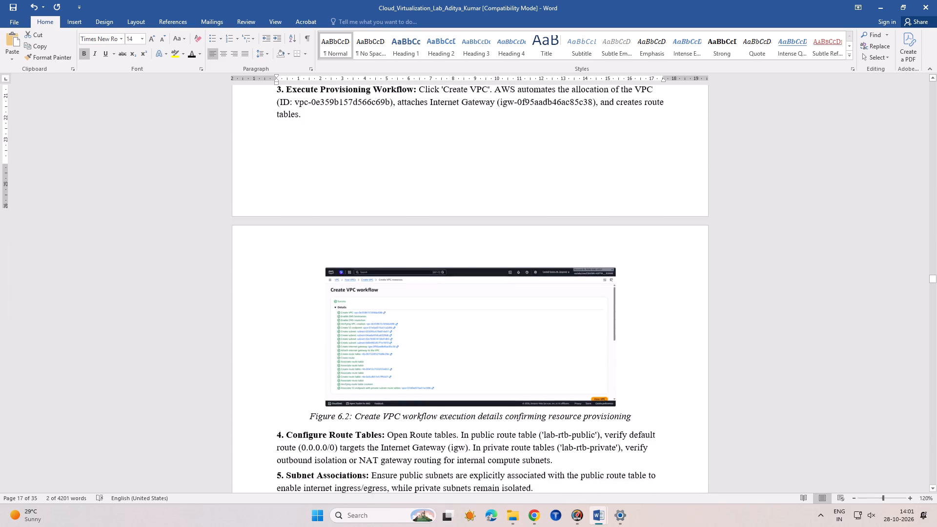
{"action": "scroll", "coordinate": [597, 262], "scroll_direction": "down", "scroll_amount": 9}
{"action": "scroll", "coordinate": [597, 262], "scroll_direction": "up", "scroll_amount": 1}
{"action": "scroll", "coordinate": [597, 262], "scroll_direction": "down", "scroll_amount": 7}
{"action": "scroll", "coordinate": [596, 263], "scroll_direction": "up", "scroll_amount": 1}
{"action": "scroll", "coordinate": [596, 263], "scroll_direction": "down", "scroll_amount": 8}
{"action": "scroll", "coordinate": [596, 263], "scroll_direction": "up", "scroll_amount": 1}
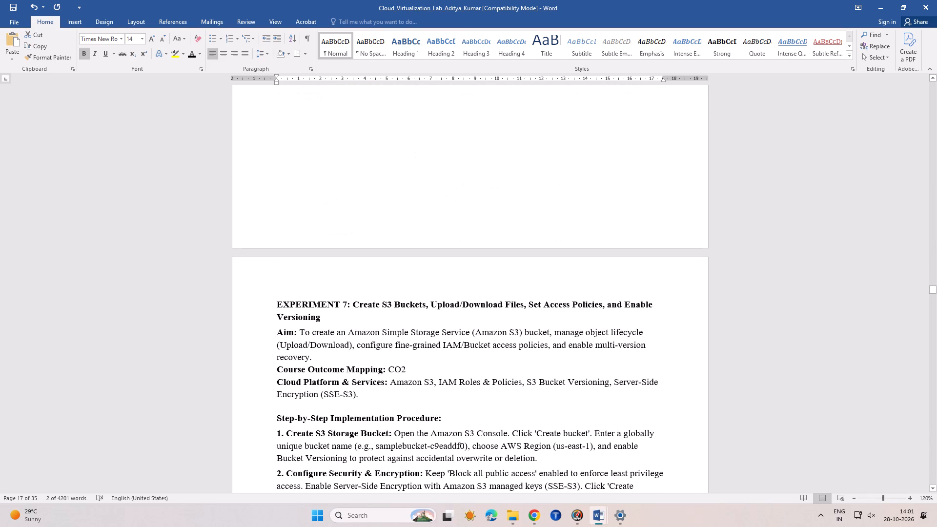
{"action": "left_click", "coordinate": [391, 283]}
{"action": "left_click", "coordinate": [335, 290]}
{"action": "left_click", "coordinate": [318, 300]}
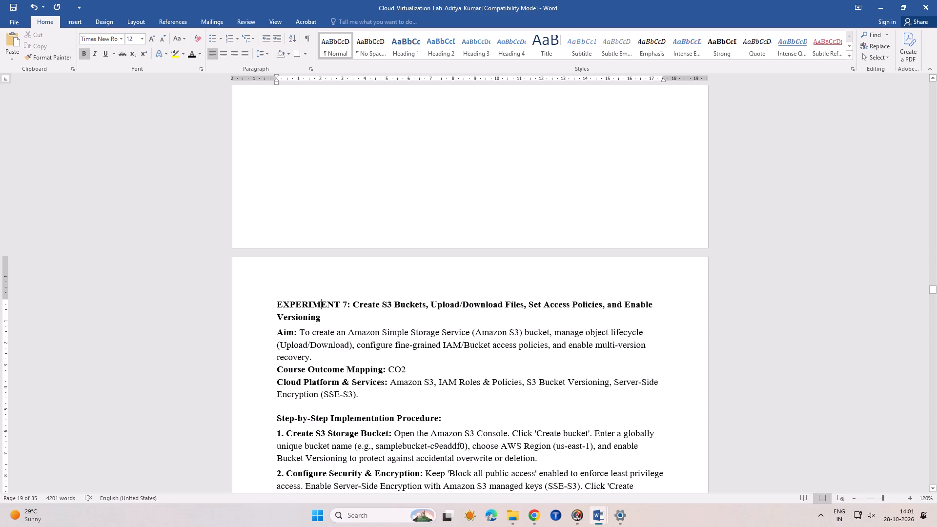
{"action": "left_click", "coordinate": [331, 331]}
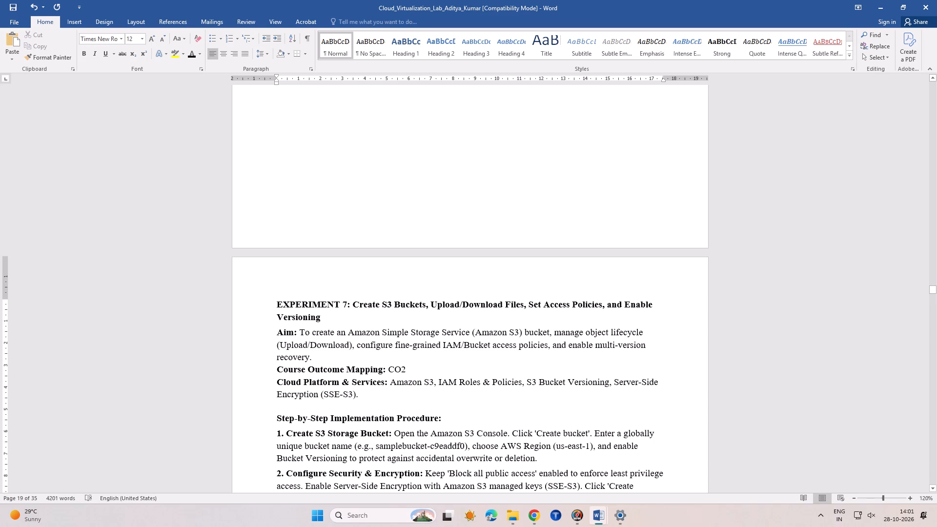
{"action": "left_click", "coordinate": [326, 320]}
{"action": "left_click_drag", "start_coordinate": [326, 320], "coordinate": [347, 301]}
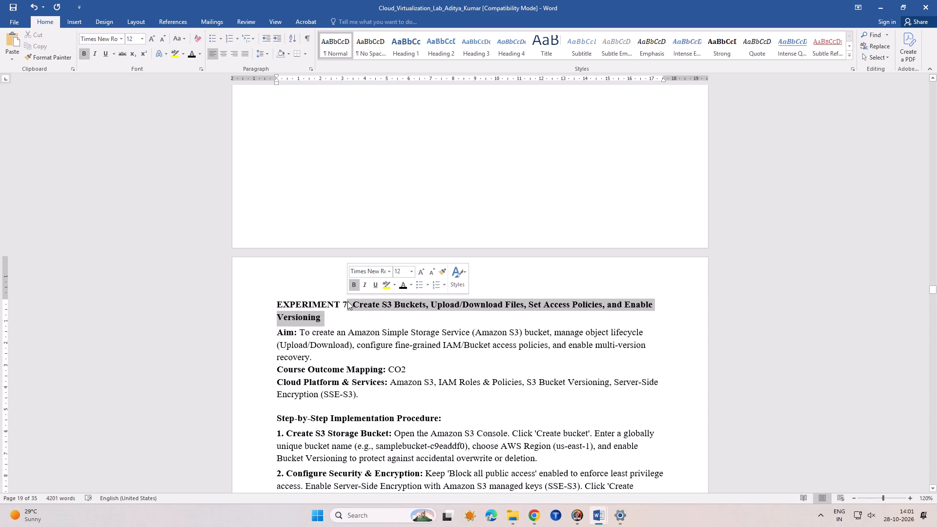
{"action": "key", "text": "BackSpace"}
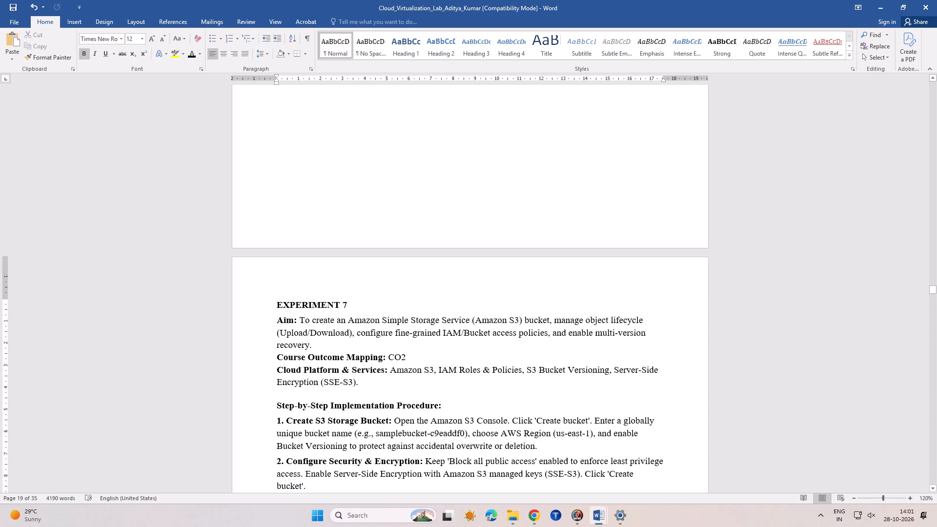
Set the EXPERIMENT 7 heading to font size 14.
{"action": "left_click_drag", "start_coordinate": [347, 301], "coordinate": [280, 297]}
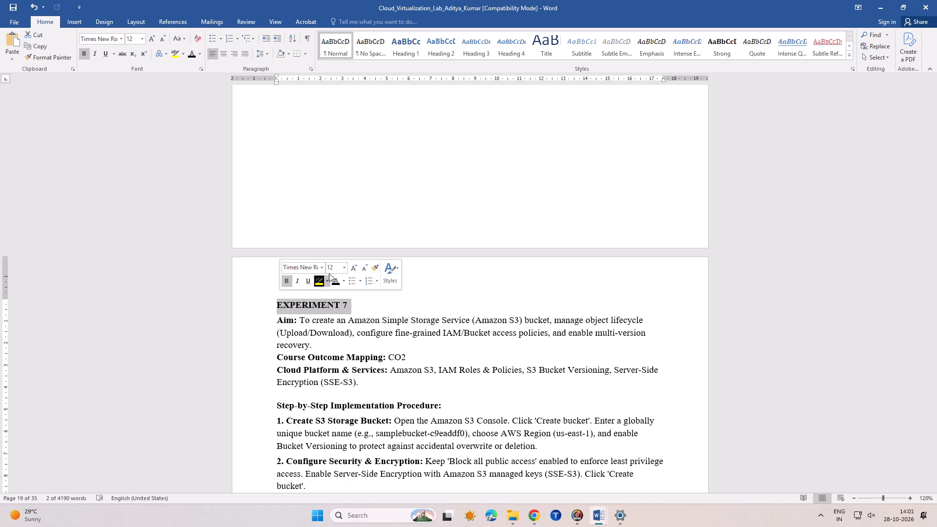
{"action": "left_click", "coordinate": [330, 268]}
{"action": "type", "text": "14"}
{"action": "key", "text": "Return"}
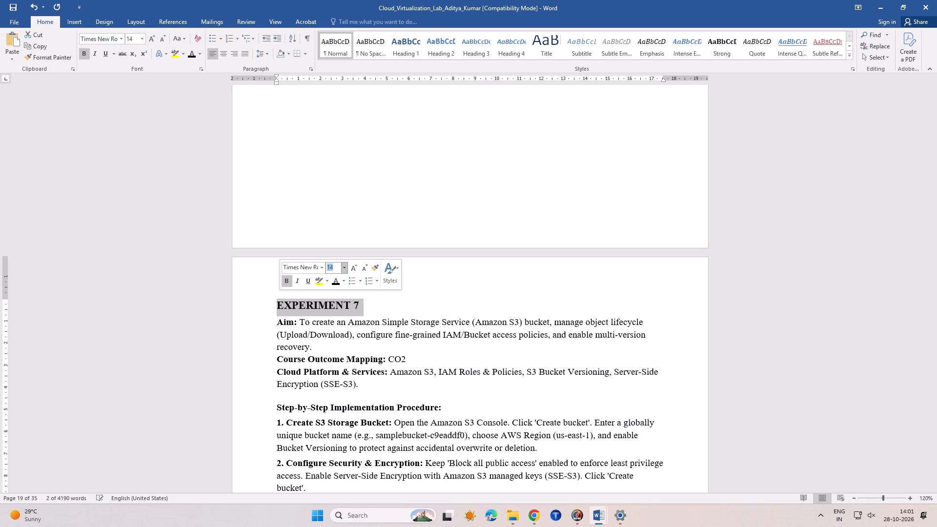
Shift the EXPERIMENT 7 heading to roughly the centre of its line by adding leading spaces.
{"action": "left_click", "coordinate": [331, 297]}
{"action": "key", "text": "Left"}
{"action": "key", "text": "Left"}
{"action": "key", "text": "Left"}
{"action": "key", "text": "Left"}
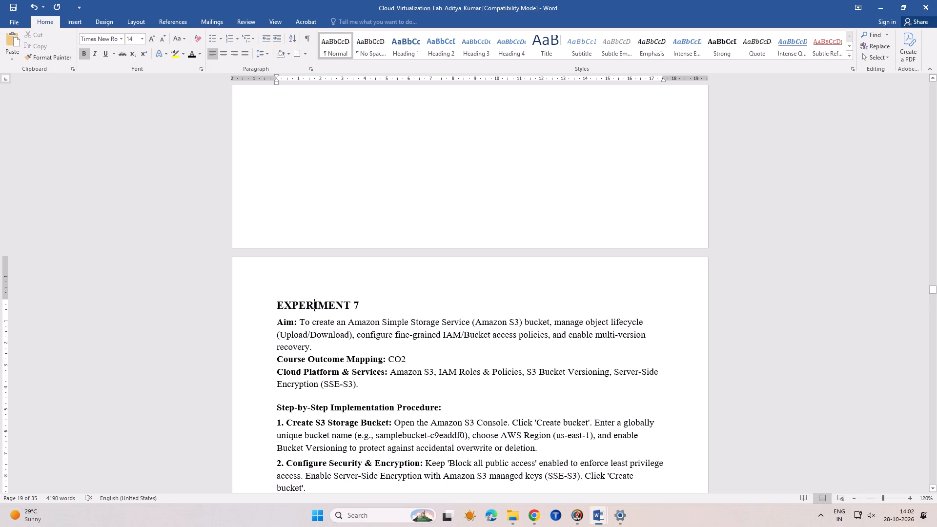
{"action": "key", "text": "Left"}
{"action": "key", "text": "Left"}
{"action": "key", "text": "Left"}
{"action": "key", "text": "space"}
{"action": "key", "text": "space"}
{"action": "key", "text": "space"}
{"action": "key", "text": "space"}
{"action": "key", "text": "space"}
{"action": "key", "text": "space"}
{"action": "key", "text": "space"}
{"action": "key", "text": "space"}
{"action": "key", "text": "space"}
{"action": "key", "text": "space"}
{"action": "key", "text": "space"}
{"action": "key", "text": "space"}
{"action": "key", "text": "space"}
{"action": "key", "text": "space"}
{"action": "key", "text": "space"}
{"action": "key", "text": "space"}
{"action": "key", "text": "space"}
{"action": "key", "text": "space"}
{"action": "key", "text": "space"}
{"action": "key", "text": "space"}
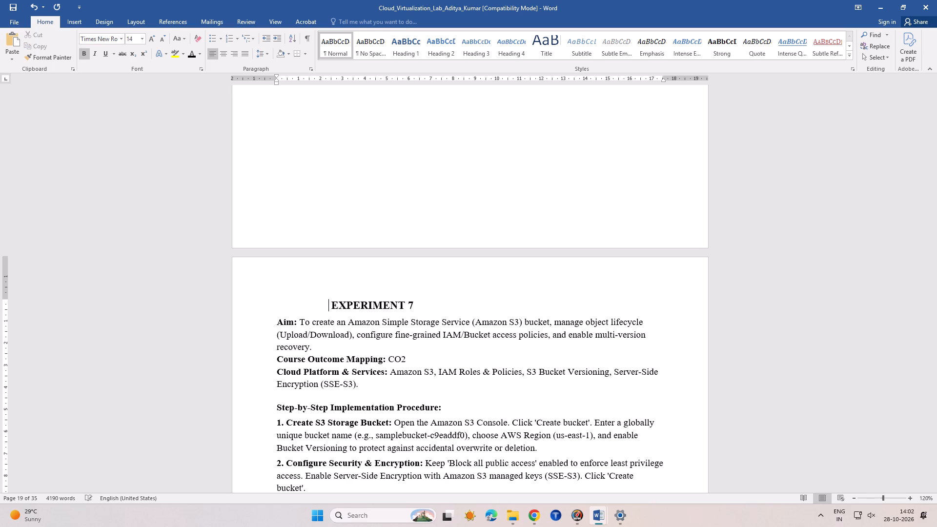
{"action": "key", "text": "space"}
{"action": "key", "text": "space"}
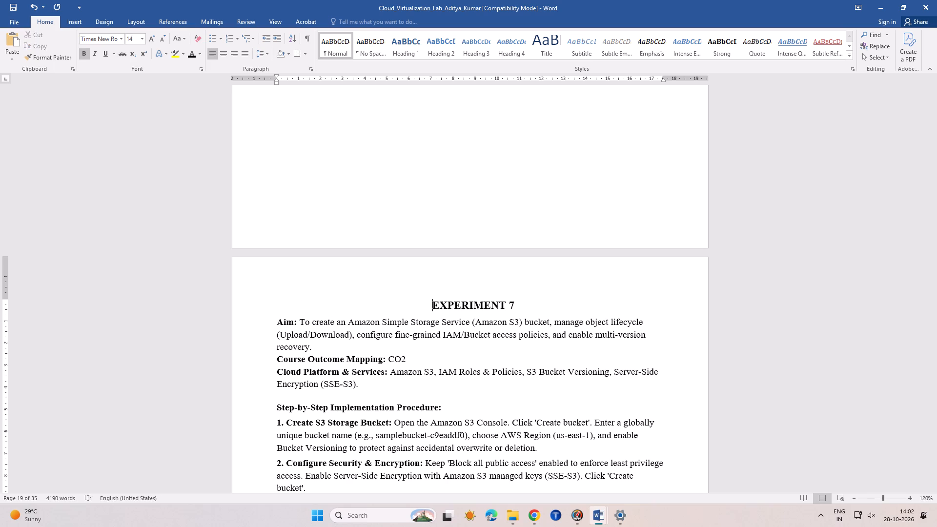
Delete the colon and the "Create, Attach, Detach, and Snapshot EBS Volumes" title from the Experiment 8 heading, keeping only "EXPERIMENT 8".
{"action": "scroll", "coordinate": [462, 268], "scroll_direction": "down", "scroll_amount": 6}
{"action": "scroll", "coordinate": [463, 269], "scroll_direction": "up", "scroll_amount": 1}
{"action": "scroll", "coordinate": [463, 269], "scroll_direction": "down", "scroll_amount": 17}
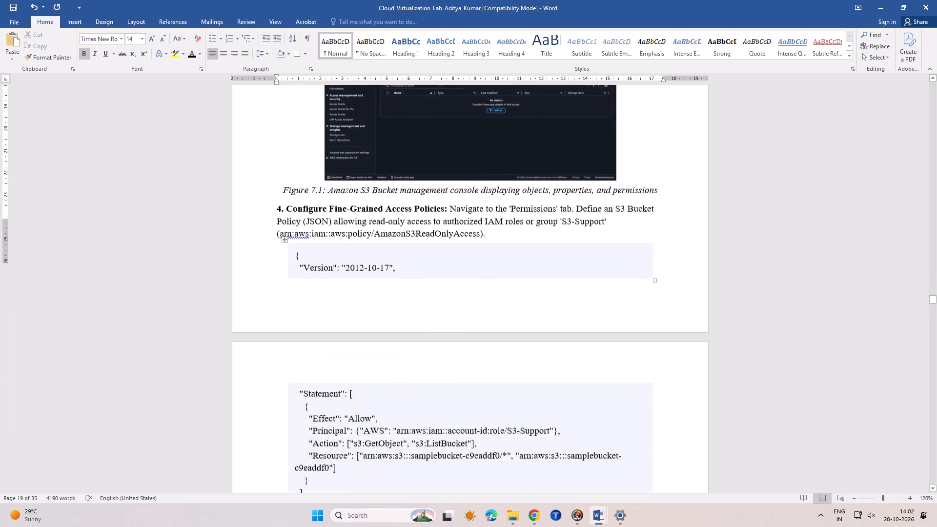
{"action": "scroll", "coordinate": [466, 277], "scroll_direction": "down", "scroll_amount": 2}
{"action": "scroll", "coordinate": [466, 277], "scroll_direction": "up", "scroll_amount": 1}
{"action": "scroll", "coordinate": [467, 278], "scroll_direction": "down", "scroll_amount": 14}
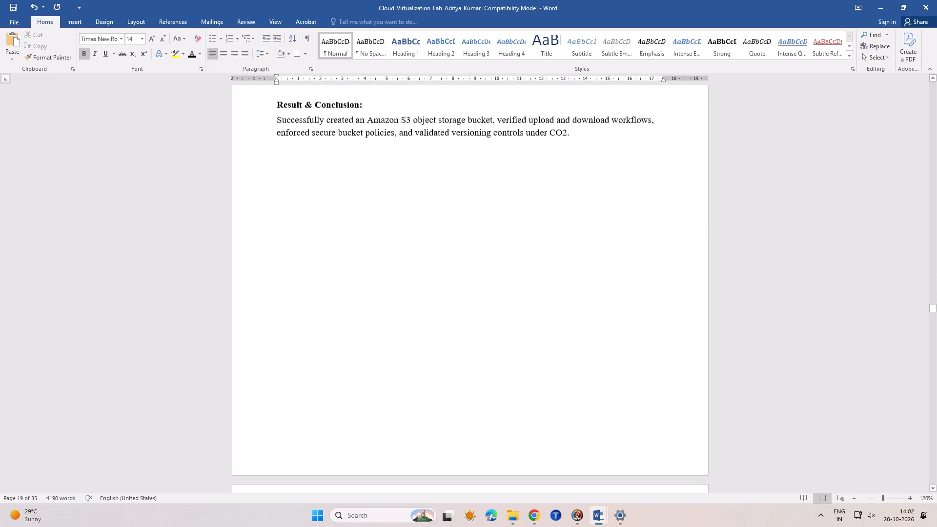
{"action": "scroll", "coordinate": [473, 281], "scroll_direction": "down", "scroll_amount": 7}
{"action": "scroll", "coordinate": [483, 279], "scroll_direction": "up", "scroll_amount": 1}
{"action": "scroll", "coordinate": [483, 279], "scroll_direction": "down", "scroll_amount": 3}
{"action": "left_click", "coordinate": [546, 271]}
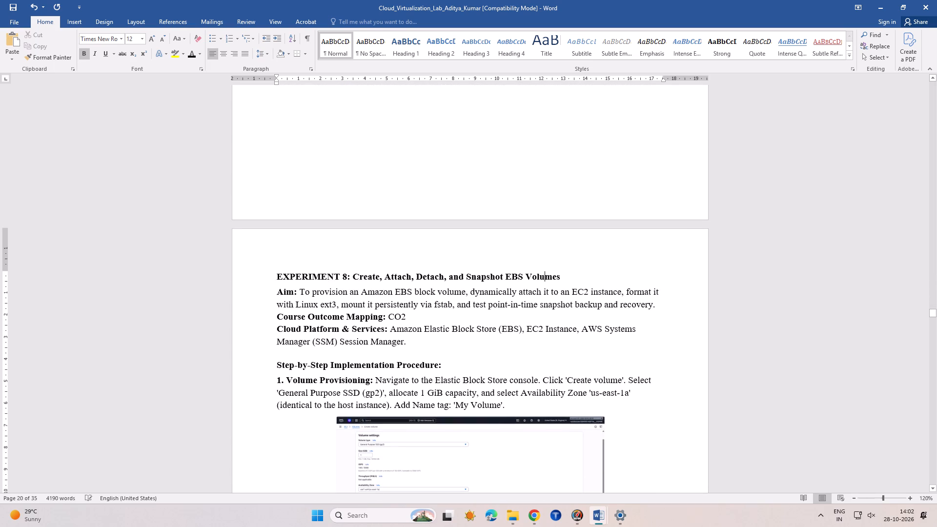
{"action": "left_click", "coordinate": [580, 274]}
{"action": "key", "text": "BackSpace"}
{"action": "key", "text": "BackSpace"}
{"action": "key", "text": "BackSpace"}
{"action": "key", "text": "BackSpace"}
{"action": "key", "text": "BackSpace"}
{"action": "key", "text": "BackSpace"}
{"action": "key", "text": "BackSpace"}
{"action": "key", "text": "BackSpace"}
{"action": "key", "text": "BackSpace"}
{"action": "key", "text": "BackSpace"}
{"action": "key", "text": "BackSpace"}
{"action": "key", "text": "BackSpace"}
{"action": "key", "text": "BackSpace"}
{"action": "key", "text": "BackSpace"}
{"action": "key", "text": "BackSpace"}
{"action": "key", "text": "BackSpace"}
{"action": "key", "text": "BackSpace"}
{"action": "key", "text": "BackSpace"}
{"action": "key", "text": "BackSpace"}
{"action": "key", "text": "BackSpace"}
{"action": "key", "text": "BackSpace"}
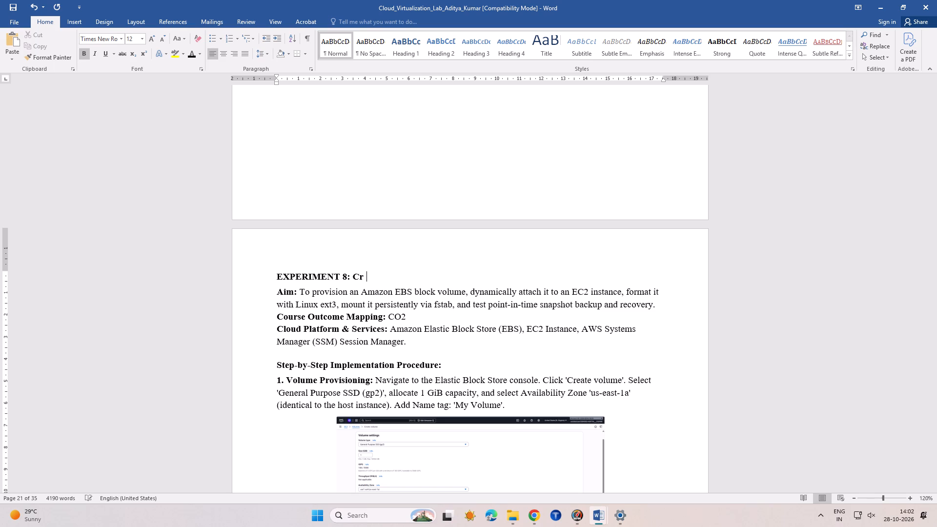
{"action": "key", "text": "BackSpace"}
{"action": "key", "text": "BackSpace"}
{"action": "key", "text": "BackSpace"}
{"action": "key", "text": "BackSpace"}
{"action": "left_click_drag", "start_coordinate": [575, 281], "coordinate": [365, 268]}
Set the EXPERIMENT 8 heading to font size 14.
{"action": "left_click_drag", "start_coordinate": [351, 277], "coordinate": [306, 277]}
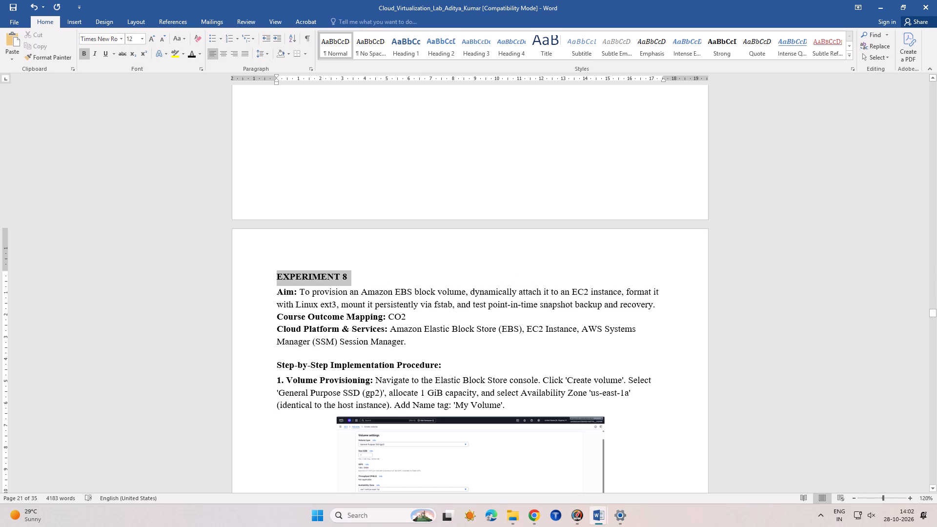
{"action": "left_click_drag", "start_coordinate": [306, 277], "coordinate": [294, 277]}
{"action": "left_click", "coordinate": [347, 248]}
{"action": "type", "text": "14"}
{"action": "key", "text": "Return"}
Shift the EXPERIMENT 8 heading to roughly the centre of its line by adding leading spaces.
{"action": "left_click", "coordinate": [294, 278]}
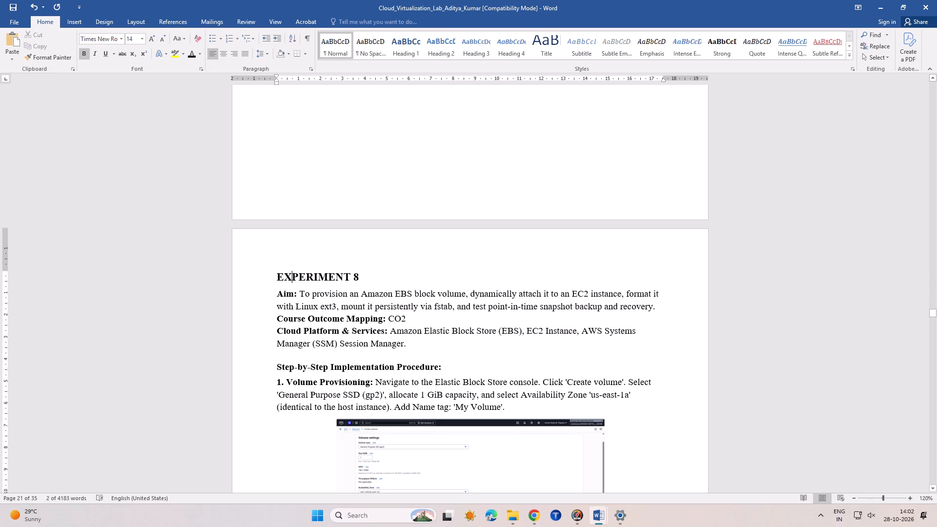
{"action": "left_click", "coordinate": [280, 276]}
{"action": "key", "text": "space"}
{"action": "key", "text": "space"}
{"action": "key", "text": "space"}
{"action": "key", "text": "space"}
{"action": "key", "text": "space"}
{"action": "key", "text": "space"}
{"action": "key", "text": "space"}
{"action": "key", "text": "space"}
{"action": "key", "text": "space"}
{"action": "key", "text": "space"}
{"action": "key", "text": "space"}
{"action": "key", "text": "space"}
{"action": "key", "text": "space"}
{"action": "key", "text": "space"}
{"action": "key", "text": "space"}
{"action": "key", "text": "space"}
{"action": "key", "text": "space"}
{"action": "key", "text": "space"}
{"action": "key", "text": "space"}
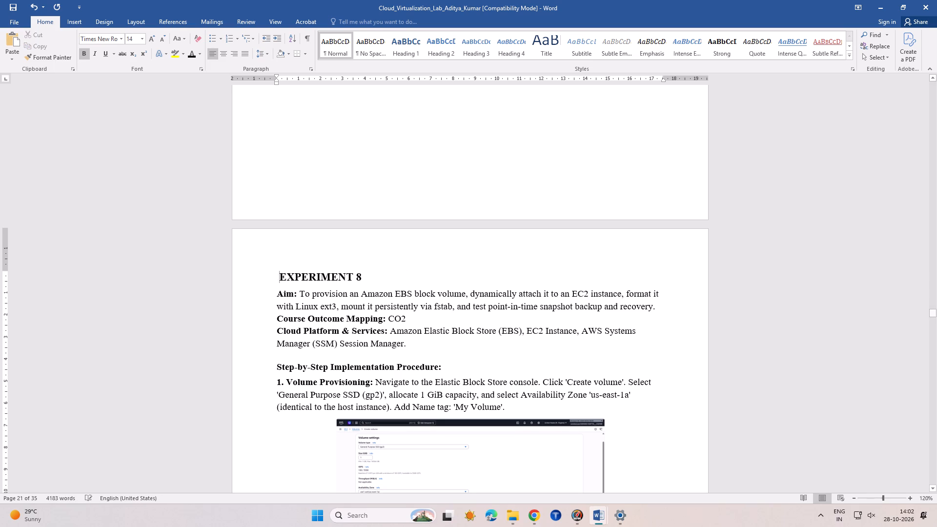
{"action": "key", "text": "space"}
{"action": "key", "text": "space"}
{"action": "key", "text": "space"}
{"action": "key", "text": "space"}
{"action": "key", "text": "space"}
{"action": "key", "text": "space"}
{"action": "key", "text": "space"}
{"action": "key", "text": "space"}
{"action": "key", "text": "space"}
{"action": "key", "text": "space"}
{"action": "key", "text": "space"}
{"action": "key", "text": "space"}
{"action": "key", "text": "space"}
{"action": "key", "text": "space"}
{"action": "key", "text": "space"}
{"action": "key", "text": "space"}
{"action": "key", "text": "space"}
{"action": "key", "text": "space"}
{"action": "key", "text": "space"}
{"action": "key", "text": "space"}
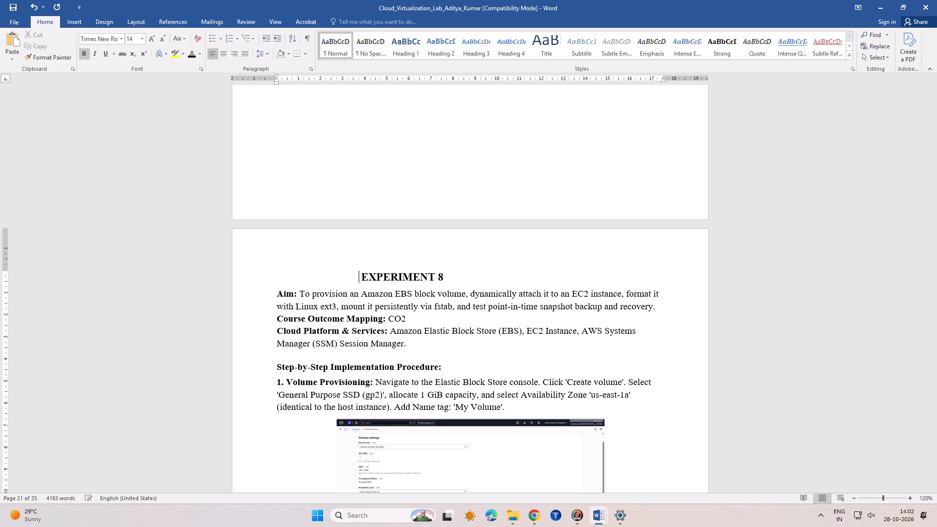
{"action": "key", "text": "space"}
{"action": "key", "text": "space"}
{"action": "key", "text": "space"}
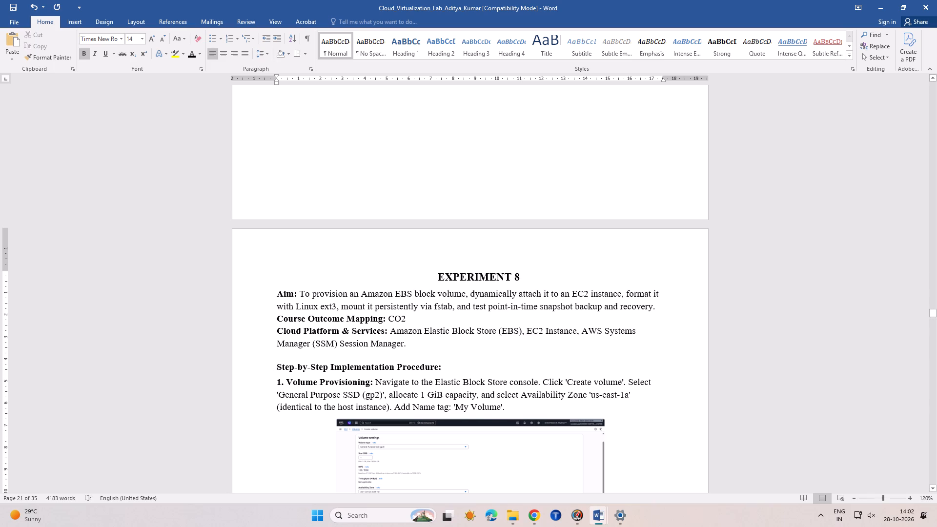
{"action": "scroll", "coordinate": [452, 284], "scroll_direction": "down", "scroll_amount": 4}
{"action": "key", "text": "BackSpace"}
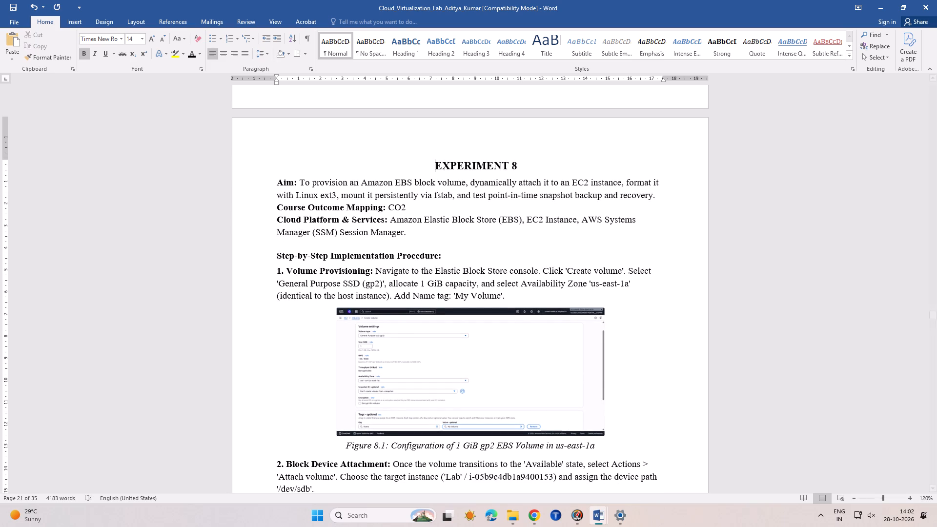
Delete the colon and the "Set Up MySQL/PostgreSQL Database Using Amazon RDS and Connect to an Application" title from the heading, keeping only "EXPERIMENT 9".
{"action": "left_click", "coordinate": [821, 184]}
{"action": "scroll", "coordinate": [507, 214], "scroll_direction": "down", "scroll_amount": 8}
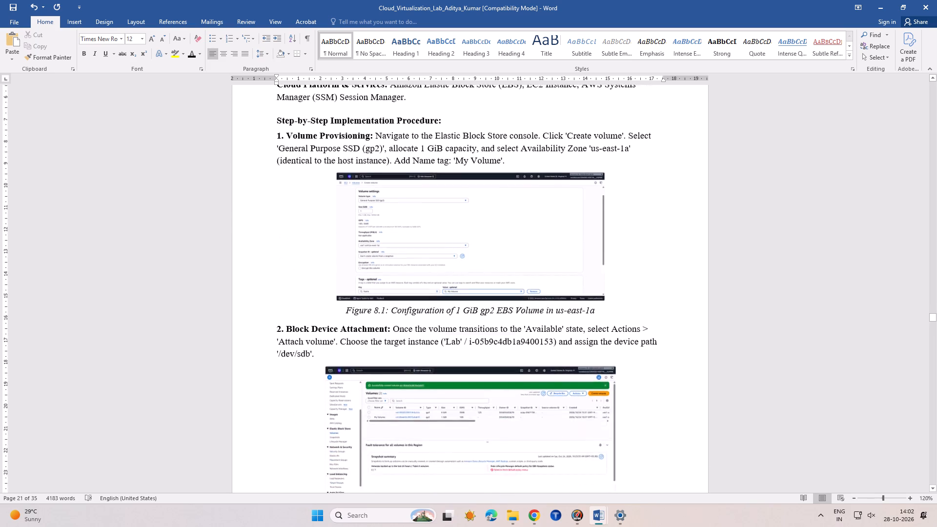
{"action": "scroll", "coordinate": [507, 216], "scroll_direction": "up", "scroll_amount": 2}
{"action": "scroll", "coordinate": [504, 219], "scroll_direction": "down", "scroll_amount": 4}
{"action": "scroll", "coordinate": [504, 219], "scroll_direction": "up", "scroll_amount": 1}
{"action": "scroll", "coordinate": [504, 219], "scroll_direction": "down", "scroll_amount": 19}
{"action": "scroll", "coordinate": [522, 232], "scroll_direction": "up", "scroll_amount": 1}
{"action": "scroll", "coordinate": [522, 232], "scroll_direction": "down", "scroll_amount": 2}
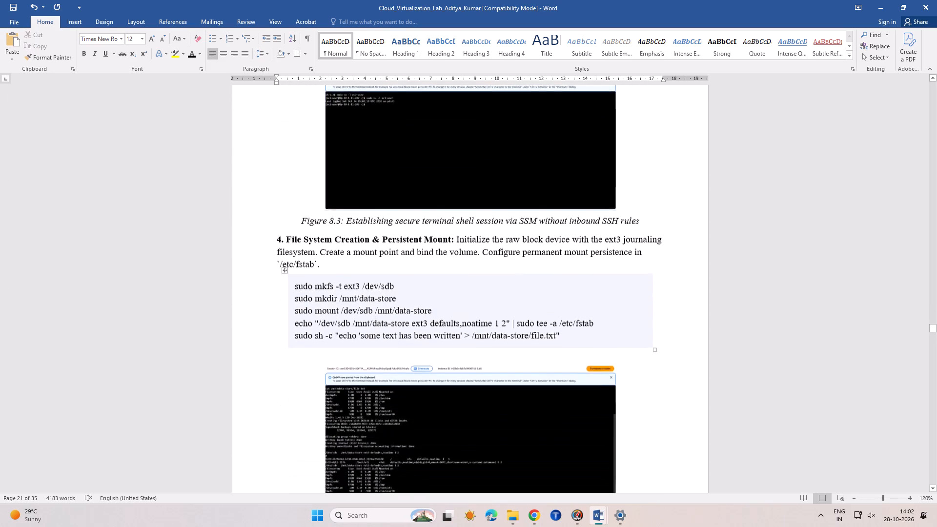
{"action": "scroll", "coordinate": [522, 232], "scroll_direction": "down", "scroll_amount": 14}
{"action": "scroll", "coordinate": [522, 232], "scroll_direction": "up", "scroll_amount": 1}
{"action": "scroll", "coordinate": [522, 232], "scroll_direction": "down", "scroll_amount": 6}
{"action": "scroll", "coordinate": [522, 232], "scroll_direction": "up", "scroll_amount": 1}
{"action": "scroll", "coordinate": [522, 232], "scroll_direction": "down", "scroll_amount": 6}
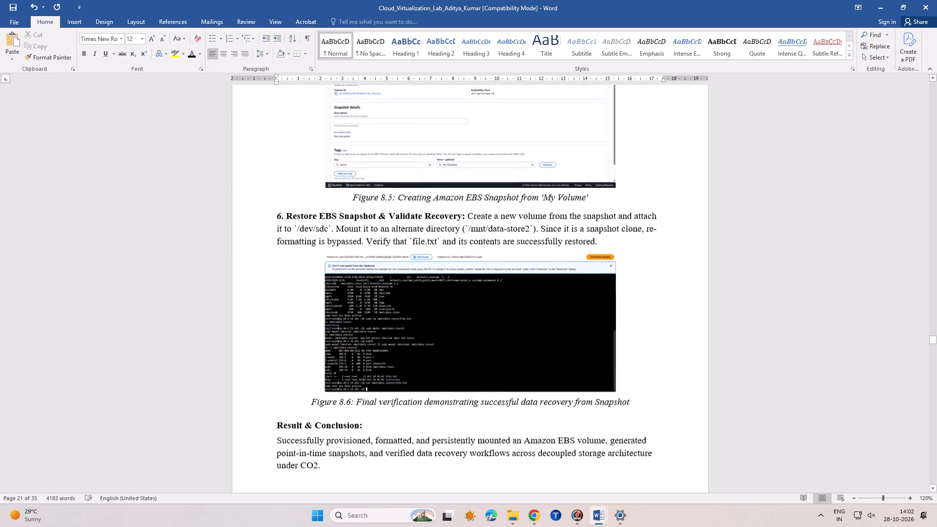
{"action": "scroll", "coordinate": [522, 232], "scroll_direction": "down", "scroll_amount": 1}
{"action": "scroll", "coordinate": [522, 232], "scroll_direction": "up", "scroll_amount": 1}
{"action": "scroll", "coordinate": [522, 232], "scroll_direction": "down", "scroll_amount": 7}
{"action": "scroll", "coordinate": [522, 232], "scroll_direction": "up", "scroll_amount": 2}
{"action": "scroll", "coordinate": [522, 232], "scroll_direction": "down", "scroll_amount": 4}
{"action": "left_click", "coordinate": [372, 322]}
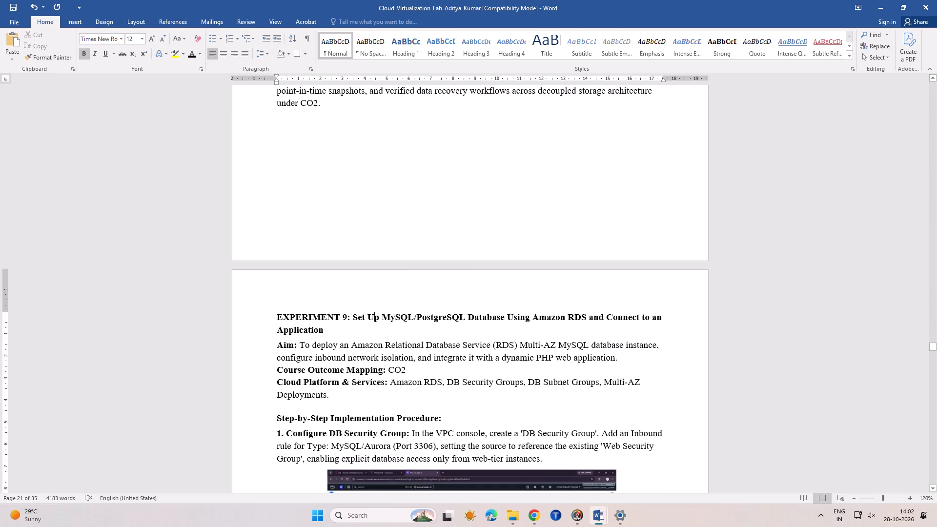
{"action": "scroll", "coordinate": [492, 326], "scroll_direction": "up", "scroll_amount": 1}
{"action": "scroll", "coordinate": [492, 326], "scroll_direction": "down", "scroll_amount": 2}
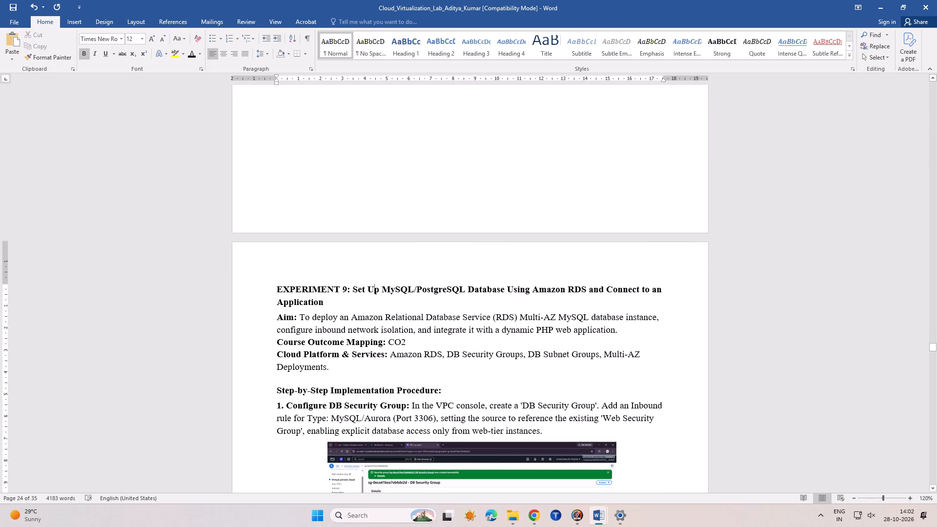
{"action": "left_click", "coordinate": [346, 360]}
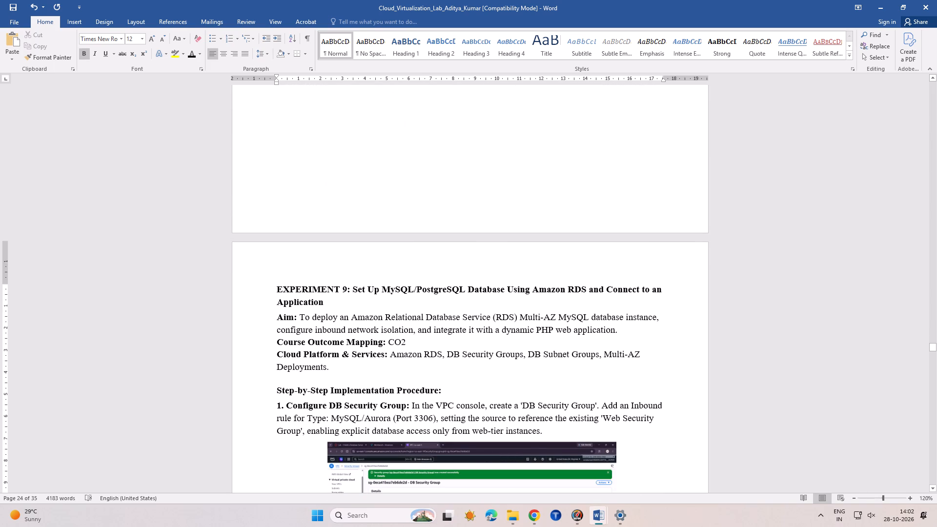
{"action": "left_click", "coordinate": [324, 298]}
{"action": "left_click_drag", "start_coordinate": [324, 298], "coordinate": [348, 281]}
{"action": "key", "text": "BackSpace"}
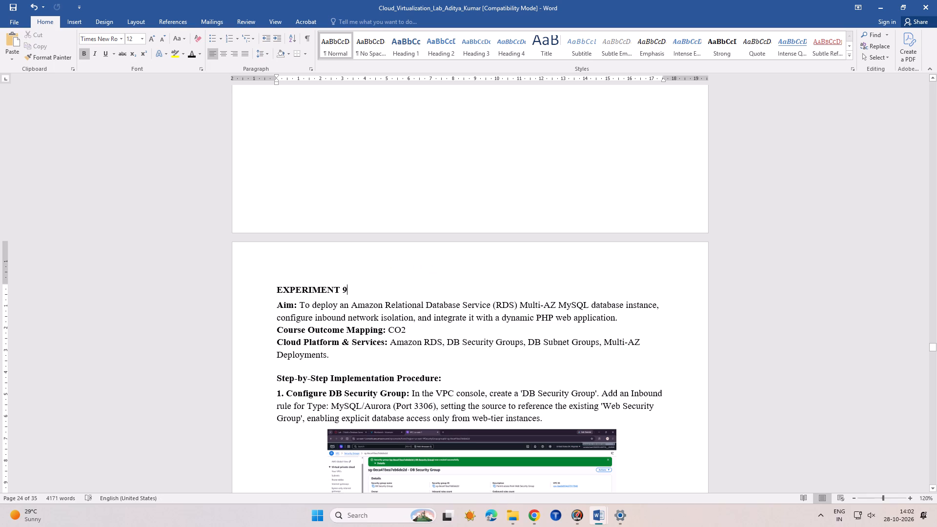
Set the EXPERIMENT 9 heading to font size 14.
{"action": "left_click_drag", "start_coordinate": [362, 275], "coordinate": [270, 271]}
{"action": "left_click", "coordinate": [324, 242]}
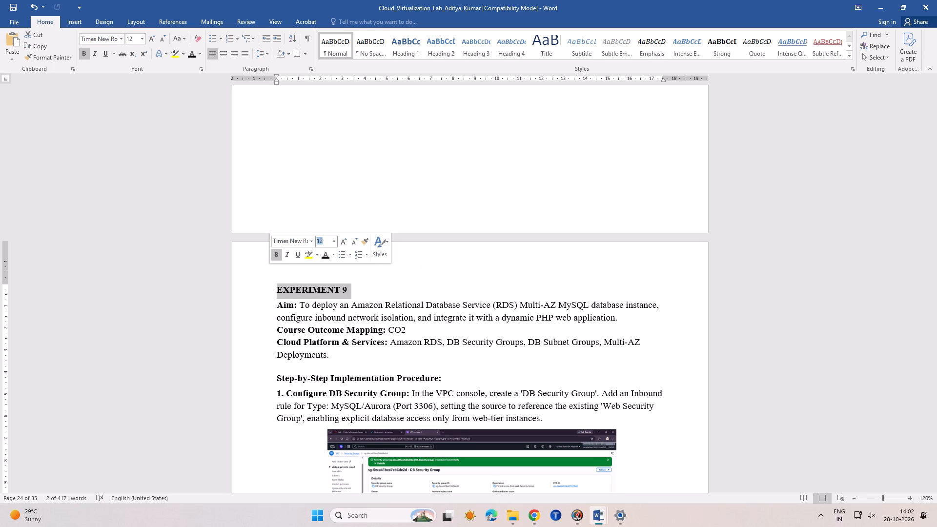
{"action": "type", "text": "14"}
{"action": "key", "text": "Return"}
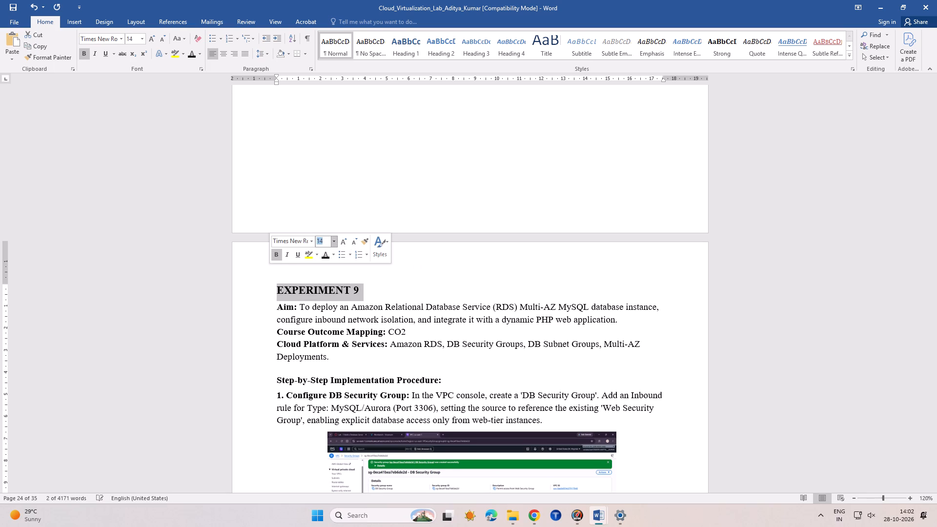
{"action": "left_click", "coordinate": [375, 280]}
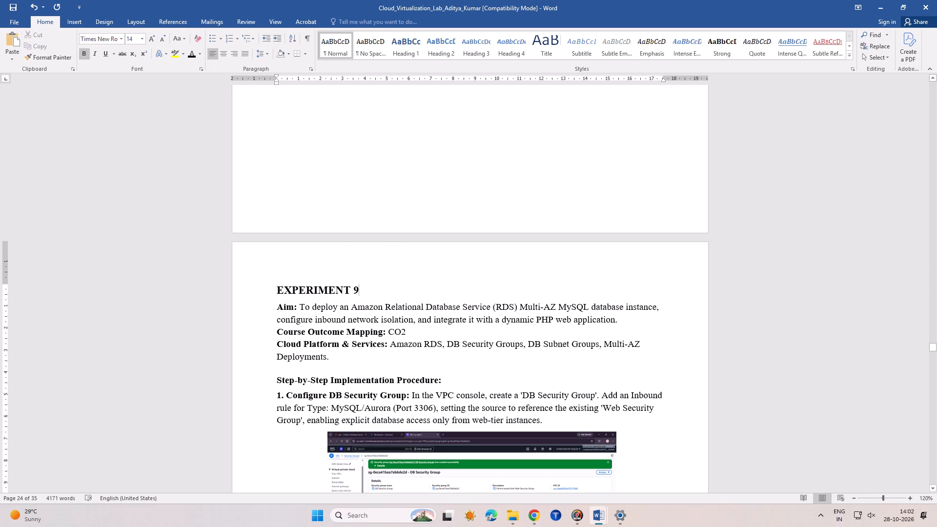
Shift the EXPERIMENT 9 heading to roughly the centre of its line by adding leading spaces.
{"action": "left_click", "coordinate": [279, 287]}
{"action": "key", "text": "space"}
{"action": "key", "text": "space"}
{"action": "key", "text": "space"}
{"action": "key", "text": "space"}
{"action": "key", "text": "space"}
{"action": "key", "text": "space"}
{"action": "key", "text": "space"}
{"action": "key", "text": "space"}
{"action": "key", "text": "space"}
{"action": "key", "text": "space"}
{"action": "key", "text": "space"}
{"action": "key", "text": "space"}
{"action": "key", "text": "space"}
{"action": "key", "text": "space"}
{"action": "key", "text": "space"}
{"action": "key", "text": "space"}
{"action": "key", "text": "space"}
{"action": "key", "text": "space"}
{"action": "key", "text": "space"}
{"action": "key", "text": "space"}
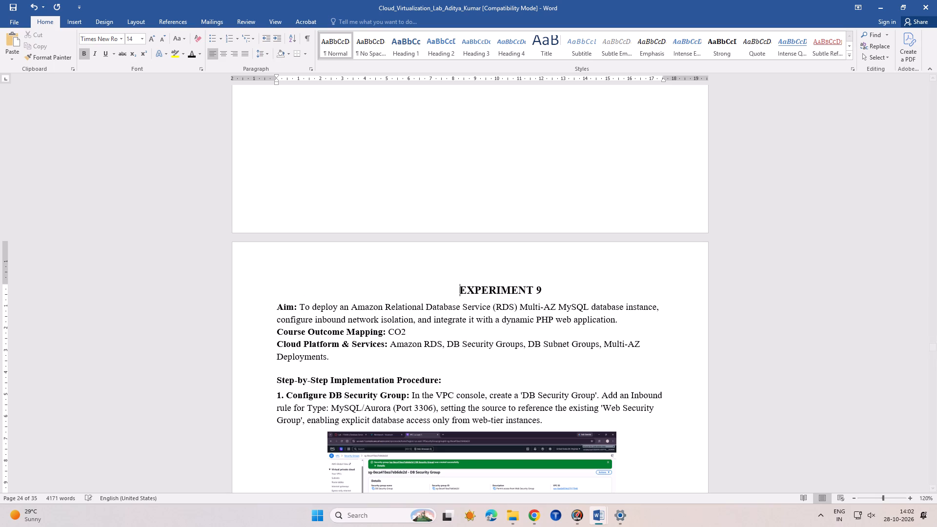
{"action": "key", "text": "BackSpace"}
{"action": "key", "text": "BackSpace"}
{"action": "key", "text": "BackSpace"}
{"action": "key", "text": "BackSpace"}
{"action": "key", "text": "BackSpace"}
{"action": "key", "text": "BackSpace"}
{"action": "key", "text": "BackSpace"}
{"action": "key", "text": "BackSpace"}
{"action": "key", "text": "BackSpace"}
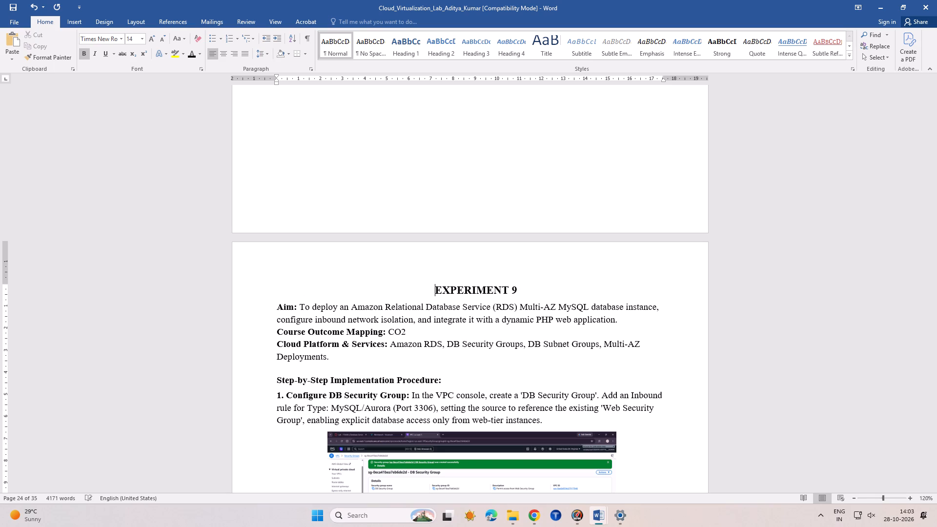
{"action": "key", "text": "BackSpace"}
Delete the colon and the "Configure Security Groups for a Virtual Private Cloud (VPC) Setup" title from the Experiment 10 heading, keeping only "EXPERIMENT 10".
{"action": "scroll", "coordinate": [580, 282], "scroll_direction": "down", "scroll_amount": 5}
{"action": "scroll", "coordinate": [580, 282], "scroll_direction": "up", "scroll_amount": 1}
{"action": "scroll", "coordinate": [581, 282], "scroll_direction": "down", "scroll_amount": 1}
{"action": "scroll", "coordinate": [581, 282], "scroll_direction": "up", "scroll_amount": 1}
{"action": "scroll", "coordinate": [582, 282], "scroll_direction": "down", "scroll_amount": 6}
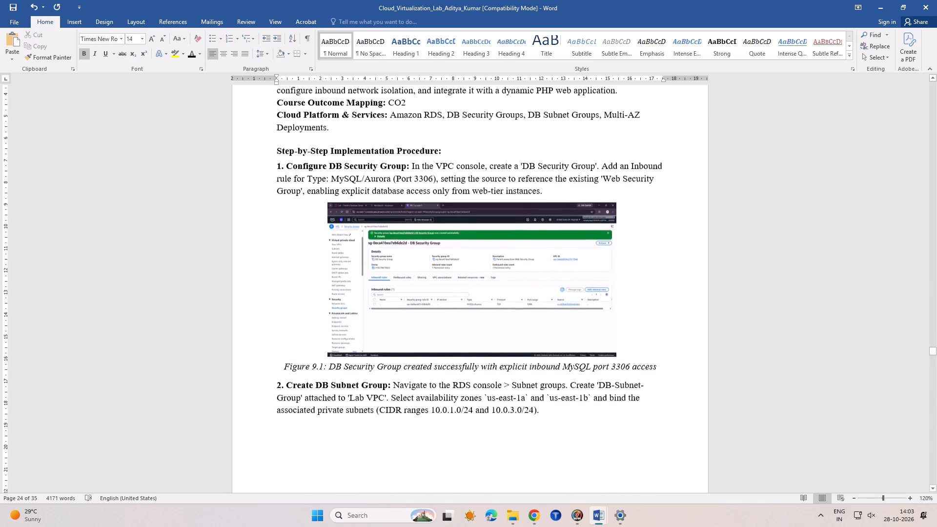
{"action": "scroll", "coordinate": [780, 298], "scroll_direction": "down", "scroll_amount": 5}
{"action": "scroll", "coordinate": [787, 300], "scroll_direction": "up", "scroll_amount": 1}
{"action": "scroll", "coordinate": [787, 300], "scroll_direction": "down", "scroll_amount": 20}
{"action": "scroll", "coordinate": [780, 304], "scroll_direction": "down", "scroll_amount": 7}
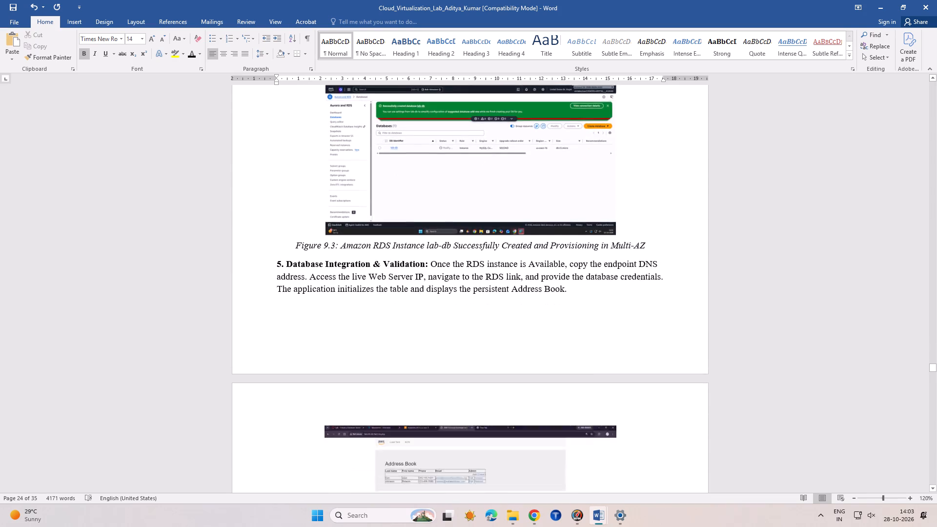
{"action": "scroll", "coordinate": [780, 304], "scroll_direction": "down", "scroll_amount": 8}
{"action": "scroll", "coordinate": [780, 304], "scroll_direction": "up", "scroll_amount": 2}
{"action": "scroll", "coordinate": [780, 304], "scroll_direction": "down", "scroll_amount": 19}
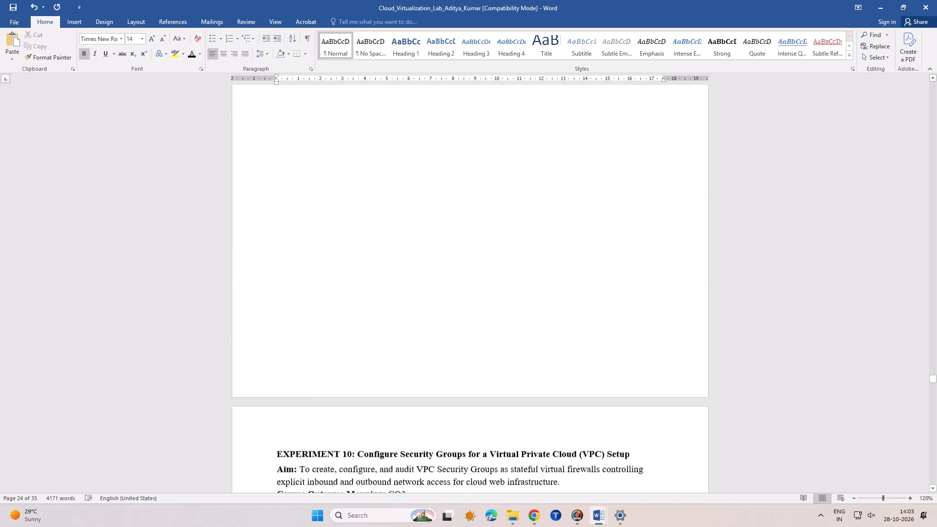
{"action": "scroll", "coordinate": [780, 304], "scroll_direction": "down", "scroll_amount": 1}
{"action": "scroll", "coordinate": [780, 304], "scroll_direction": "up", "scroll_amount": 1}
{"action": "scroll", "coordinate": [780, 304], "scroll_direction": "down", "scroll_amount": 4}
{"action": "left_click", "coordinate": [869, 289]}
{"action": "left_click", "coordinate": [879, 266]}
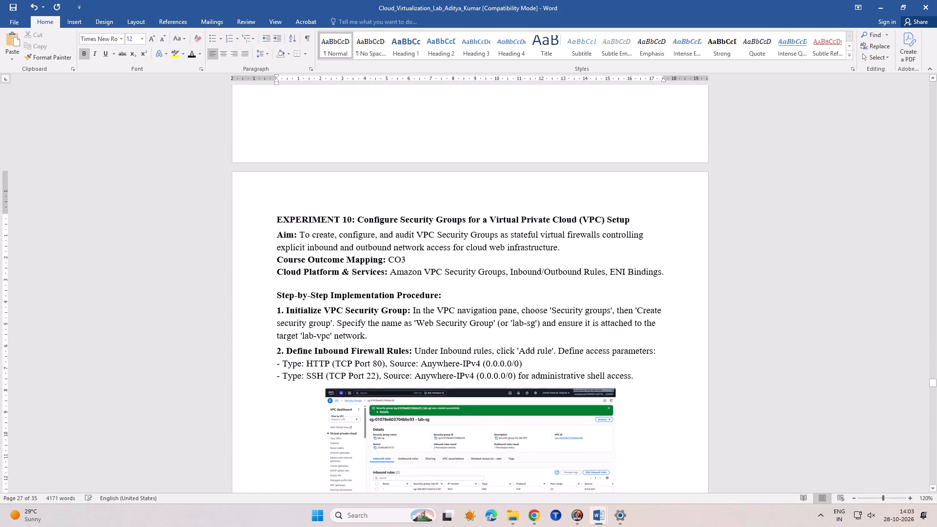
{"action": "left_click", "coordinate": [847, 219]}
{"action": "key", "text": "BackSpace"}
{"action": "key", "text": "BackSpace"}
{"action": "key", "text": "BackSpace"}
{"action": "key", "text": "BackSpace"}
{"action": "key", "text": "BackSpace"}
{"action": "key", "text": "BackSpace"}
{"action": "key", "text": "BackSpace"}
{"action": "key", "text": "BackSpace"}
{"action": "key", "text": "BackSpace"}
{"action": "key", "text": "BackSpace"}
{"action": "key", "text": "BackSpace"}
{"action": "key", "text": "BackSpace"}
{"action": "key", "text": "BackSpace"}
{"action": "key", "text": "BackSpace"}
{"action": "key", "text": "BackSpace"}
{"action": "key", "text": "BackSpace"}
{"action": "key", "text": "BackSpace"}
{"action": "key", "text": "BackSpace"}
{"action": "key", "text": "BackSpace"}
{"action": "key", "text": "BackSpace"}
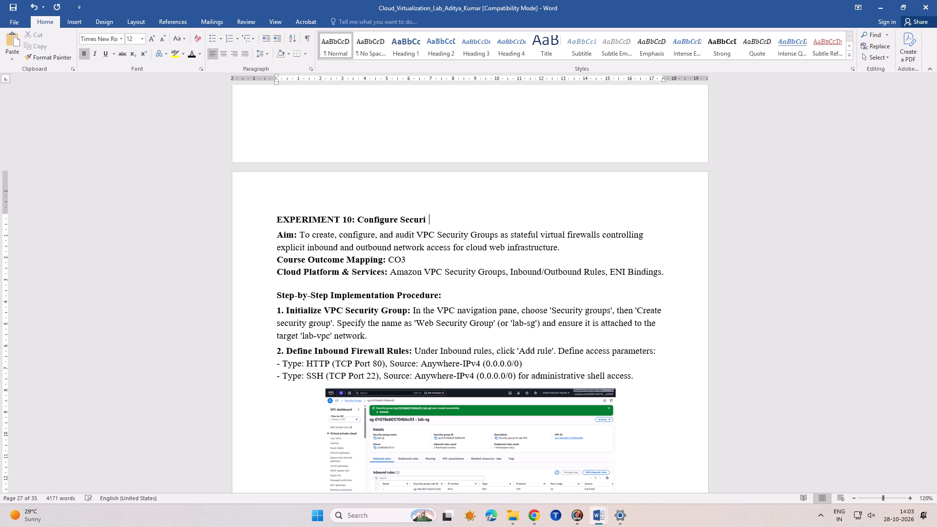
{"action": "key", "text": "0"}
Set the EXPERIMENT 10 heading to font size 14.
{"action": "left_click_drag", "start_coordinate": [767, 185], "coordinate": [747, 162]}
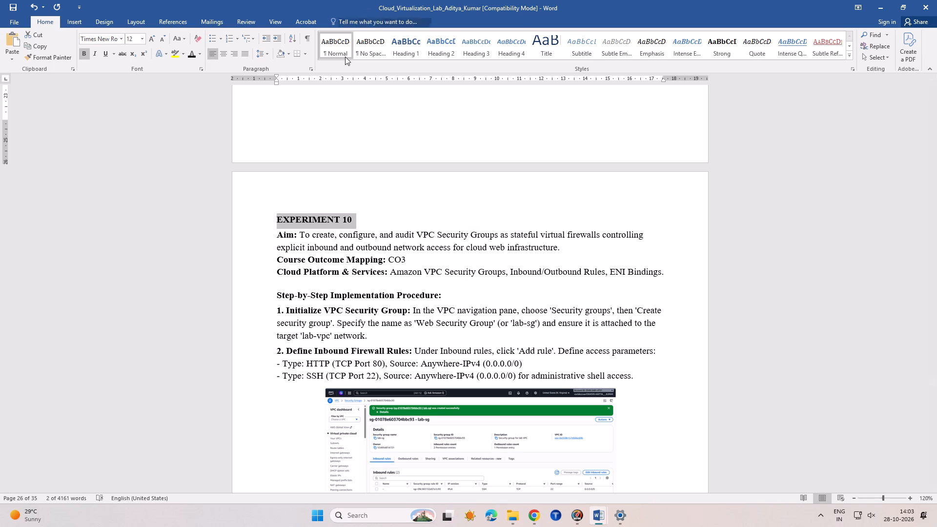
{"action": "left_click", "coordinate": [136, 37]}
{"action": "type", "text": "14"}
{"action": "key", "text": "Return"}
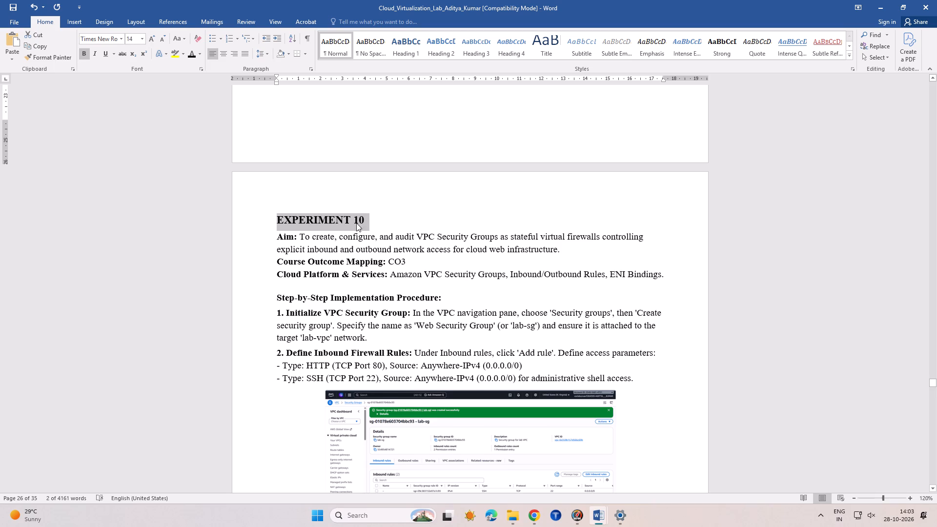
{"action": "left_click", "coordinate": [370, 220]}
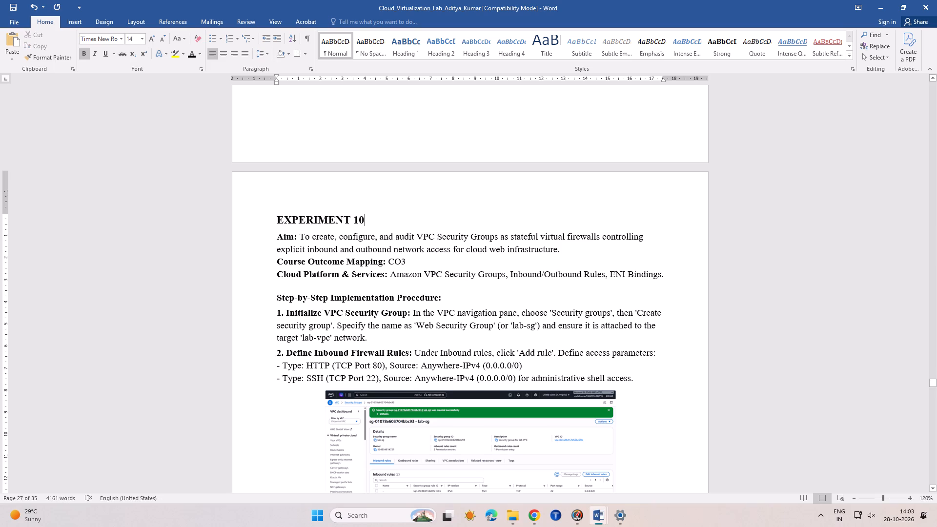
Shift the EXPERIMENT 10 heading to roughly the centre of its line by adding leading spaces.
{"action": "left_click", "coordinate": [280, 221]}
{"action": "key", "text": "space"}
{"action": "key", "text": "space"}
{"action": "key", "text": "space"}
{"action": "key", "text": "space"}
{"action": "key", "text": "space"}
{"action": "key", "text": "space"}
{"action": "key", "text": "space"}
{"action": "key", "text": "space"}
{"action": "key", "text": "space"}
{"action": "key", "text": "space"}
{"action": "key", "text": "space"}
{"action": "key", "text": "space"}
{"action": "key", "text": "space"}
{"action": "key", "text": "space"}
{"action": "key", "text": "space"}
{"action": "key", "text": "space"}
{"action": "key", "text": "space"}
{"action": "key", "text": "space"}
{"action": "key", "text": "space"}
{"action": "key", "text": "space"}
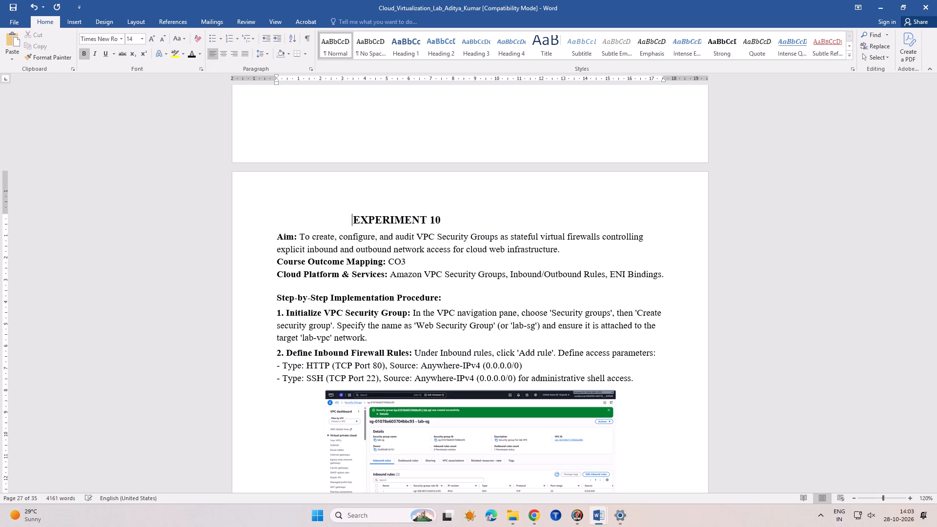
{"action": "key", "text": "space"}
{"action": "key", "text": "space"}
{"action": "key", "text": "space"}
{"action": "key", "text": "space"}
{"action": "key", "text": "space"}
{"action": "key", "text": "space"}
{"action": "key", "text": "space"}
{"action": "key", "text": "space"}
{"action": "key", "text": "space"}
{"action": "key", "text": "space"}
{"action": "key", "text": "space"}
{"action": "key", "text": "space"}
{"action": "key", "text": "space"}
{"action": "key", "text": "space"}
{"action": "key", "text": "space"}
{"action": "key", "text": "space"}
{"action": "key", "text": "space"}
{"action": "key", "text": "space"}
{"action": "key", "text": "space"}
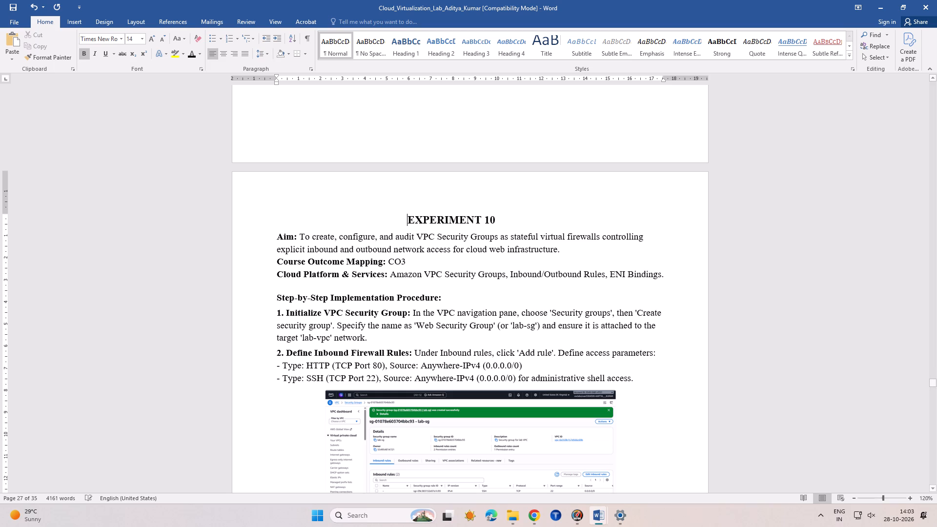
{"action": "key", "text": "BackSpace"}
{"action": "key", "text": "BackSpace"}
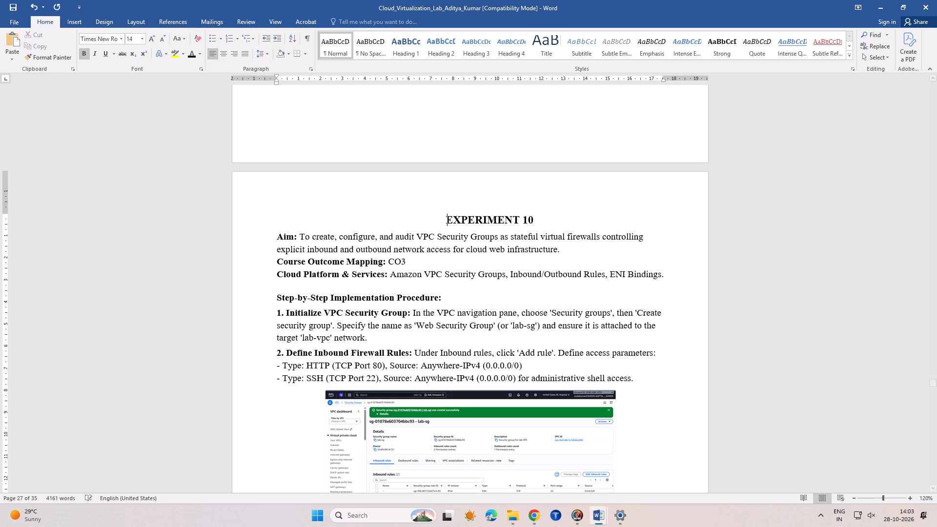
{"action": "key", "text": "BackSpace"}
{"action": "key", "text": "BackSpace"}
{"action": "key", "text": "BackSpace"}
{"action": "key", "text": "BackSpace"}
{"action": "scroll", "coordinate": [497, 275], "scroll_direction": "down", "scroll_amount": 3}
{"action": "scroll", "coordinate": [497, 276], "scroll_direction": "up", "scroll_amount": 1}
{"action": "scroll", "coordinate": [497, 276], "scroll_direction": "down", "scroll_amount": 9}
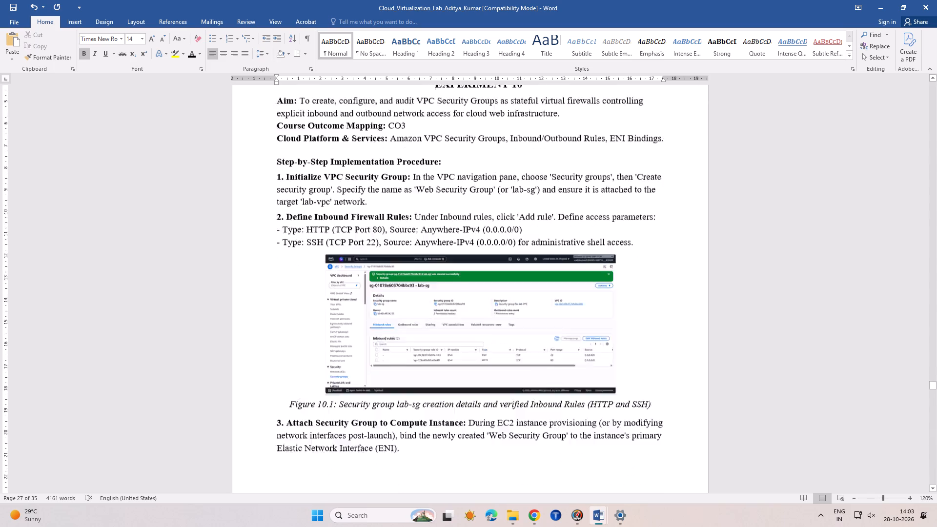
Delete the colon and the "Create IAM Users/Groups, Assign Policies, and Demonstrate Fine-Grained Access Control" title from the Experiment 11 heading, keeping only "EXPERIMENT 11".
{"action": "scroll", "coordinate": [634, 314], "scroll_direction": "down", "scroll_amount": 9}
{"action": "scroll", "coordinate": [663, 317], "scroll_direction": "up", "scroll_amount": 1}
{"action": "scroll", "coordinate": [663, 317], "scroll_direction": "down", "scroll_amount": 6}
{"action": "scroll", "coordinate": [662, 317], "scroll_direction": "up", "scroll_amount": 1}
{"action": "scroll", "coordinate": [662, 317], "scroll_direction": "down", "scroll_amount": 16}
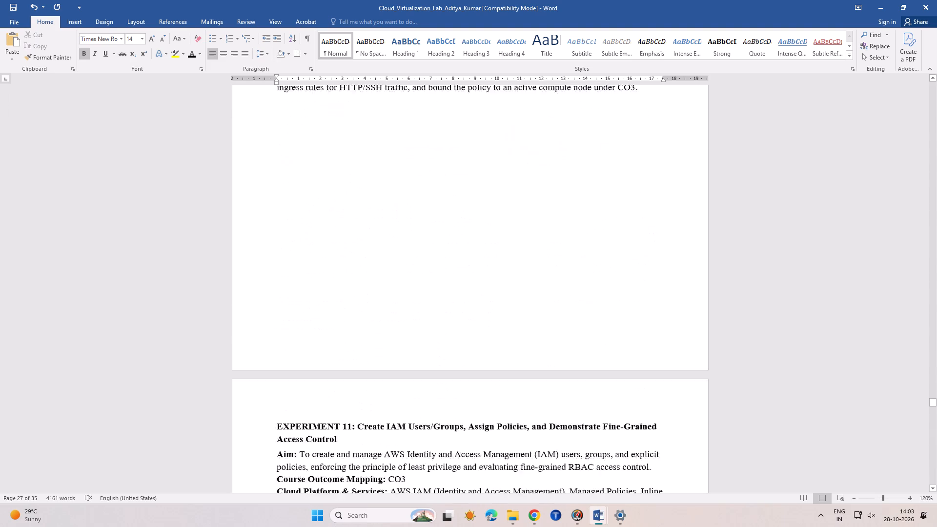
{"action": "scroll", "coordinate": [655, 316], "scroll_direction": "down", "scroll_amount": 6}
{"action": "left_click", "coordinate": [532, 214]}
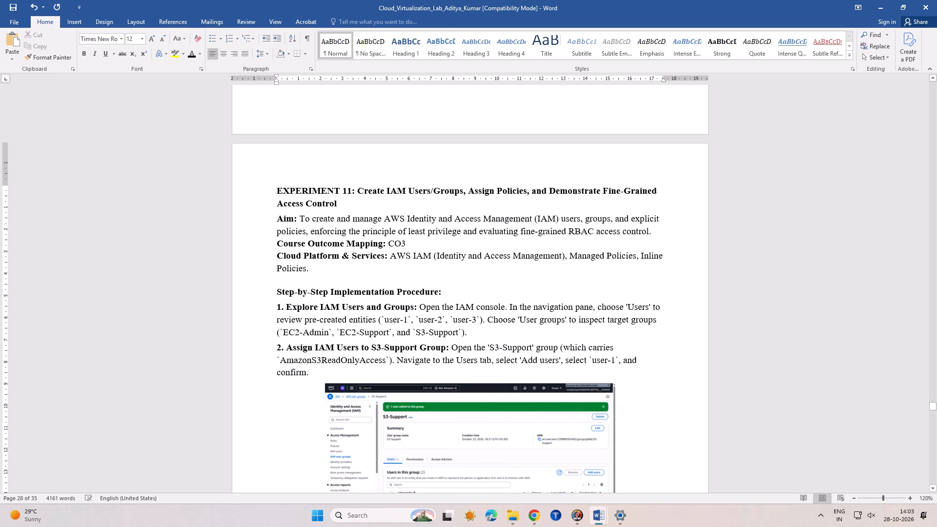
{"action": "left_click", "coordinate": [409, 198]}
{"action": "left_click_drag", "start_coordinate": [388, 199], "coordinate": [361, 179]}
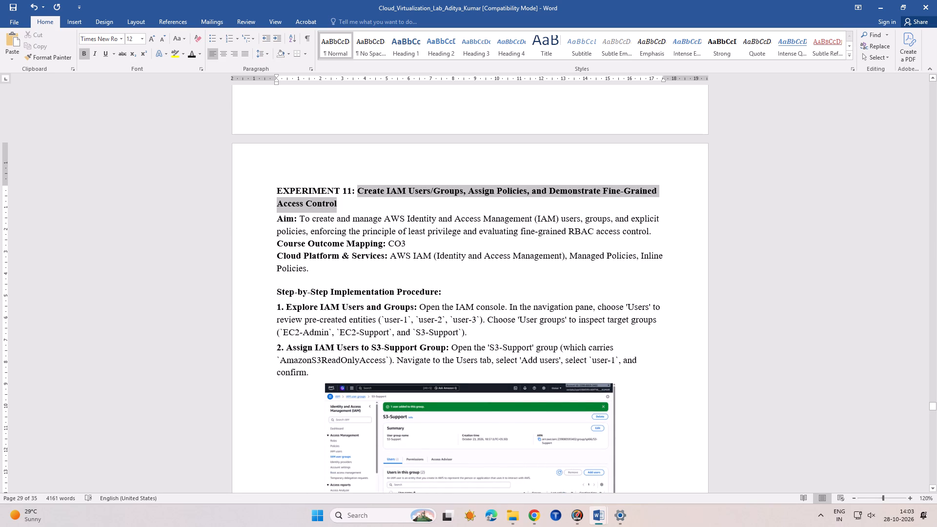
{"action": "left_click_drag", "start_coordinate": [361, 179], "coordinate": [354, 179]}
{"action": "key", "text": "BackSpace"}
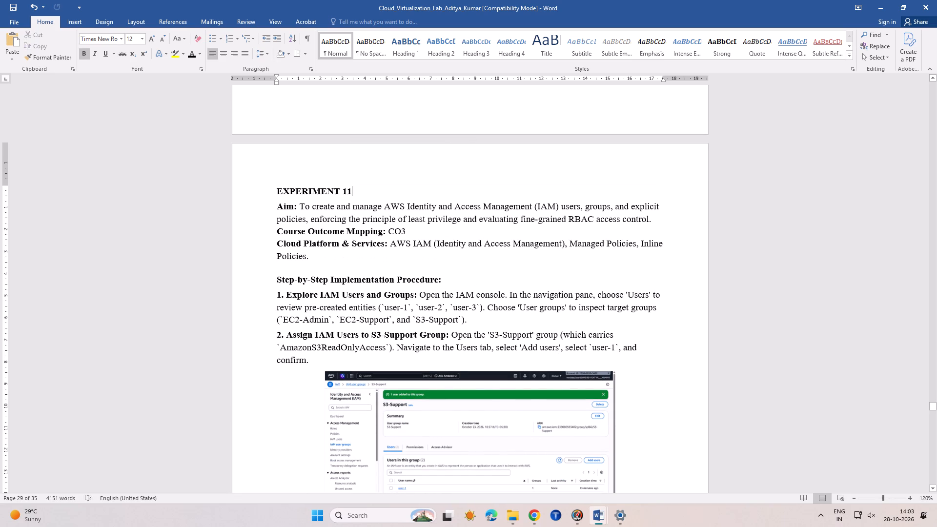
Set the EXPERIMENT 11 heading to font size 14.
{"action": "left_click_drag", "start_coordinate": [373, 183], "coordinate": [275, 184]}
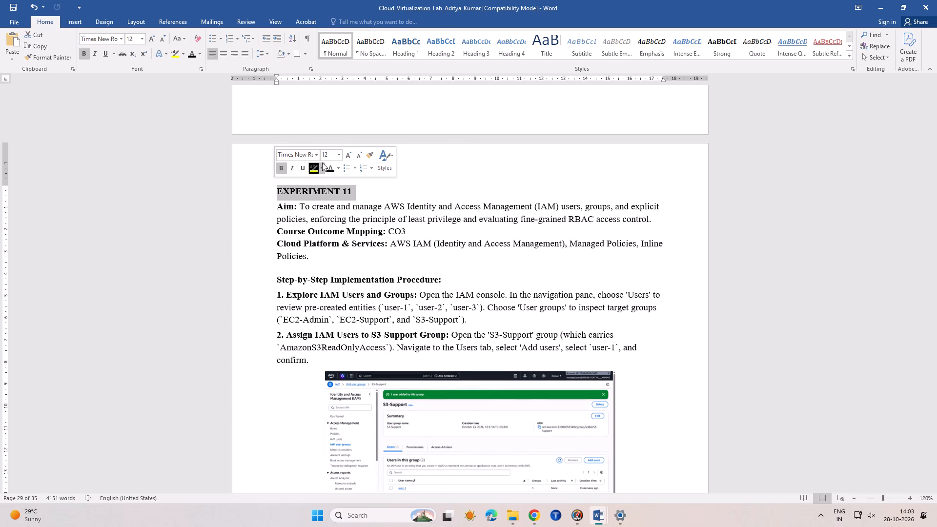
{"action": "left_click", "coordinate": [323, 156]}
{"action": "type", "text": "14"}
{"action": "key", "text": "Return"}
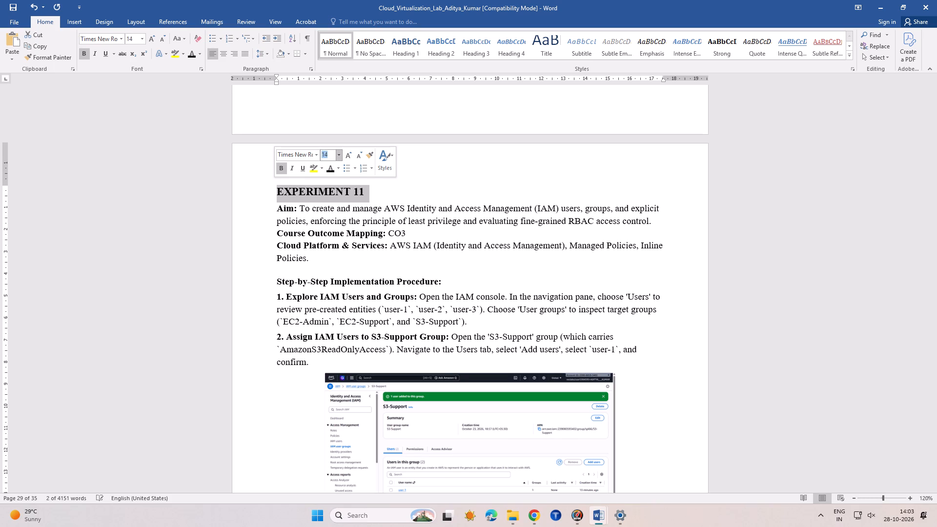
Shift the EXPERIMENT 11 heading to roughly the centre of its line by adding leading spaces.
{"action": "left_click", "coordinate": [349, 191]}
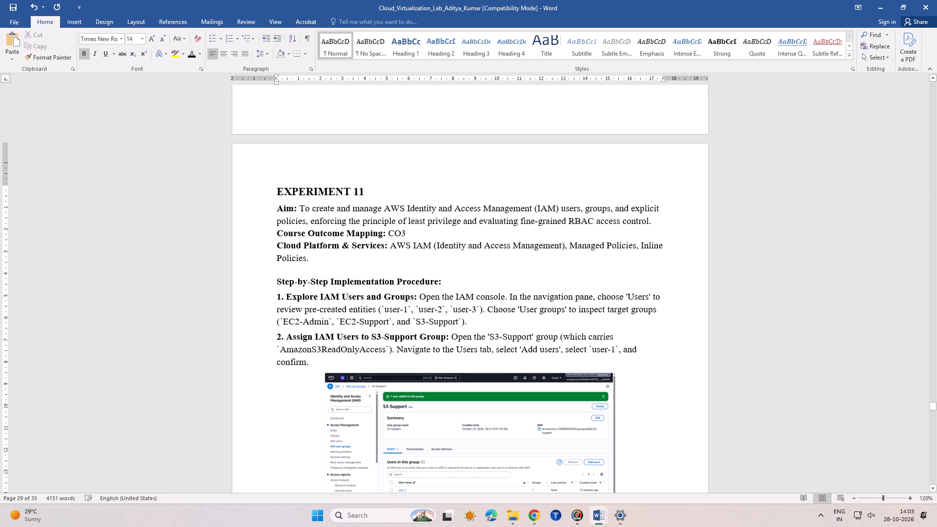
{"action": "key", "text": "Left"}
{"action": "key", "text": "Left"}
{"action": "key", "text": "Left"}
{"action": "key", "text": "Left"}
{"action": "key", "text": "Left"}
{"action": "key", "text": "Left"}
{"action": "key", "text": "Left"}
{"action": "key", "text": "Left"}
{"action": "key", "text": "Left"}
{"action": "key", "text": "Left"}
{"action": "key", "text": "Left"}
{"action": "key", "text": "Left"}
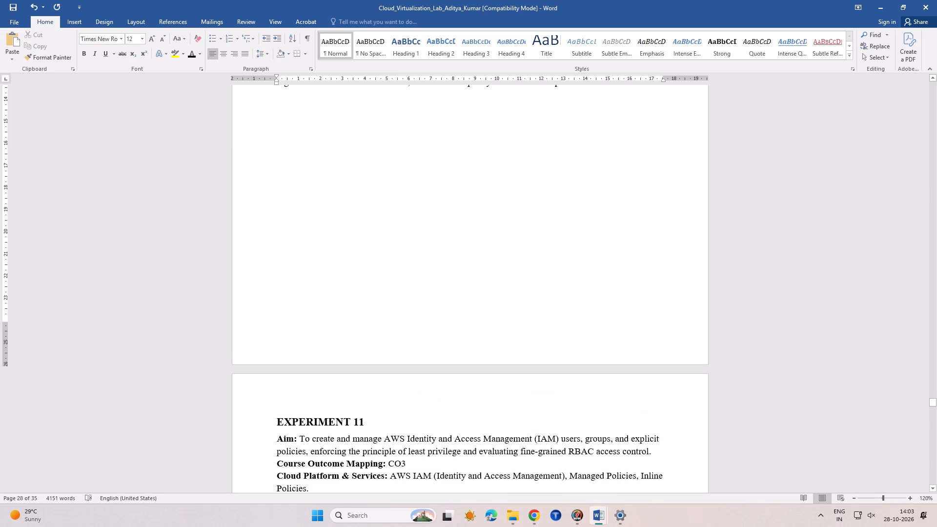
{"action": "key", "text": "Down"}
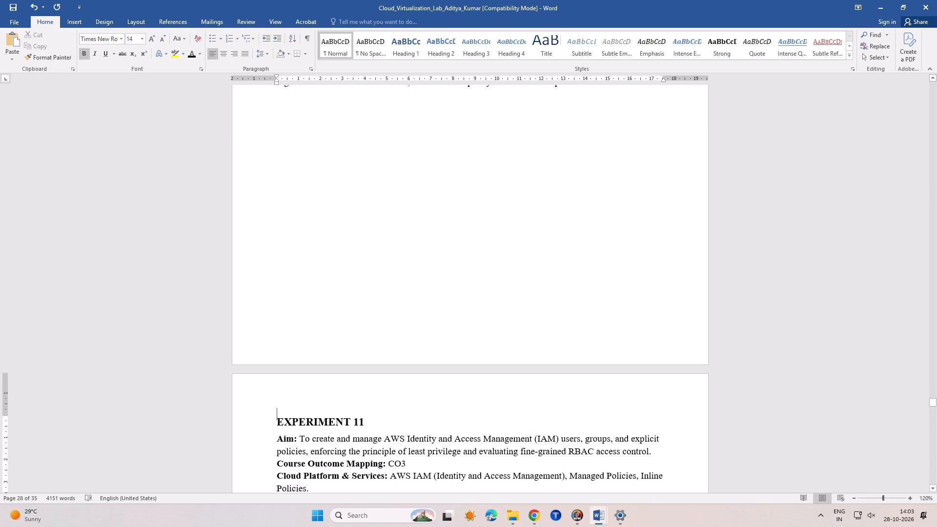
{"action": "key", "text": "space"}
{"action": "key", "text": "space"}
{"action": "key", "text": "space"}
{"action": "key", "text": "space"}
{"action": "key", "text": "space"}
{"action": "key", "text": "space"}
{"action": "key", "text": "space"}
{"action": "key", "text": "space"}
{"action": "key", "text": "space"}
{"action": "key", "text": "space"}
{"action": "key", "text": "space"}
{"action": "key", "text": "space"}
{"action": "key", "text": "space"}
{"action": "key", "text": "space"}
{"action": "key", "text": "space"}
{"action": "key", "text": "space"}
{"action": "key", "text": "space"}
{"action": "key", "text": "space"}
{"action": "key", "text": "space"}
{"action": "key", "text": "space"}
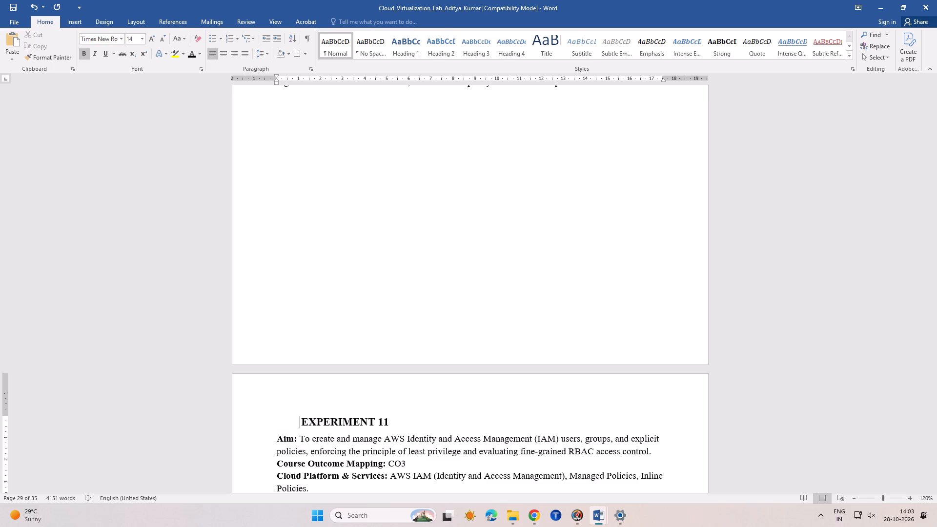
{"action": "key", "text": "space"}
{"action": "key", "text": "space"}
{"action": "key", "text": "space"}
{"action": "key", "text": "space"}
{"action": "key", "text": "space"}
{"action": "key", "text": "space"}
{"action": "key", "text": "space"}
{"action": "key", "text": "space"}
{"action": "key", "text": "space"}
{"action": "key", "text": "space"}
{"action": "key", "text": "space"}
{"action": "key", "text": "space"}
{"action": "key", "text": "space"}
{"action": "key", "text": "space"}
{"action": "key", "text": "space"}
{"action": "key", "text": "space"}
{"action": "key", "text": "space"}
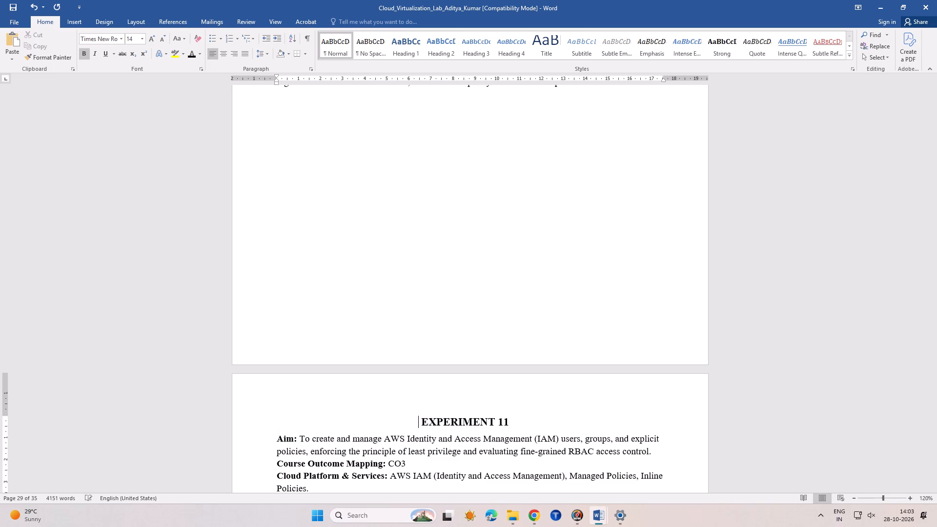
{"action": "key", "text": "space"}
{"action": "key", "text": "space"}
Reduce the Experiment 12 heading to "EXPERIMENT 12" by deleting the colon and the title about launch templates, Auto Scaling groups and scaling policies.
{"action": "scroll", "coordinate": [622, 155], "scroll_direction": "down", "scroll_amount": 7}
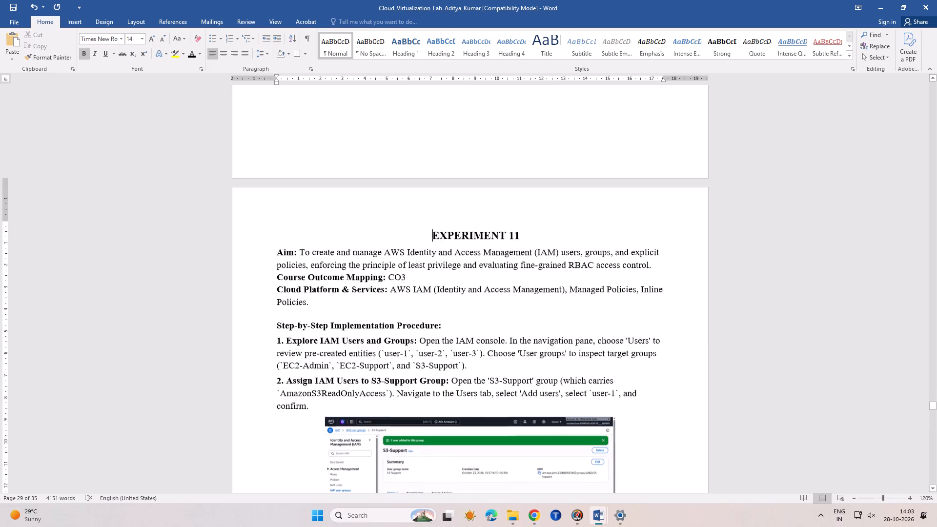
{"action": "scroll", "coordinate": [591, 173], "scroll_direction": "down", "scroll_amount": 10}
{"action": "scroll", "coordinate": [592, 194], "scroll_direction": "up", "scroll_amount": 1}
{"action": "scroll", "coordinate": [592, 194], "scroll_direction": "down", "scroll_amount": 13}
{"action": "scroll", "coordinate": [592, 194], "scroll_direction": "up", "scroll_amount": 2}
{"action": "scroll", "coordinate": [592, 194], "scroll_direction": "down", "scroll_amount": 4}
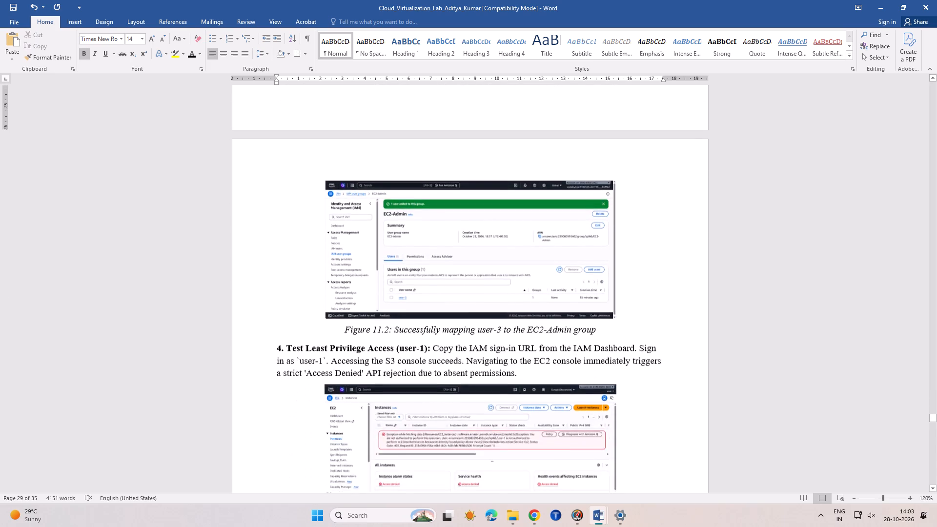
{"action": "scroll", "coordinate": [592, 194], "scroll_direction": "down", "scroll_amount": 16}
{"action": "scroll", "coordinate": [592, 194], "scroll_direction": "up", "scroll_amount": 1}
{"action": "scroll", "coordinate": [592, 194], "scroll_direction": "down", "scroll_amount": 13}
{"action": "scroll", "coordinate": [592, 194], "scroll_direction": "up", "scroll_amount": 2}
{"action": "scroll", "coordinate": [592, 194], "scroll_direction": "down", "scroll_amount": 2}
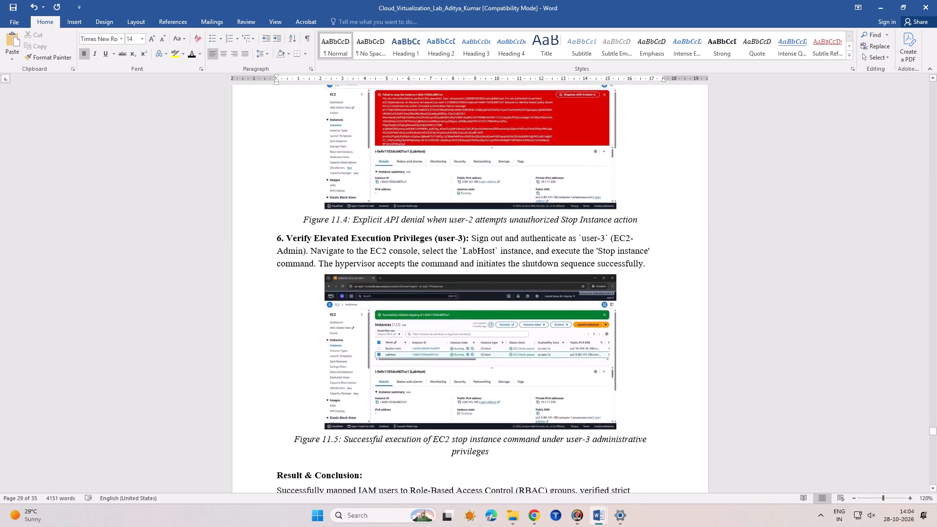
{"action": "scroll", "coordinate": [592, 194], "scroll_direction": "down", "scroll_amount": 20}
{"action": "scroll", "coordinate": [468, 127], "scroll_direction": "up", "scroll_amount": 3}
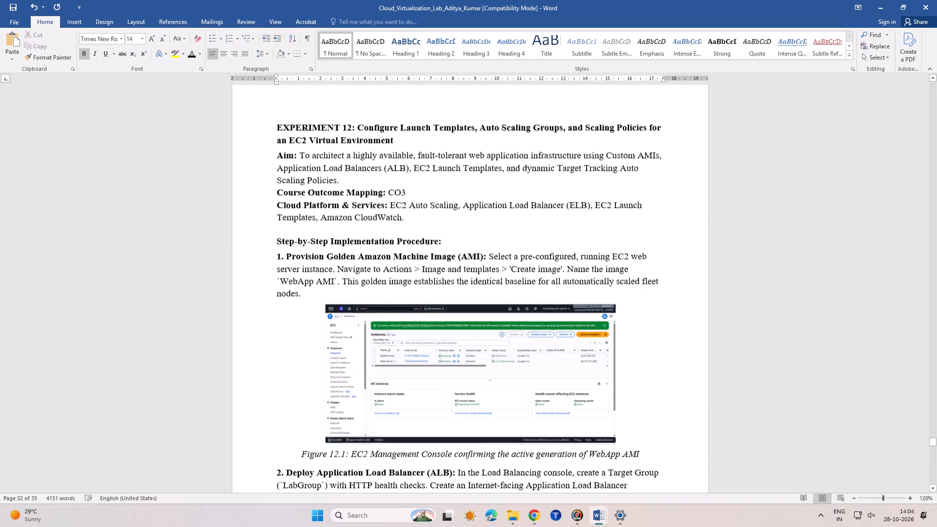
{"action": "scroll", "coordinate": [468, 127], "scroll_direction": "up", "scroll_amount": 1}
{"action": "left_click", "coordinate": [398, 219]}
{"action": "left_click_drag", "start_coordinate": [394, 217], "coordinate": [356, 199]}
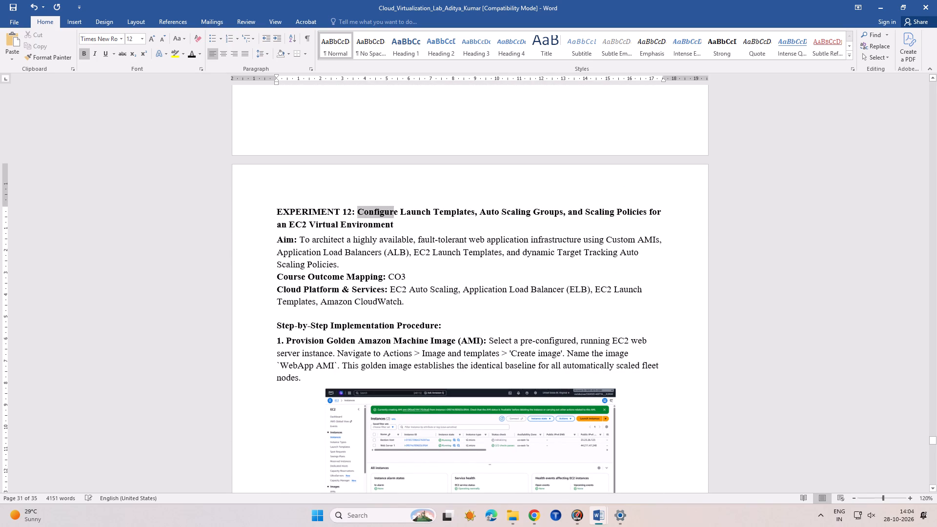
{"action": "left_click_drag", "start_coordinate": [356, 199], "coordinate": [348, 196]}
{"action": "left_click", "coordinate": [362, 203]}
{"action": "left_click", "coordinate": [432, 228]}
{"action": "left_click_drag", "start_coordinate": [423, 233], "coordinate": [367, 207]}
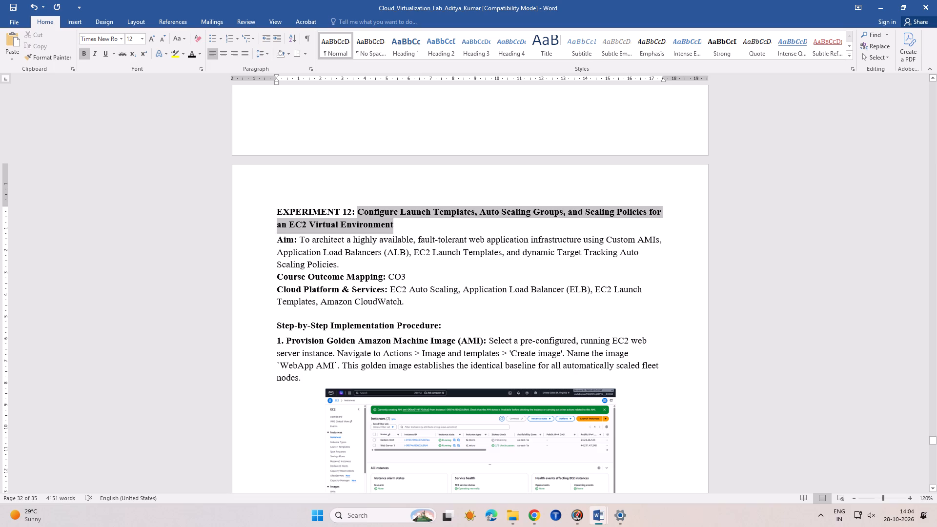
{"action": "left_click_drag", "start_coordinate": [367, 207], "coordinate": [355, 204]}
{"action": "key", "text": "BackSpace"}
{"action": "left_click", "coordinate": [355, 204]}
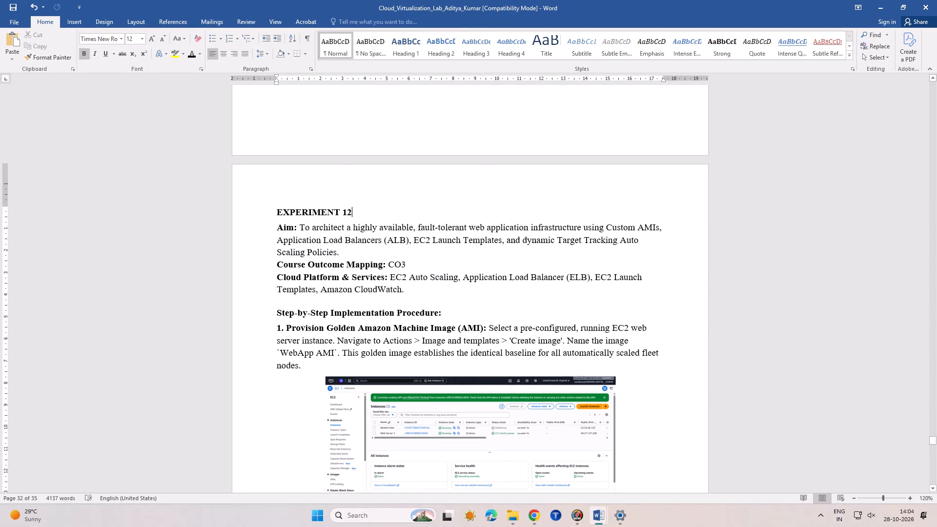
Set the EXPERIMENT 12 heading to font size 14.
{"action": "left_click_drag", "start_coordinate": [352, 212], "coordinate": [283, 205]}
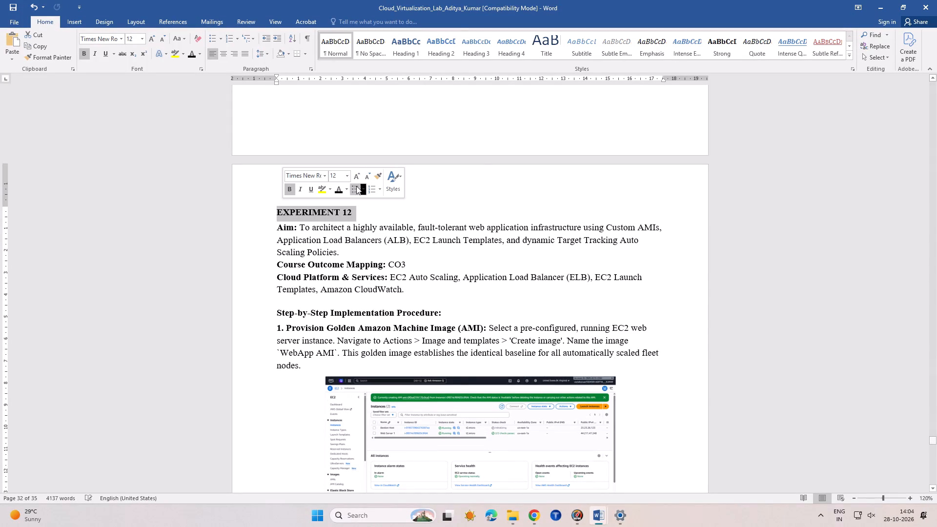
{"action": "left_click", "coordinate": [334, 175]}
{"action": "type", "text": "14"}
{"action": "key", "text": "Return"}
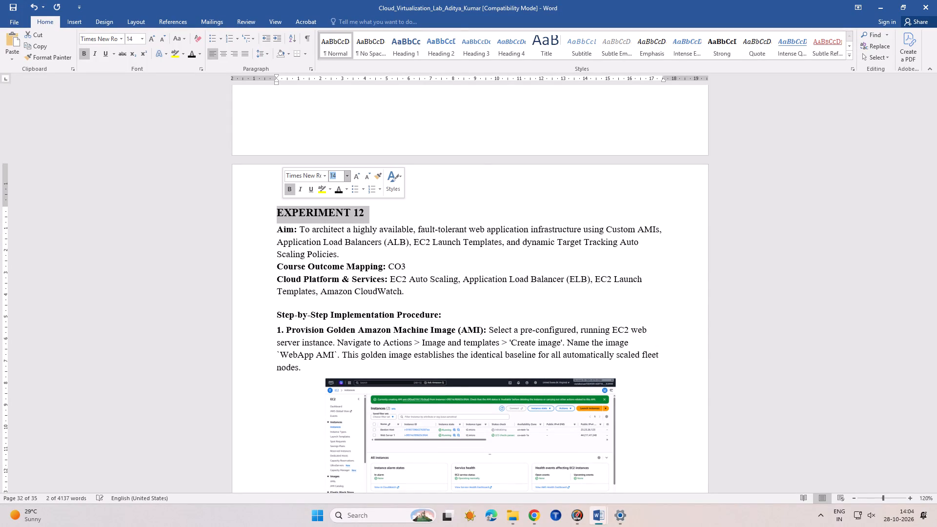
Shift the EXPERIMENT 12 heading to roughly the centre of its line by adding leading spaces and trimming the excess.
{"action": "left_click", "coordinate": [284, 210]}
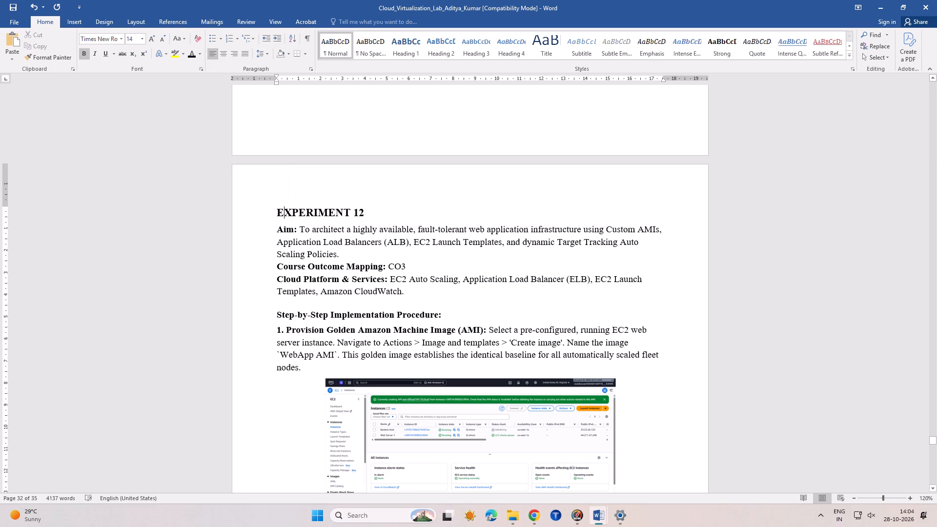
{"action": "key", "text": "Left"}
{"action": "key", "text": "space"}
{"action": "key", "text": "space"}
{"action": "key", "text": "space"}
{"action": "key", "text": "space"}
{"action": "key", "text": "space"}
{"action": "key", "text": "space"}
{"action": "key", "text": "space"}
{"action": "key", "text": "space"}
{"action": "key", "text": "space"}
{"action": "key", "text": "space"}
{"action": "key", "text": "space"}
{"action": "key", "text": "space"}
{"action": "key", "text": "space"}
{"action": "key", "text": "space"}
{"action": "key", "text": "space"}
{"action": "key", "text": "space"}
{"action": "key", "text": "space"}
{"action": "key", "text": "space"}
{"action": "key", "text": "space"}
{"action": "key", "text": "space"}
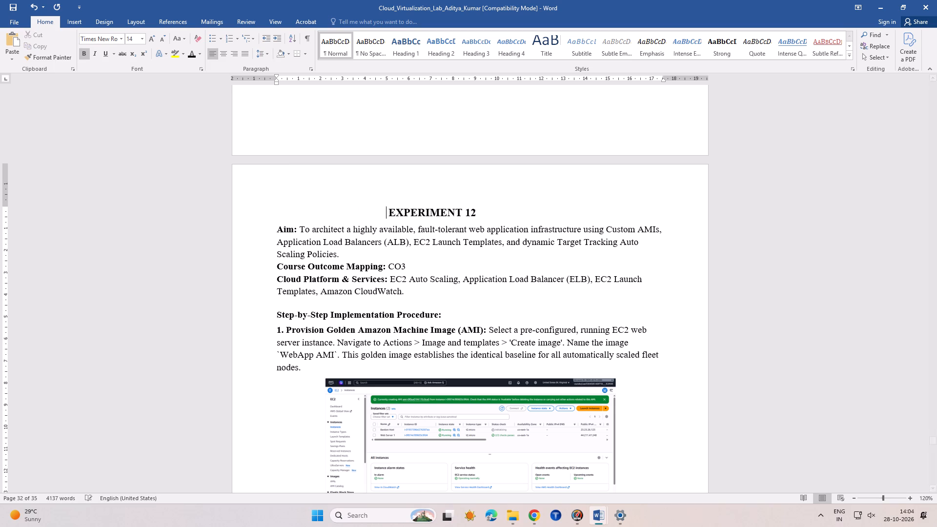
{"action": "key", "text": "BackSpace"}
{"action": "key", "text": "BackSpace"}
{"action": "key", "text": "BackSpace"}
{"action": "key", "text": "BackSpace"}
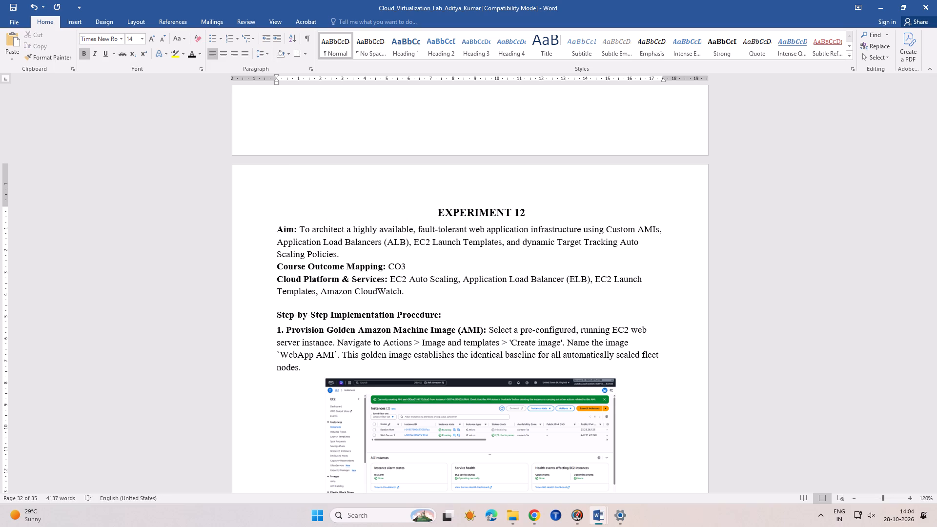
{"action": "key", "text": "BackSpace"}
{"action": "key", "text": "BackSpace"}
{"action": "key", "text": "BackSpace"}
{"action": "key", "text": "BackSpace"}
{"action": "scroll", "coordinate": [645, 242], "scroll_direction": "down", "scroll_amount": 4}
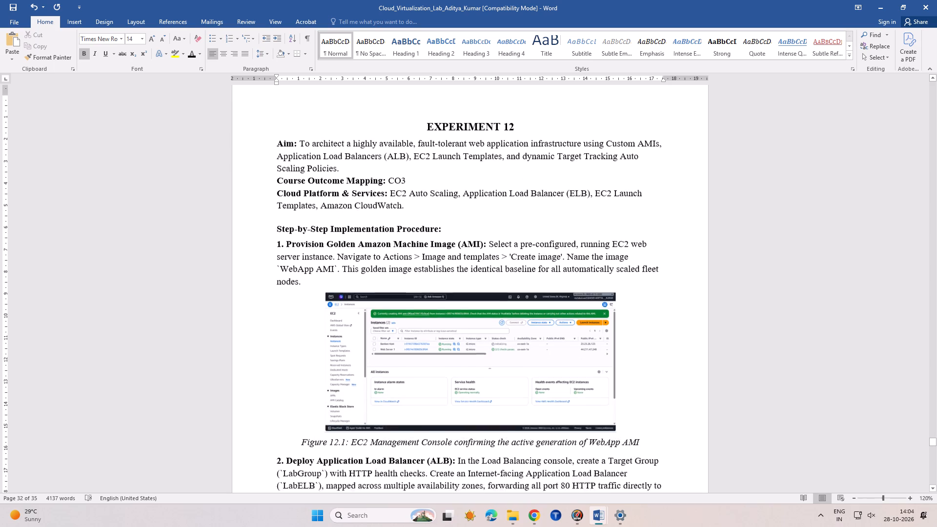
{"action": "key", "text": "BackSpace"}
Review the rest of Experiment 12, including its figures and conclusion, through to the end of the document.
{"action": "scroll", "coordinate": [645, 245], "scroll_direction": "down", "scroll_amount": 5}
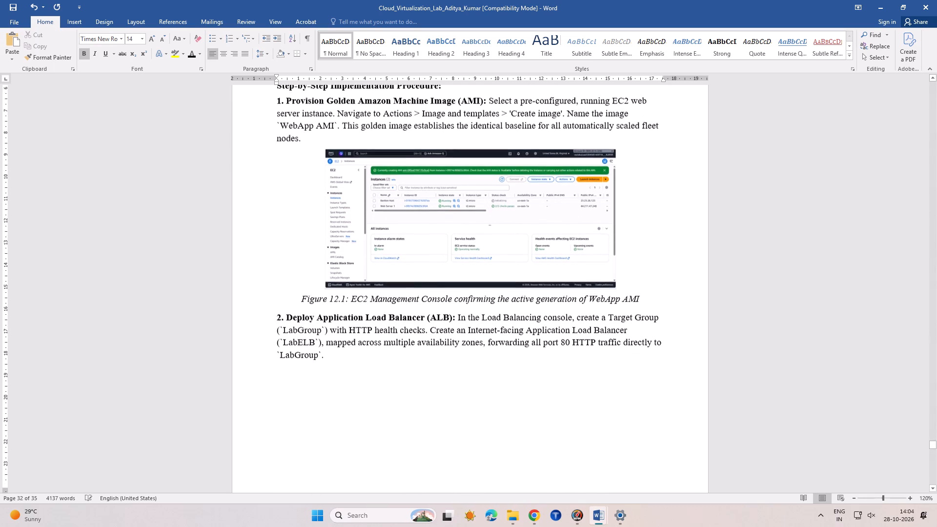
{"action": "scroll", "coordinate": [645, 244], "scroll_direction": "down", "scroll_amount": 15}
{"action": "scroll", "coordinate": [645, 244], "scroll_direction": "down", "scroll_amount": 6}
{"action": "scroll", "coordinate": [645, 244], "scroll_direction": "up", "scroll_amount": 1}
{"action": "scroll", "coordinate": [645, 244], "scroll_direction": "down", "scroll_amount": 2}
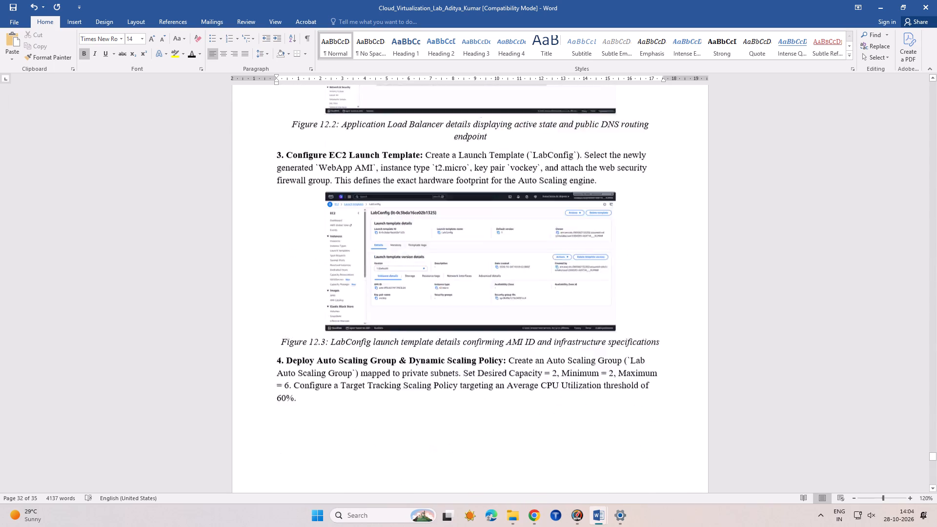
{"action": "scroll", "coordinate": [645, 244], "scroll_direction": "down", "scroll_amount": 3}
{"action": "scroll", "coordinate": [645, 244], "scroll_direction": "up", "scroll_amount": 1}
{"action": "scroll", "coordinate": [645, 244], "scroll_direction": "down", "scroll_amount": 8}
{"action": "scroll", "coordinate": [645, 244], "scroll_direction": "up", "scroll_amount": 1}
{"action": "scroll", "coordinate": [645, 244], "scroll_direction": "down", "scroll_amount": 20}
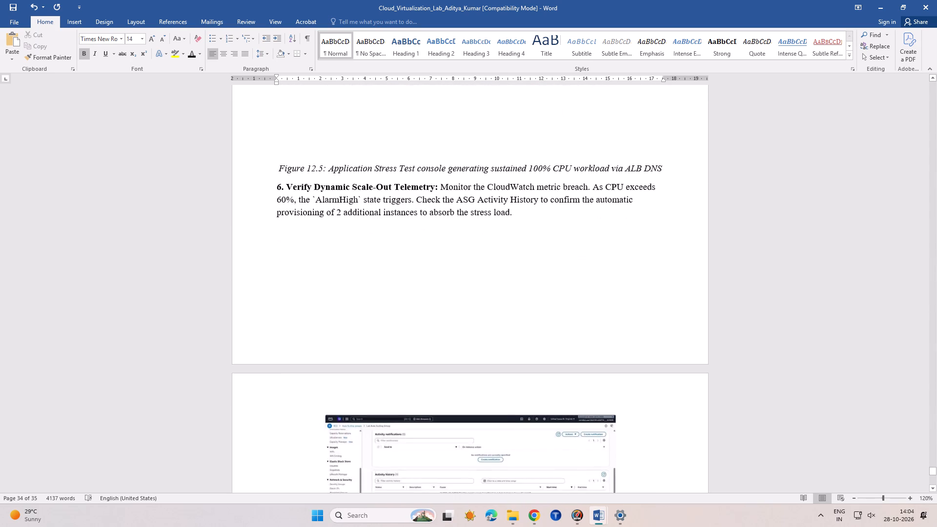
{"action": "scroll", "coordinate": [645, 244], "scroll_direction": "down", "scroll_amount": 1}
{"action": "scroll", "coordinate": [645, 244], "scroll_direction": "up", "scroll_amount": 1}
{"action": "scroll", "coordinate": [645, 244], "scroll_direction": "down", "scroll_amount": 6}
{"action": "scroll", "coordinate": [645, 244], "scroll_direction": "up", "scroll_amount": 1}
{"action": "scroll", "coordinate": [645, 244], "scroll_direction": "down", "scroll_amount": 18}
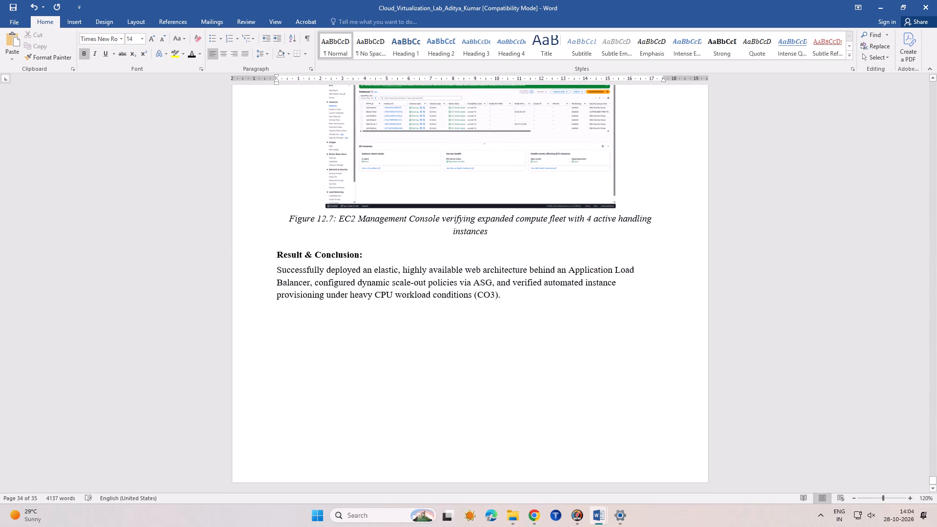
Save the document in Downloads as a new Word Document, appending "_Final" to the existing file name.
{"action": "left_click", "coordinate": [14, 25]}
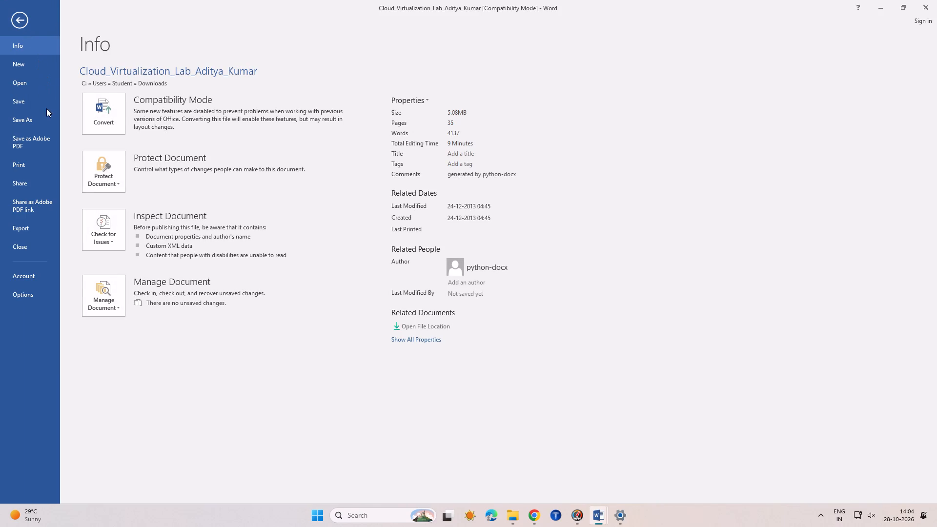
{"action": "left_click", "coordinate": [41, 118]}
{"action": "left_click", "coordinate": [271, 96]}
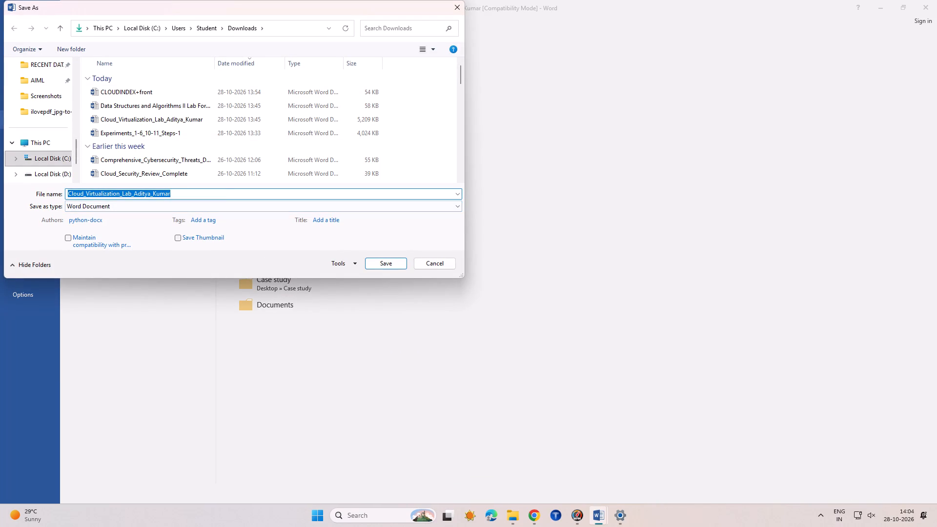
{"action": "left_click", "coordinate": [246, 197]}
{"action": "left_click", "coordinate": [248, 193]}
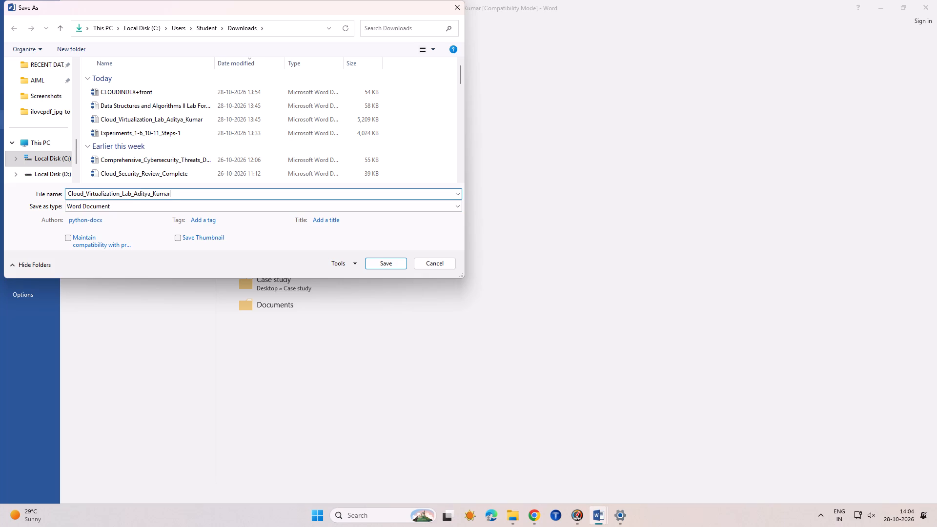
{"action": "type", "text": "_Final"}
{"action": "left_click", "coordinate": [396, 267]}
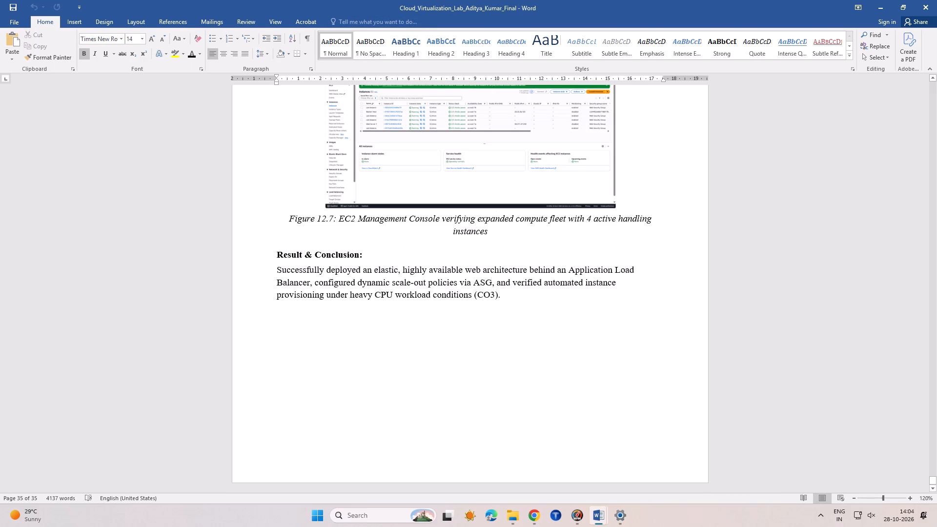
Save the document in Downloads as a PDF, keeping the existing "_Final" file name.
{"action": "left_click", "coordinate": [16, 18]}
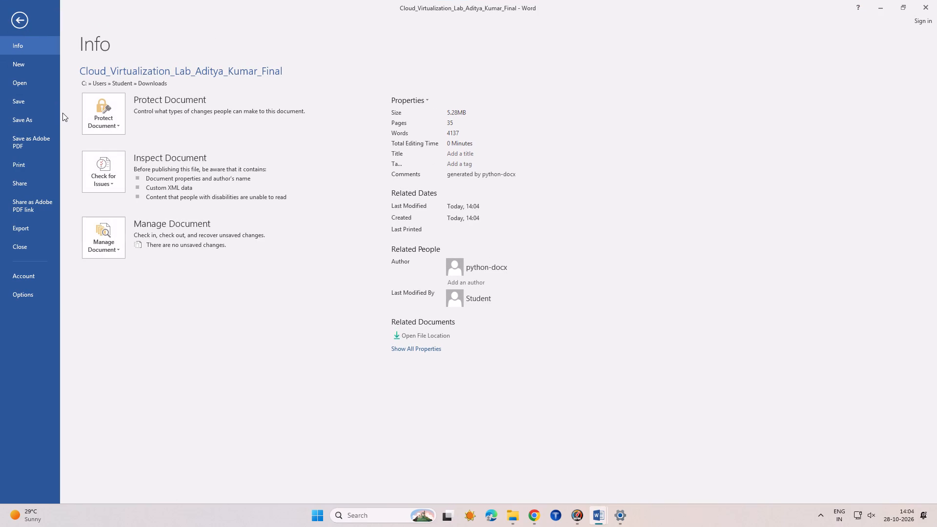
{"action": "left_click", "coordinate": [37, 123]}
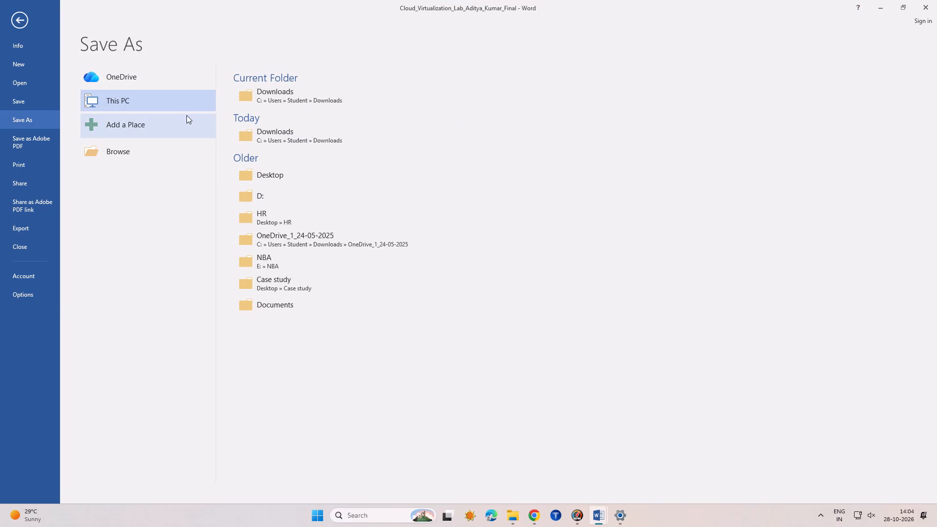
{"action": "left_click", "coordinate": [288, 98]}
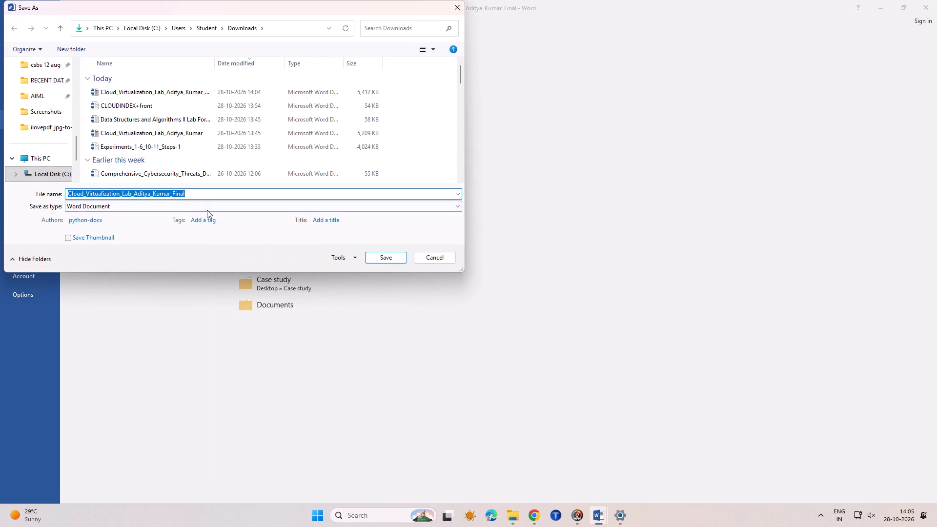
{"action": "left_click", "coordinate": [209, 206]}
{"action": "left_click", "coordinate": [134, 261]}
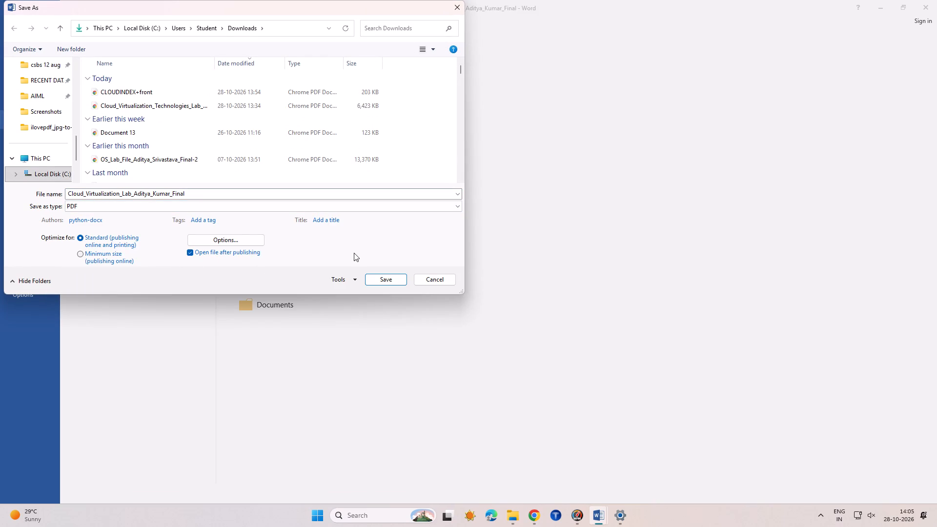
{"action": "left_click", "coordinate": [372, 275]}
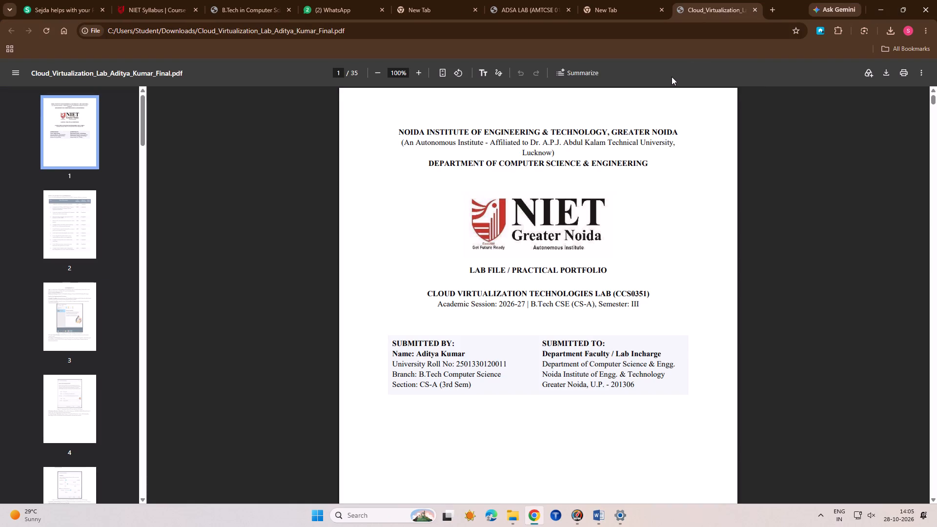
{"action": "scroll", "coordinate": [501, 261], "scroll_direction": "down", "scroll_amount": 4}
Switch to Chrome, search the web for "pdf cutter" in a new tab and open iLovePDF's Split PDF tool.
{"action": "left_click", "coordinate": [772, 5]}
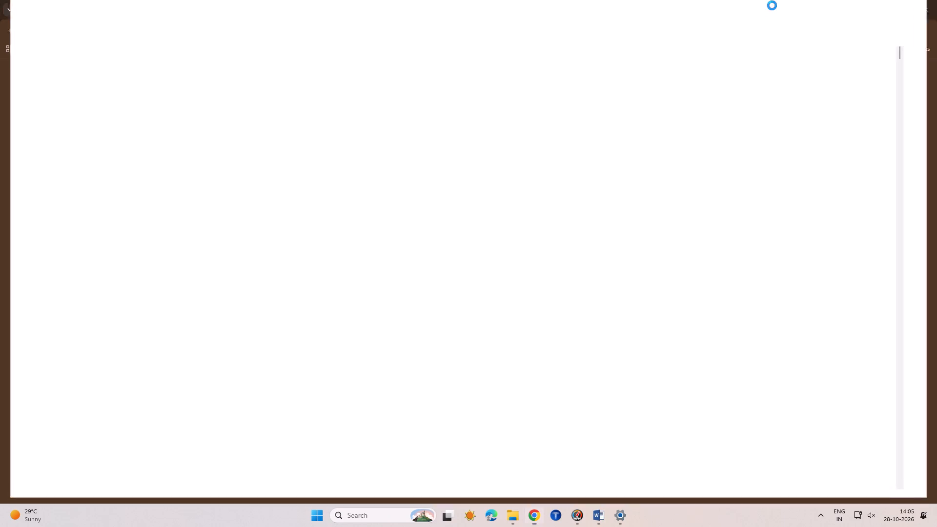
{"action": "key", "text": "s"}
{"action": "left_click", "coordinate": [936, 11]}
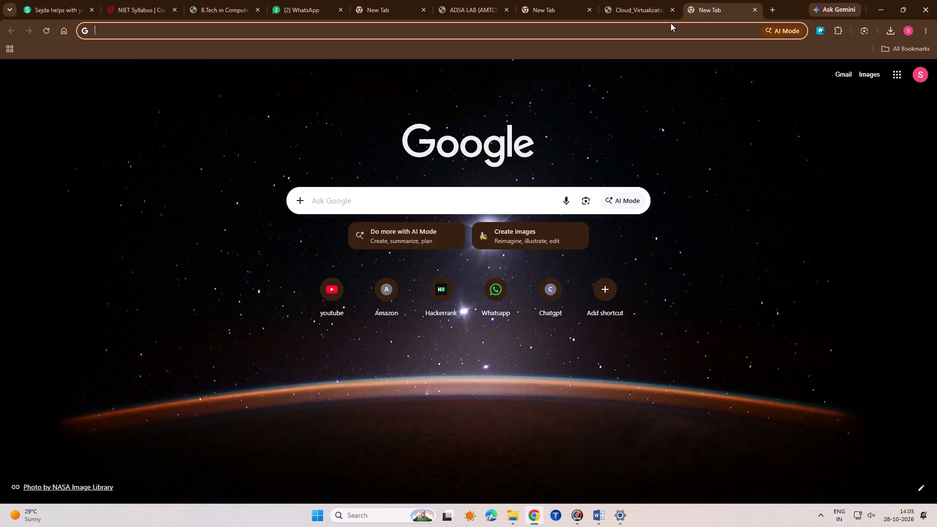
{"action": "type", "text": "pdf cutter"}
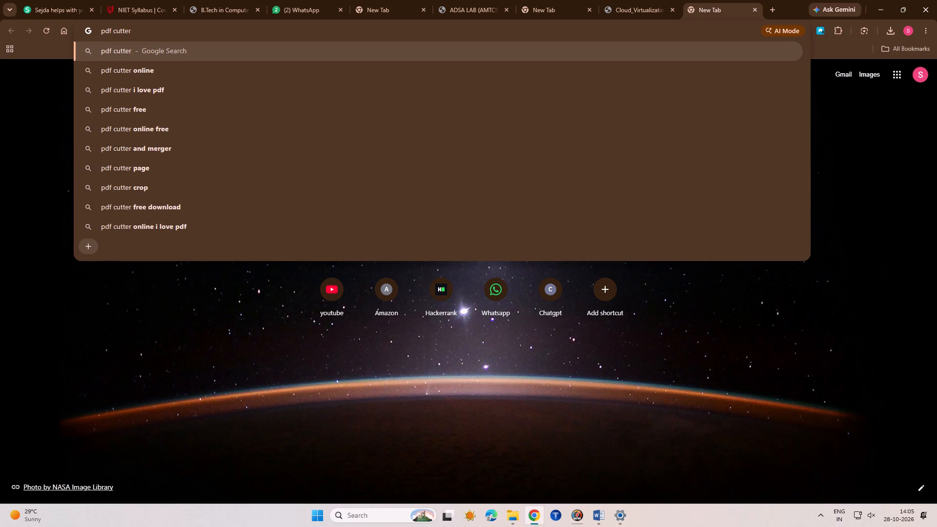
{"action": "key", "text": "Return"}
{"action": "left_click", "coordinate": [199, 168]}
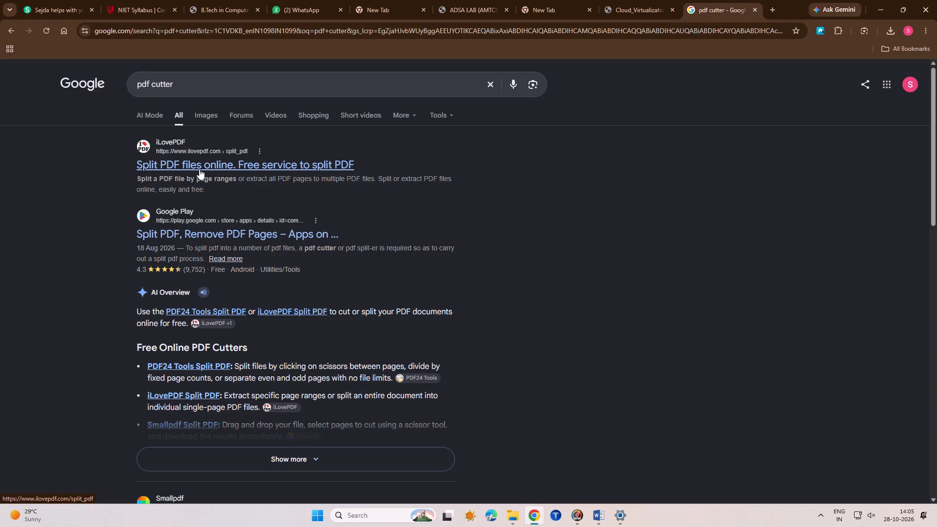
Upload the newly saved "_Final" lab PDF from Downloads for splitting.
{"action": "left_click", "coordinate": [462, 204]}
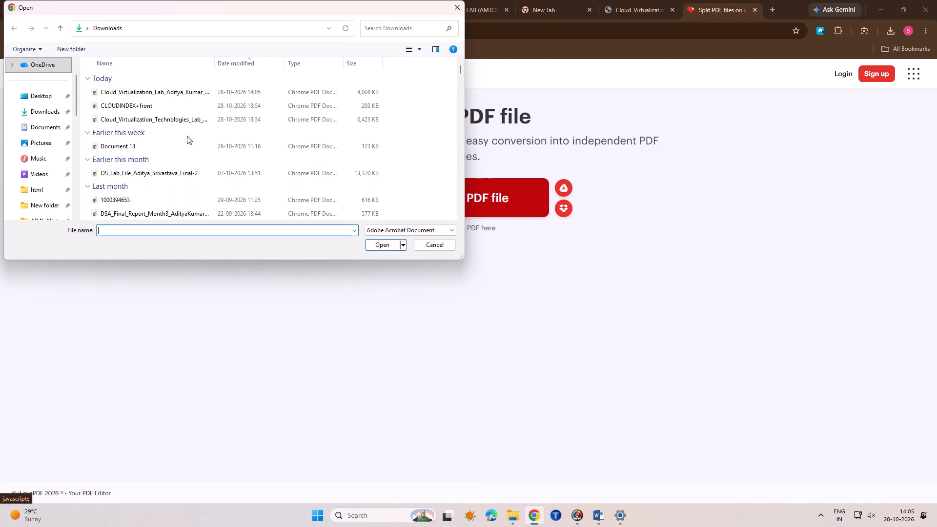
{"action": "left_click", "coordinate": [175, 94]}
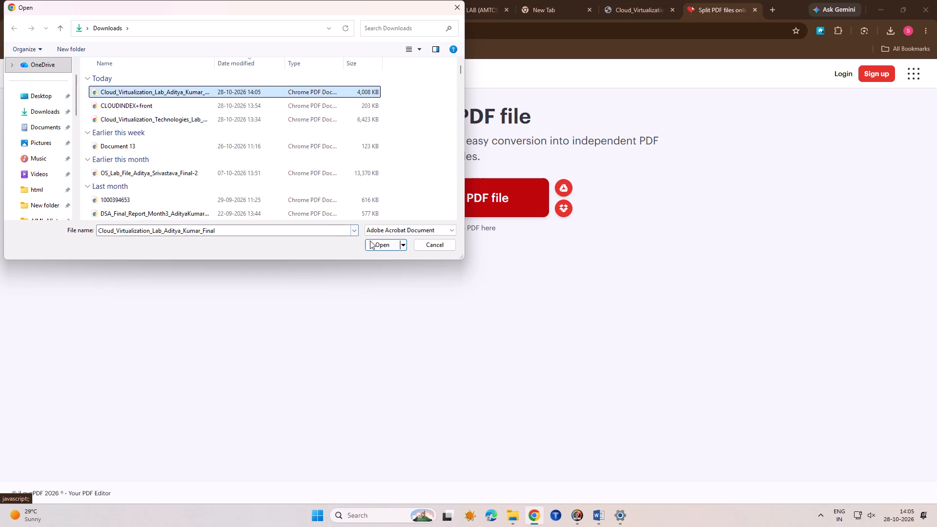
{"action": "left_click", "coordinate": [373, 242]}
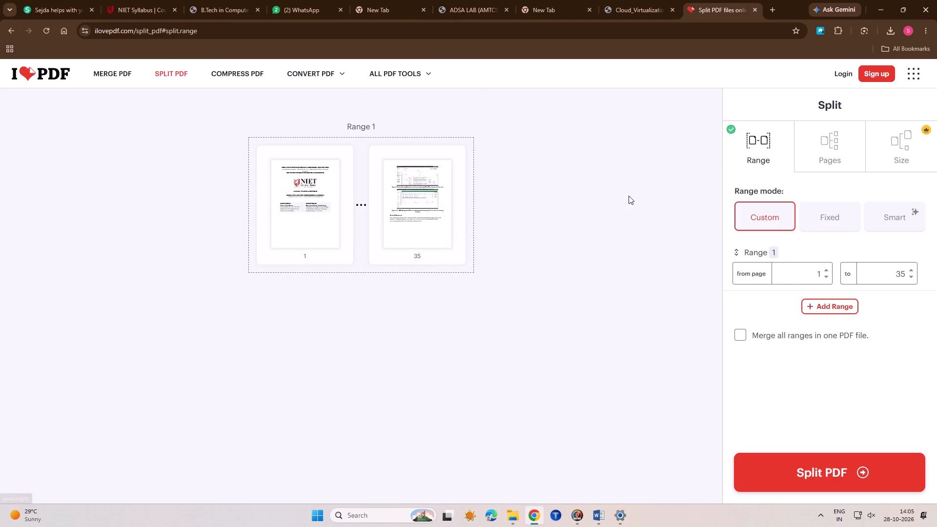
Configure the split to extract selected pages and merge the extracted pages into one PDF file.
{"action": "left_click", "coordinate": [835, 224]}
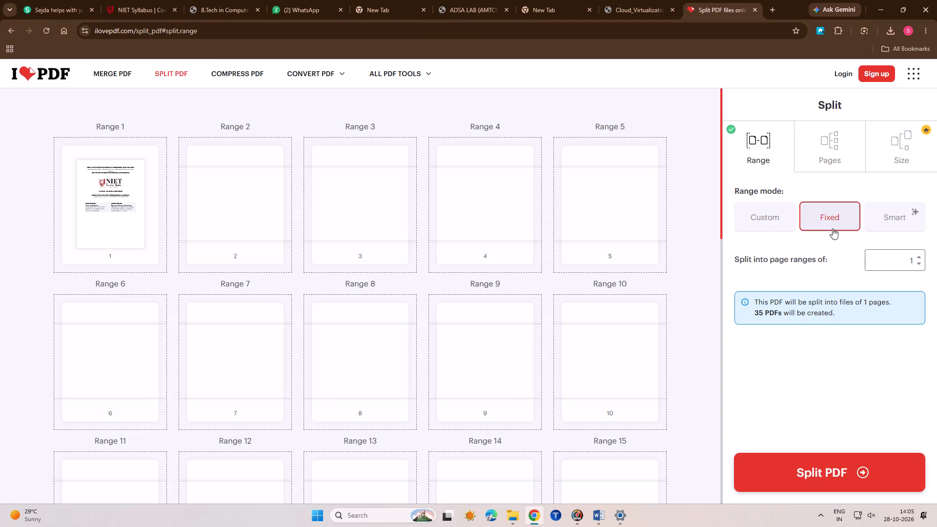
{"action": "left_click", "coordinate": [911, 255]}
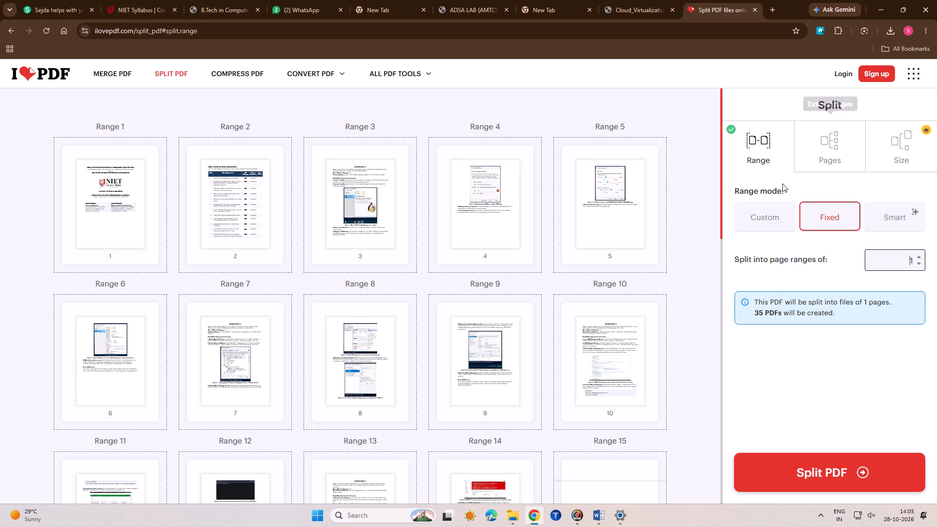
{"action": "left_click", "coordinate": [837, 160]}
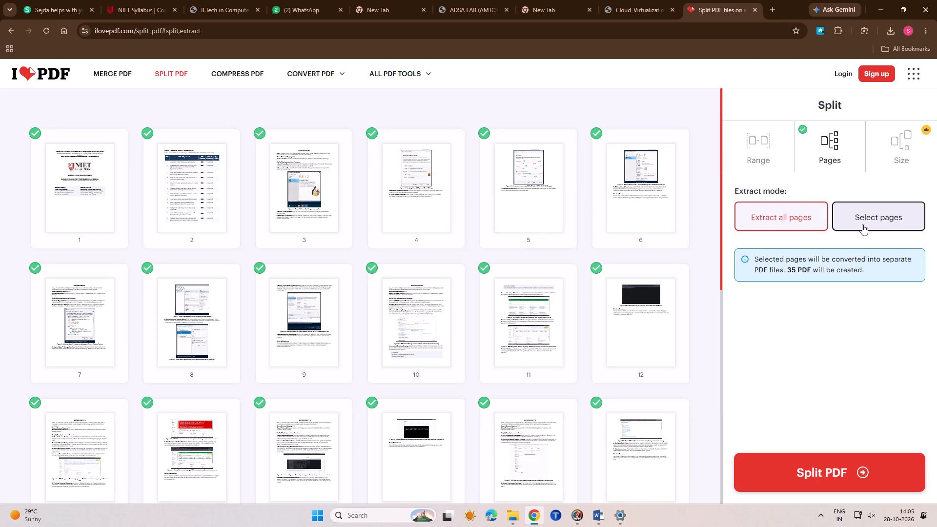
{"action": "left_click", "coordinate": [895, 231]}
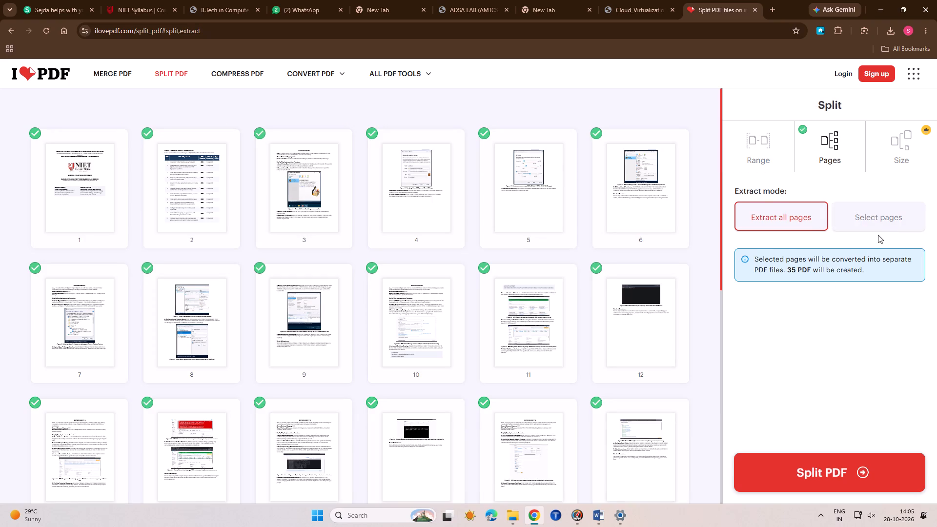
{"action": "left_click", "coordinate": [880, 227]}
{"action": "left_click", "coordinate": [738, 301]}
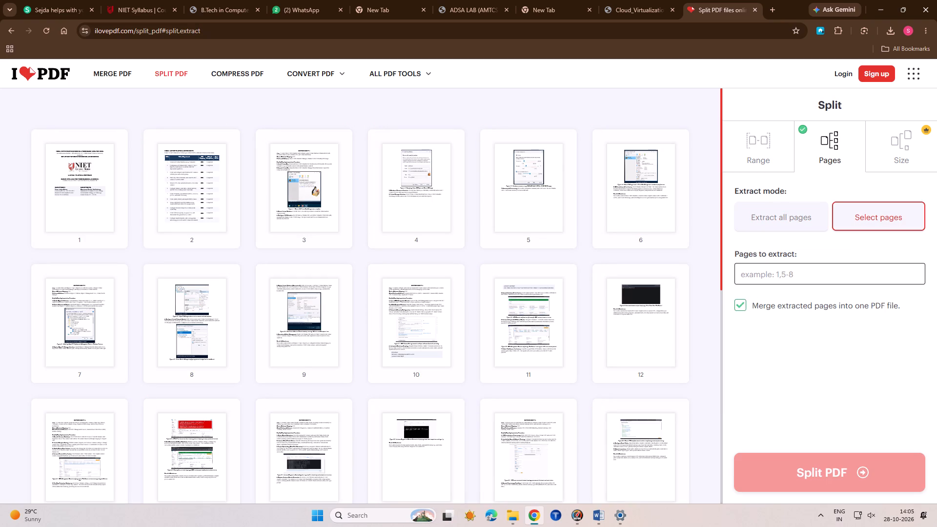
Set the pages to extract to 3-35.
{"action": "left_click", "coordinate": [788, 273]}
{"action": "key", "text": "3"}
{"action": "key", "text": "minus"}
{"action": "scroll", "coordinate": [593, 298], "scroll_direction": "down", "scroll_amount": 15}
{"action": "scroll", "coordinate": [593, 298], "scroll_direction": "up", "scroll_amount": 1}
{"action": "scroll", "coordinate": [598, 297], "scroll_direction": "down", "scroll_amount": 7}
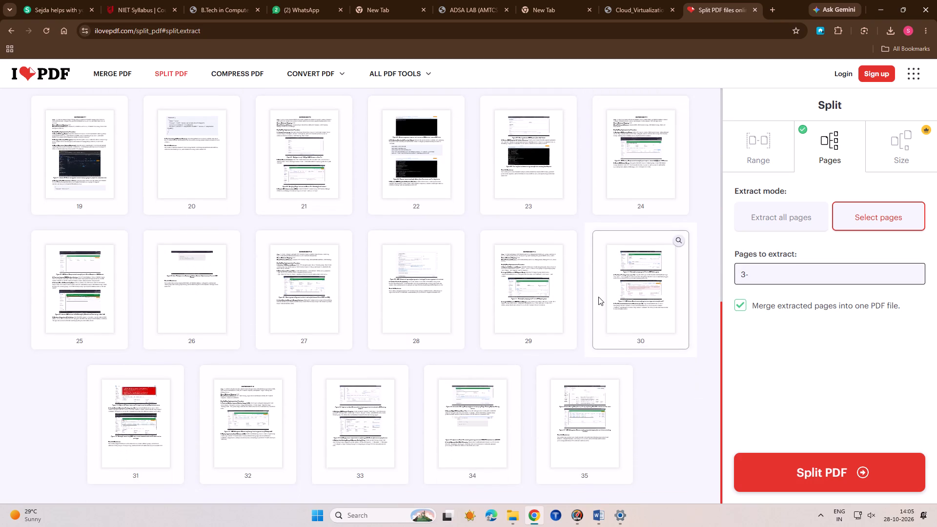
{"action": "key", "text": "2"}
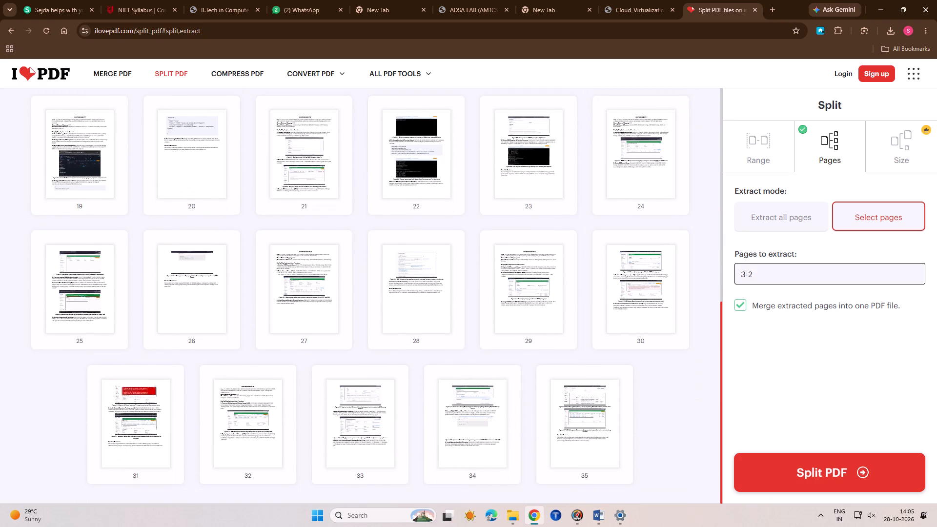
{"action": "key", "text": "BackSpace"}
{"action": "type", "text": "35"}
Look through the page thumbnails to check which pages are chosen for extraction.
{"action": "scroll", "coordinate": [636, 363], "scroll_direction": "up", "scroll_amount": 2}
{"action": "scroll", "coordinate": [636, 363], "scroll_direction": "down", "scroll_amount": 1}
{"action": "scroll", "coordinate": [636, 363], "scroll_direction": "up", "scroll_amount": 5}
{"action": "scroll", "coordinate": [636, 361], "scroll_direction": "down", "scroll_amount": 1}
{"action": "scroll", "coordinate": [636, 361], "scroll_direction": "up", "scroll_amount": 3}
{"action": "scroll", "coordinate": [636, 361], "scroll_direction": "down", "scroll_amount": 1}
{"action": "scroll", "coordinate": [634, 360], "scroll_direction": "up", "scroll_amount": 7}
{"action": "scroll", "coordinate": [634, 360], "scroll_direction": "down", "scroll_amount": 2}
{"action": "scroll", "coordinate": [634, 360], "scroll_direction": "up", "scroll_amount": 2}
Split the PDF, download the extracted file and glance at its first page in Acrobat before returning to Chrome.
{"action": "left_click", "coordinate": [795, 479]}
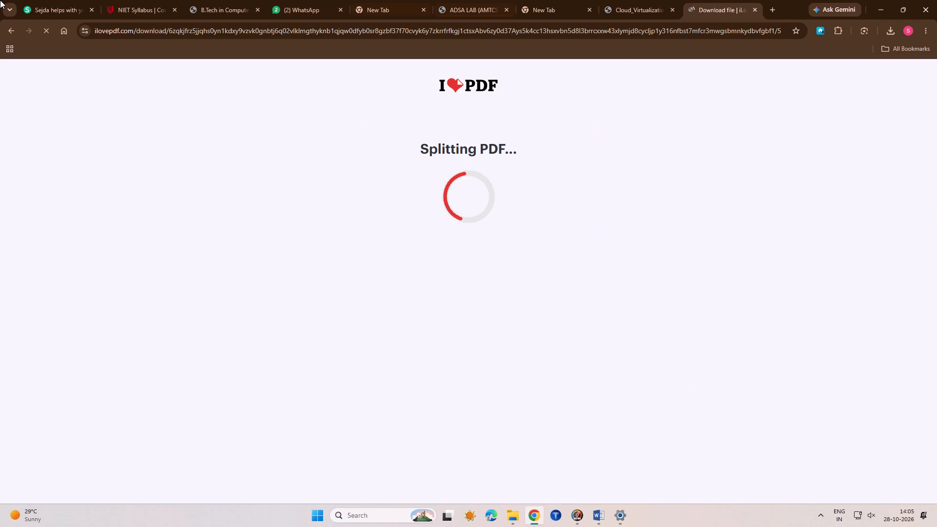
{"action": "left_click", "coordinate": [429, 167]}
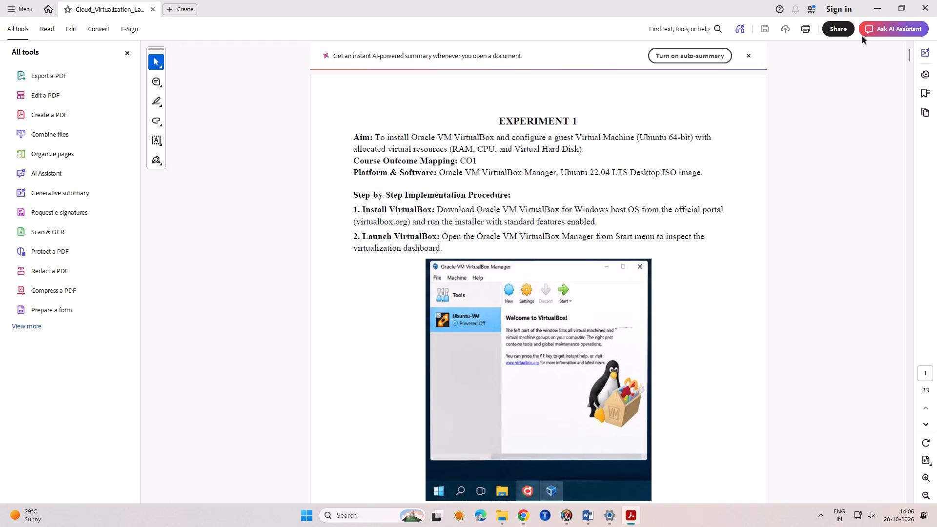
{"action": "scroll", "coordinate": [655, 144], "scroll_direction": "down", "scroll_amount": 1}
{"action": "left_click", "coordinate": [882, 0]}
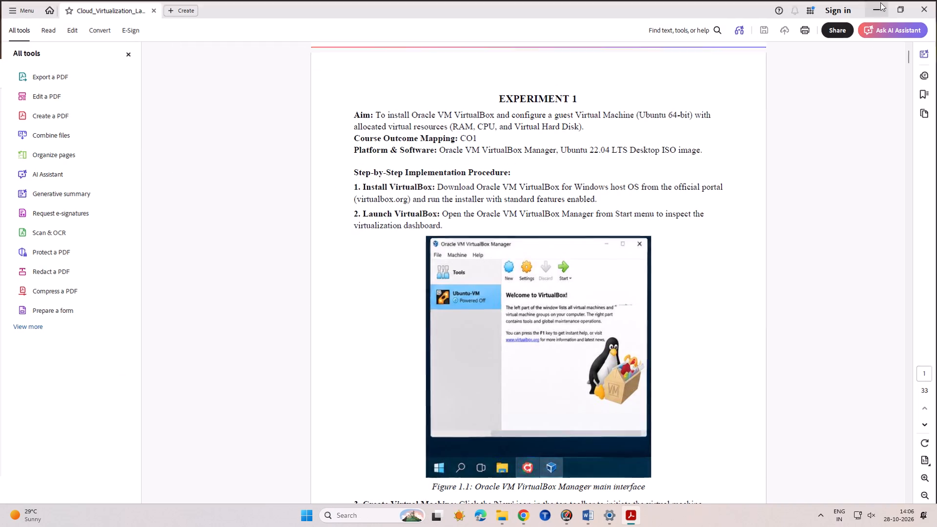
Search the web for "pdf adder" in a new tab and open iLovePDF's Merge PDF tool.
{"action": "left_click", "coordinate": [769, 13]}
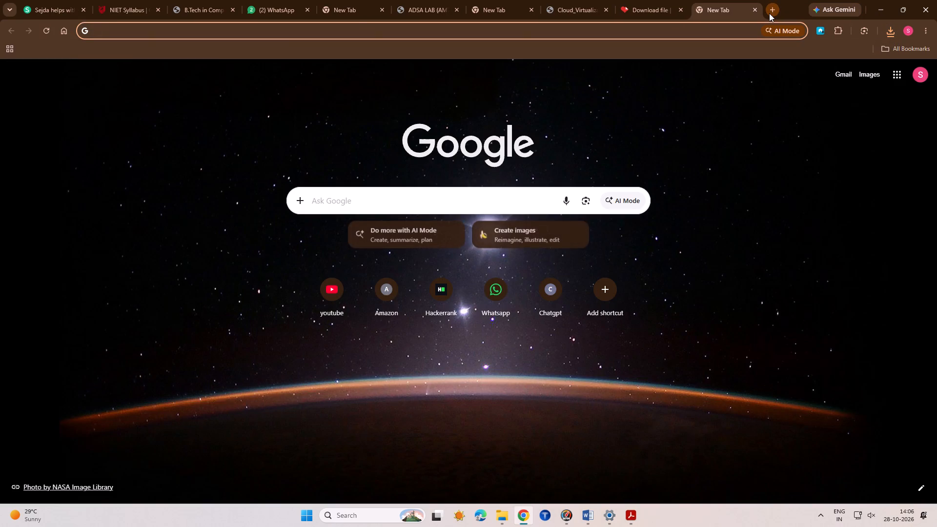
{"action": "type", "text": "pdf add"}
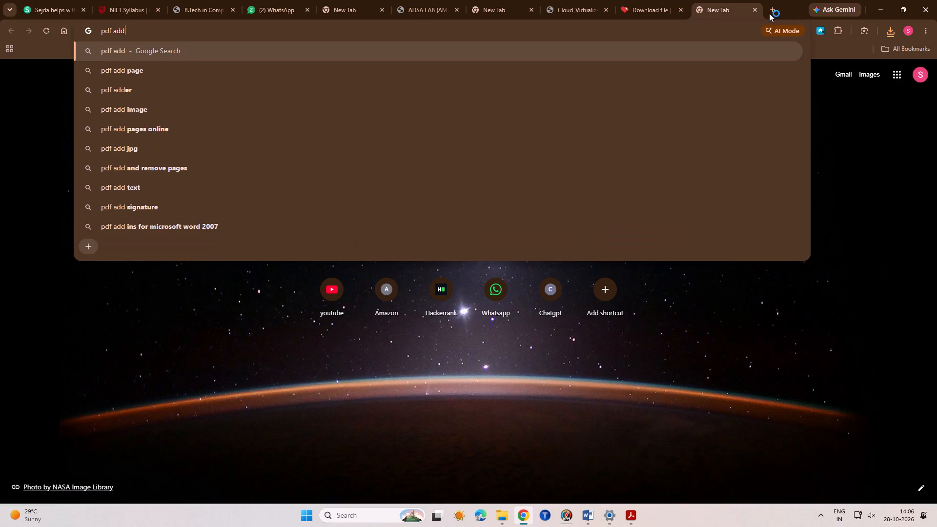
{"action": "left_click", "coordinate": [145, 83]}
{"action": "left_click", "coordinate": [195, 155]}
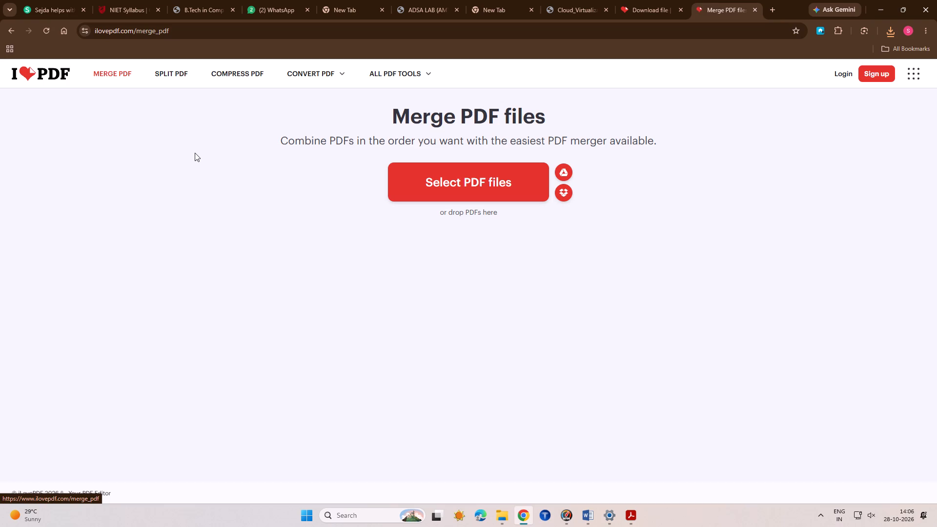
Upload CLOUDINDEX+front from Downloads as the first file of the merge.
{"action": "left_click", "coordinate": [421, 193]}
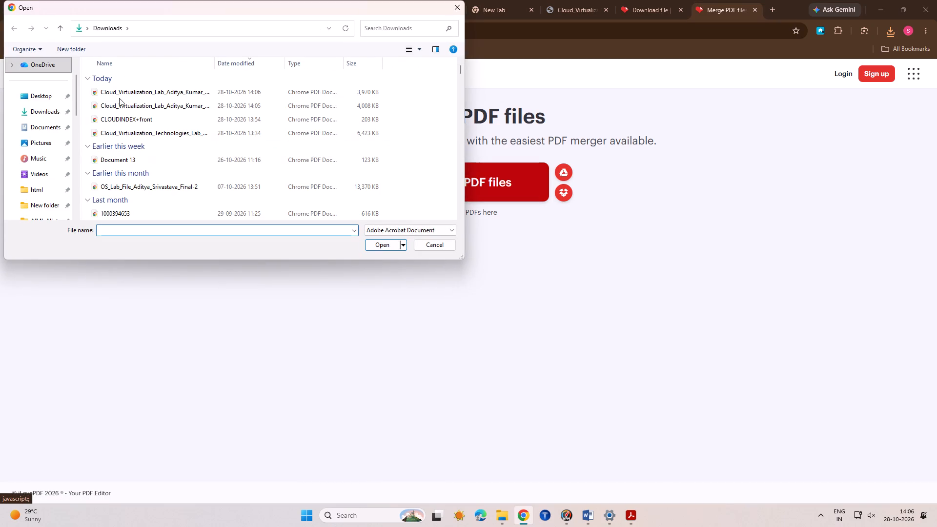
{"action": "left_click", "coordinate": [134, 122]}
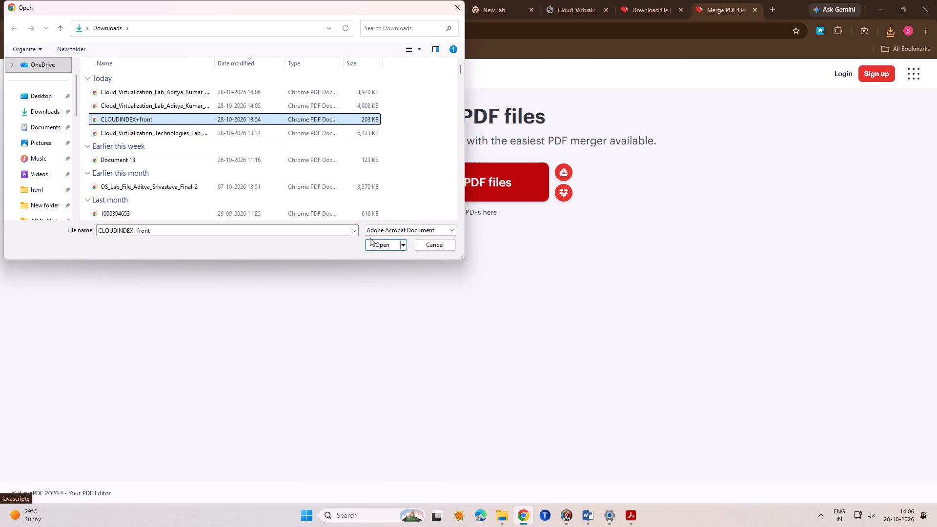
{"action": "left_click", "coordinate": [373, 239]}
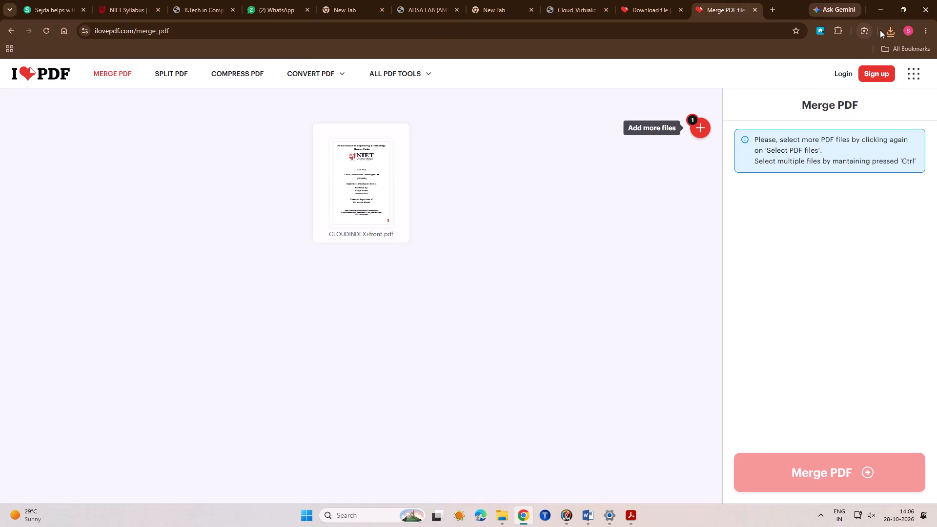
Check the recent downloads and add the extracted-pages lab PDF ending in "_Final (1)" to the merge.
{"action": "left_click", "coordinate": [890, 32]}
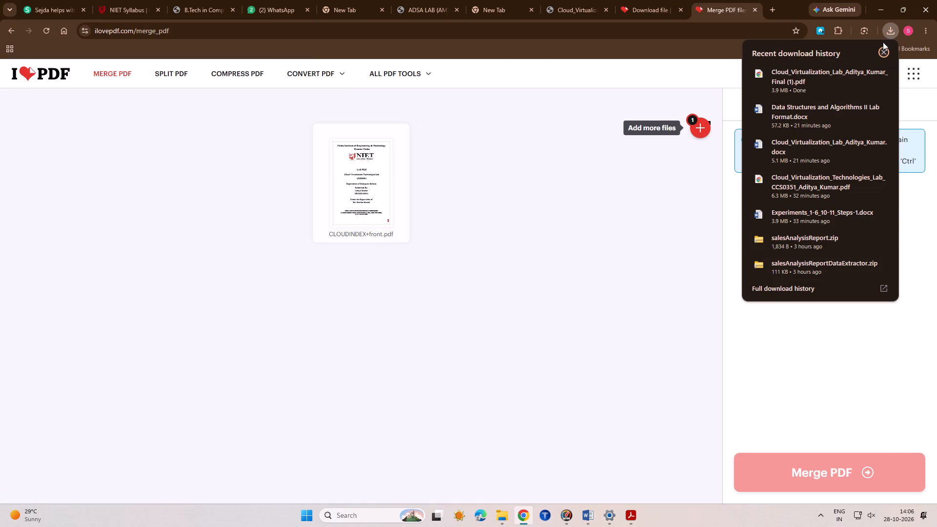
{"action": "left_click", "coordinate": [885, 36]}
{"action": "left_click", "coordinate": [705, 125]}
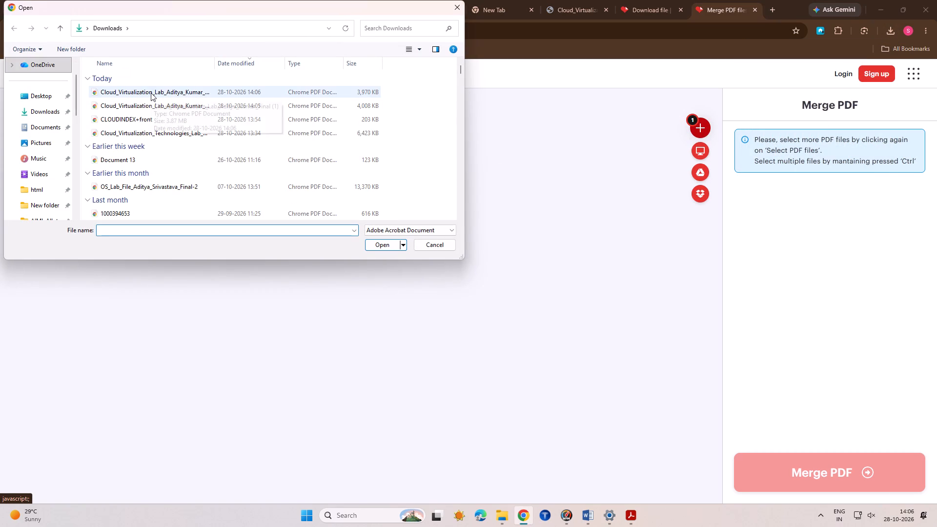
{"action": "left_click", "coordinate": [167, 90]}
{"action": "left_click", "coordinate": [386, 244]}
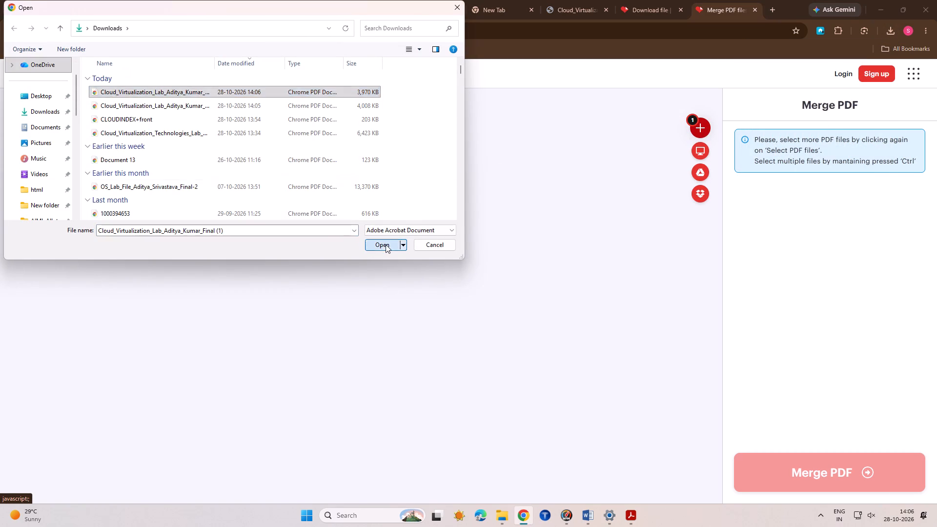
Merge CLOUDINDEX+front with the extracted lab PDF and download the merged file.
{"action": "scroll", "coordinate": [804, 408], "scroll_direction": "down", "scroll_amount": 1}
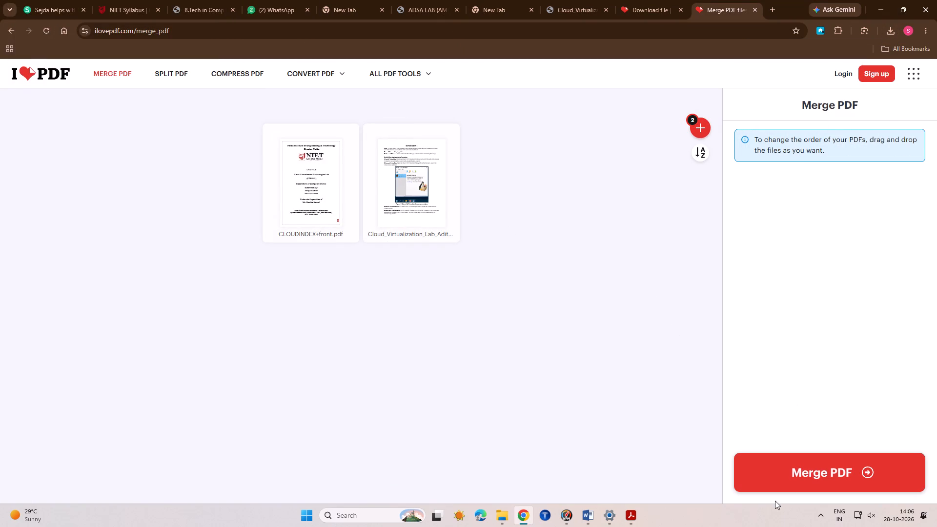
{"action": "left_click", "coordinate": [796, 473]}
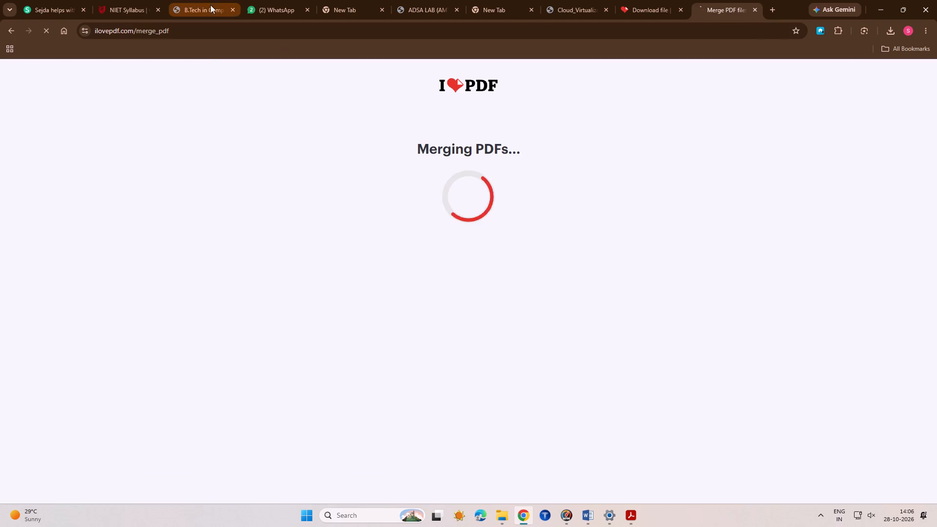
{"action": "left_click", "coordinate": [429, 162]}
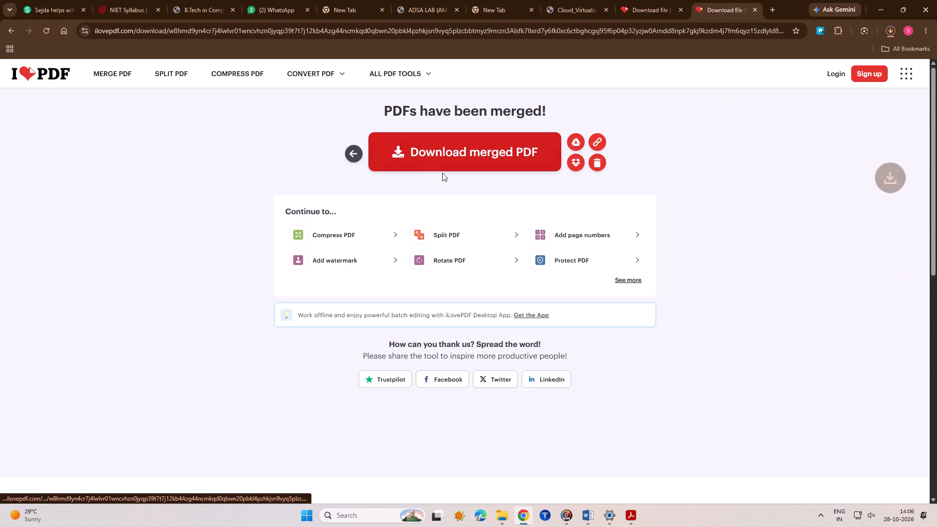
Open the downloaded ilovepdf_merged.pdf from the recent downloads in its own browser tab.
{"action": "left_click", "coordinate": [887, 33]}
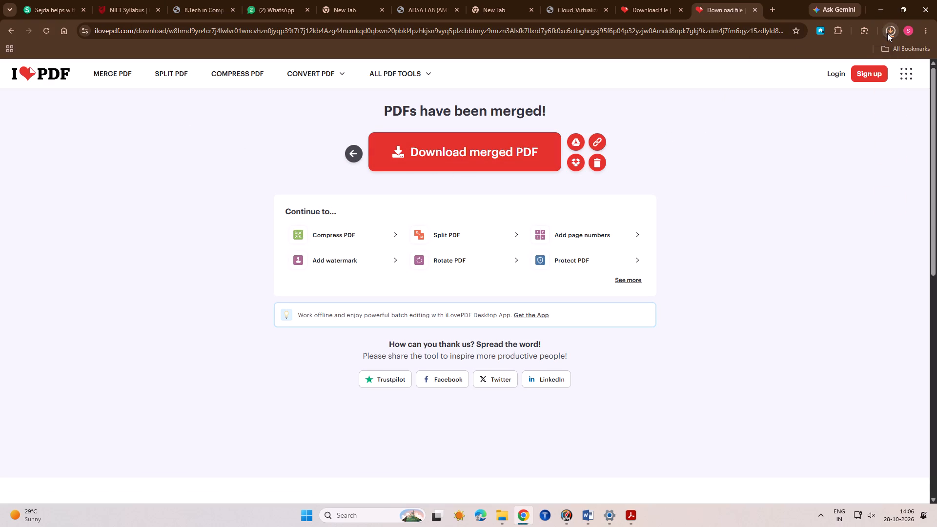
{"action": "left_click", "coordinate": [887, 33]}
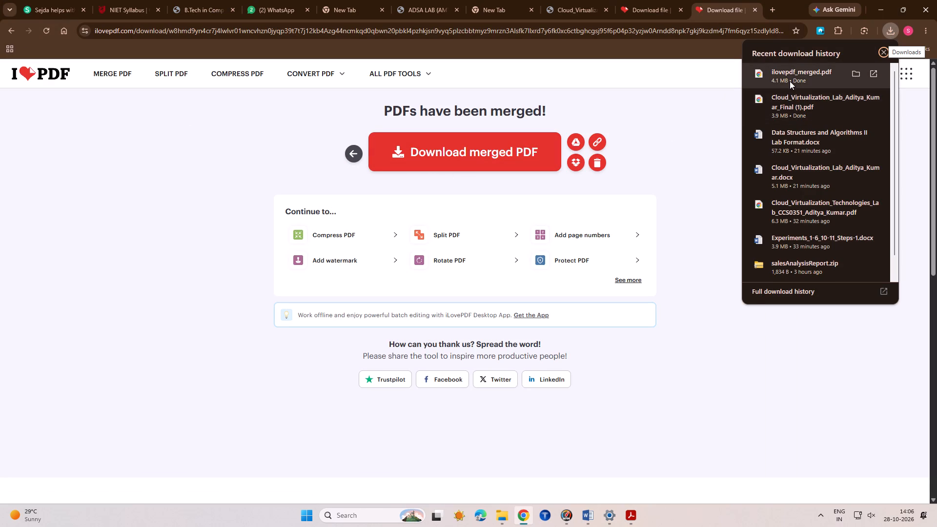
{"action": "left_click_drag", "start_coordinate": [790, 81], "coordinate": [786, 6]}
{"action": "left_click", "coordinate": [477, 149]}
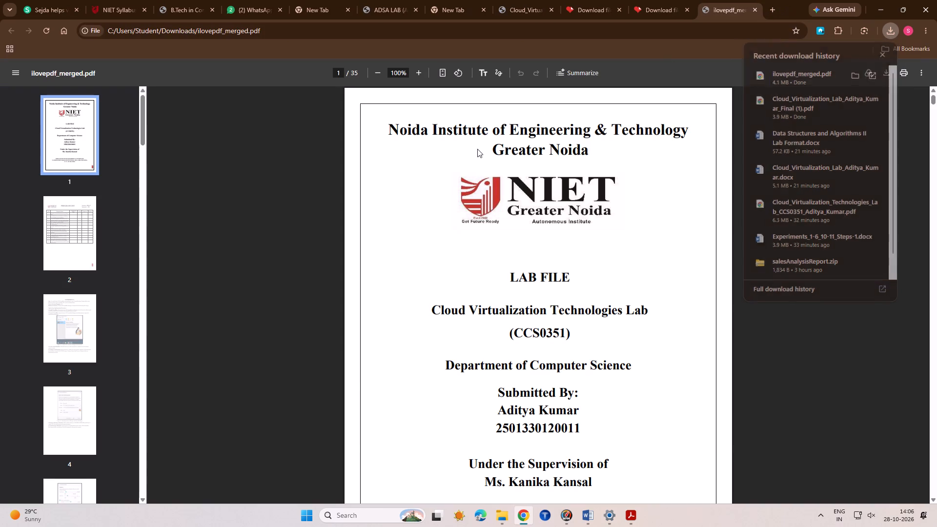
Check the front page and index page at the start of the merged PDF.
{"action": "scroll", "coordinate": [553, 175], "scroll_direction": "down", "scroll_amount": 2}
{"action": "scroll", "coordinate": [554, 177], "scroll_direction": "up", "scroll_amount": 1}
{"action": "scroll", "coordinate": [554, 177], "scroll_direction": "down", "scroll_amount": 4}
{"action": "scroll", "coordinate": [554, 177], "scroll_direction": "up", "scroll_amount": 1}
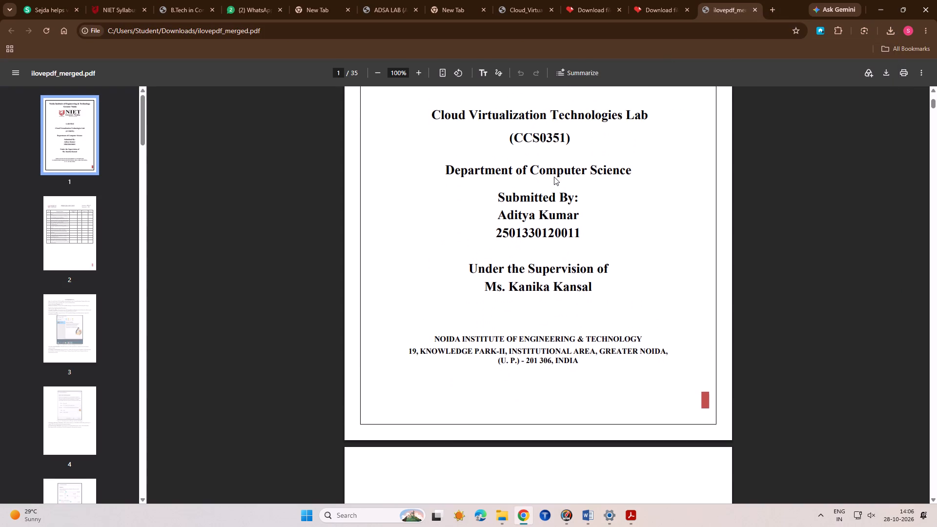
{"action": "scroll", "coordinate": [554, 177], "scroll_direction": "down", "scroll_amount": 8}
{"action": "scroll", "coordinate": [554, 177], "scroll_direction": "up", "scroll_amount": 1}
{"action": "scroll", "coordinate": [554, 177], "scroll_direction": "down", "scroll_amount": 10}
{"action": "scroll", "coordinate": [554, 177], "scroll_direction": "up", "scroll_amount": 2}
Look through the Experiment 1 pages, checking the VirtualBox screenshots, captions and page breaks.
{"action": "scroll", "coordinate": [554, 177], "scroll_direction": "down", "scroll_amount": 15}
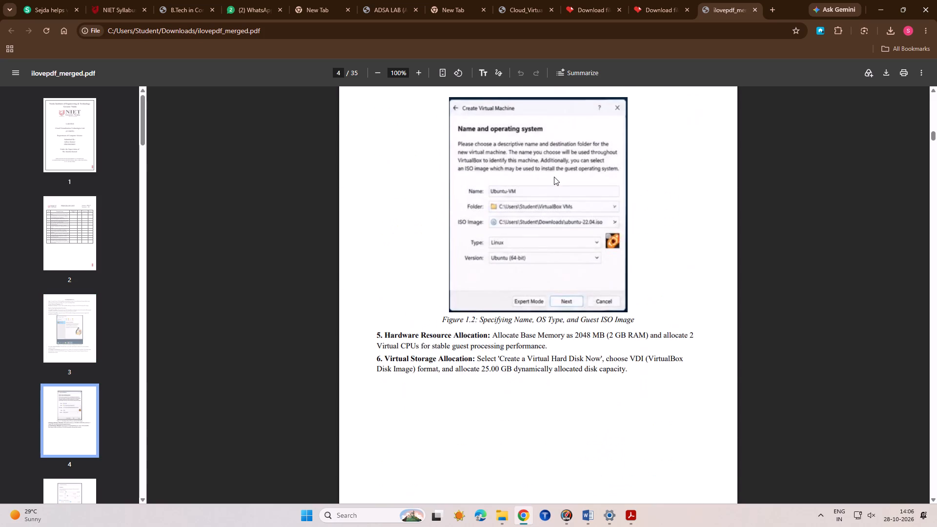
{"action": "scroll", "coordinate": [554, 177], "scroll_direction": "down", "scroll_amount": 20}
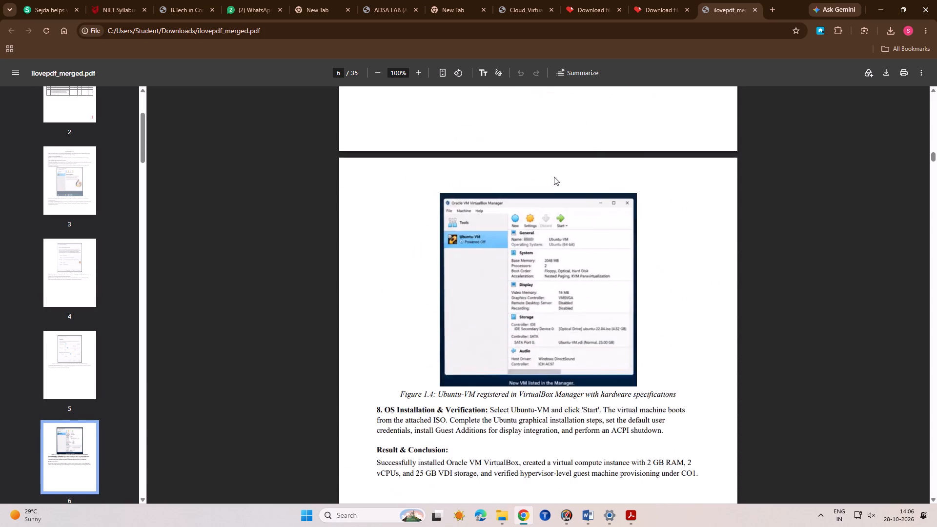
{"action": "scroll", "coordinate": [554, 177], "scroll_direction": "down", "scroll_amount": 1}
{"action": "scroll", "coordinate": [554, 177], "scroll_direction": "up", "scroll_amount": 4}
{"action": "scroll", "coordinate": [554, 177], "scroll_direction": "down", "scroll_amount": 1}
{"action": "scroll", "coordinate": [554, 177], "scroll_direction": "up", "scroll_amount": 8}
{"action": "scroll", "coordinate": [554, 177], "scroll_direction": "down", "scroll_amount": 3}
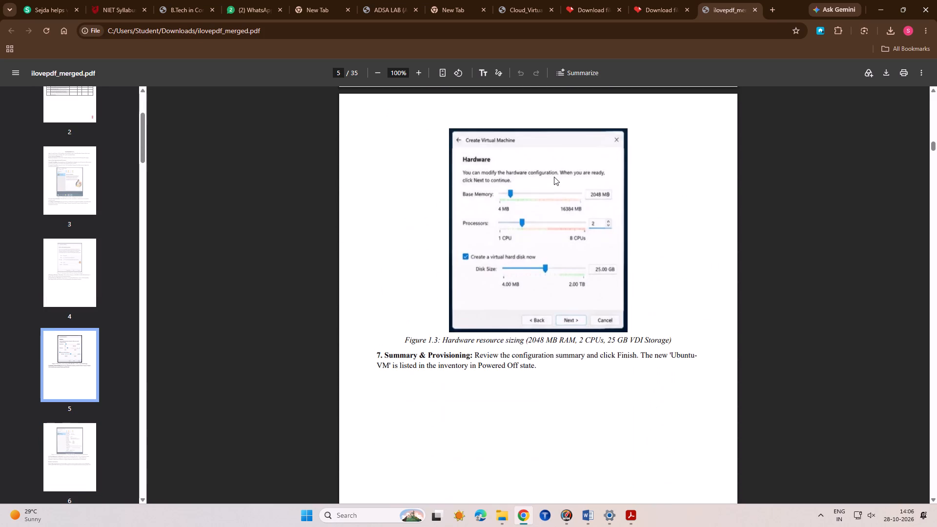
{"action": "scroll", "coordinate": [554, 177], "scroll_direction": "down", "scroll_amount": 4}
{"action": "scroll", "coordinate": [554, 177], "scroll_direction": "up", "scroll_amount": 3}
{"action": "scroll", "coordinate": [554, 177], "scroll_direction": "down", "scroll_amount": 14}
Look through the Experiment 2 pages on Hyper-V, checking the figures and the conclusion.
{"action": "scroll", "coordinate": [554, 177], "scroll_direction": "down", "scroll_amount": 3}
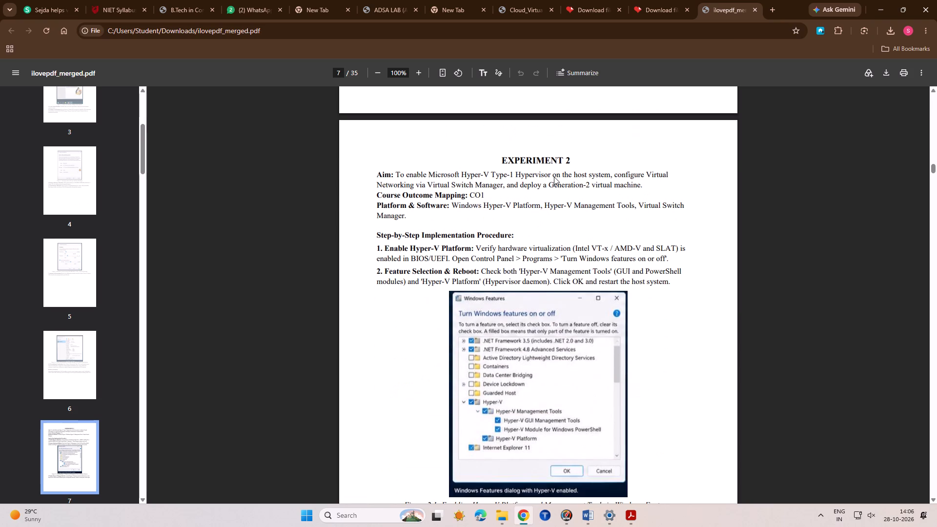
{"action": "scroll", "coordinate": [554, 177], "scroll_direction": "down", "scroll_amount": 7}
{"action": "scroll", "coordinate": [554, 177], "scroll_direction": "up", "scroll_amount": 1}
{"action": "scroll", "coordinate": [554, 177], "scroll_direction": "down", "scroll_amount": 5}
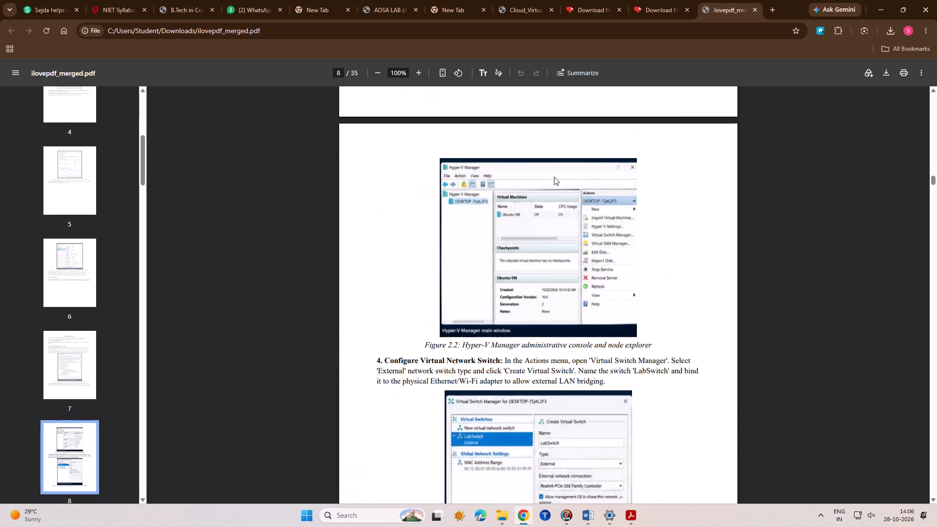
{"action": "scroll", "coordinate": [608, 1], "scroll_direction": "down", "scroll_amount": 7}
{"action": "scroll", "coordinate": [562, 78], "scroll_direction": "down", "scroll_amount": 15}
{"action": "scroll", "coordinate": [568, 99], "scroll_direction": "up", "scroll_amount": 1}
{"action": "scroll", "coordinate": [568, 99], "scroll_direction": "down", "scroll_amount": 2}
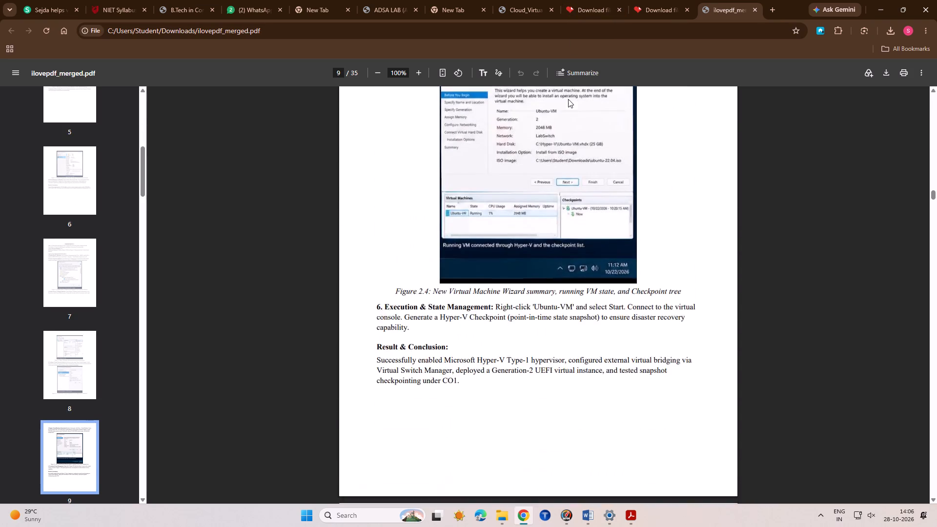
{"action": "scroll", "coordinate": [568, 99], "scroll_direction": "down", "scroll_amount": 7}
{"action": "scroll", "coordinate": [568, 99], "scroll_direction": "up", "scroll_amount": 2}
Skim the Experiment 3 pages on the EC2 web server and the start of Experiment 4, returning to the first page of Experiment 3.
{"action": "scroll", "coordinate": [568, 99], "scroll_direction": "down", "scroll_amount": 1}
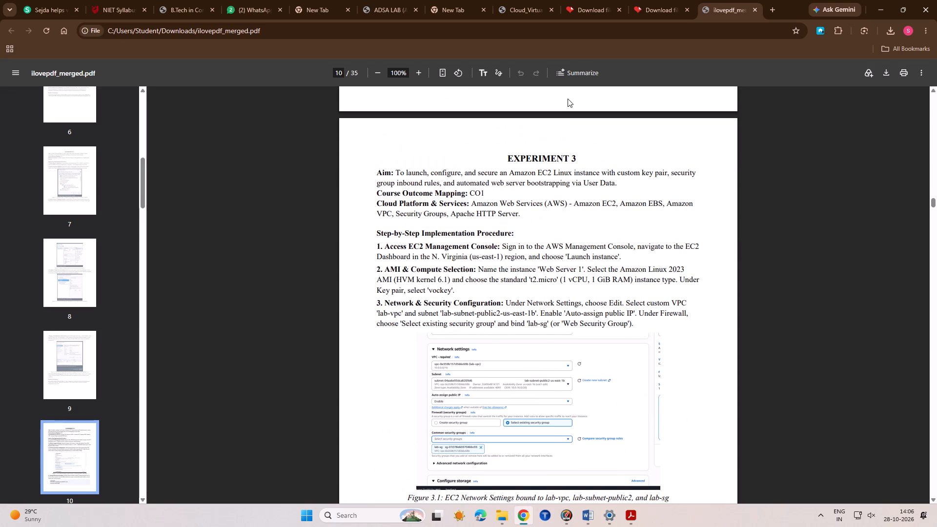
{"action": "scroll", "coordinate": [568, 99], "scroll_direction": "down", "scroll_amount": 18}
{"action": "scroll", "coordinate": [568, 99], "scroll_direction": "down", "scroll_amount": 6}
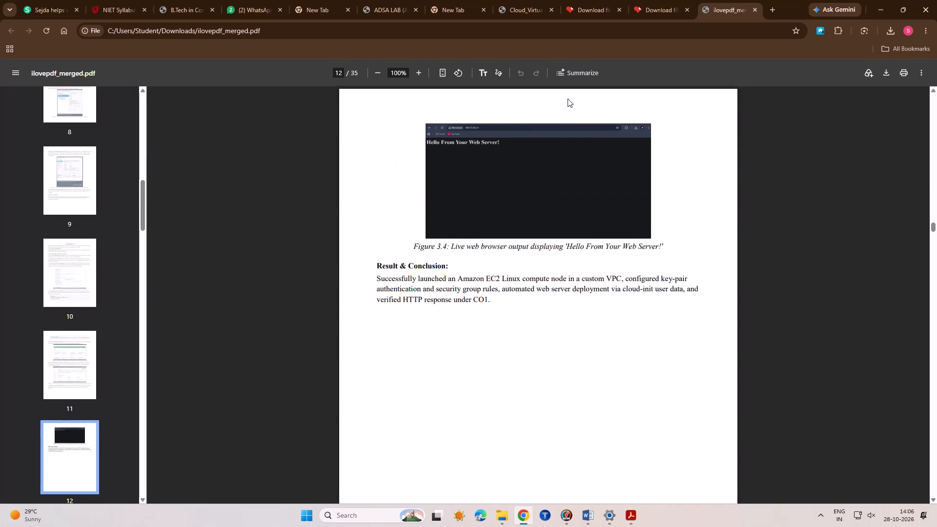
{"action": "scroll", "coordinate": [568, 99], "scroll_direction": "up", "scroll_amount": 3}
{"action": "scroll", "coordinate": [568, 99], "scroll_direction": "down", "scroll_amount": 12}
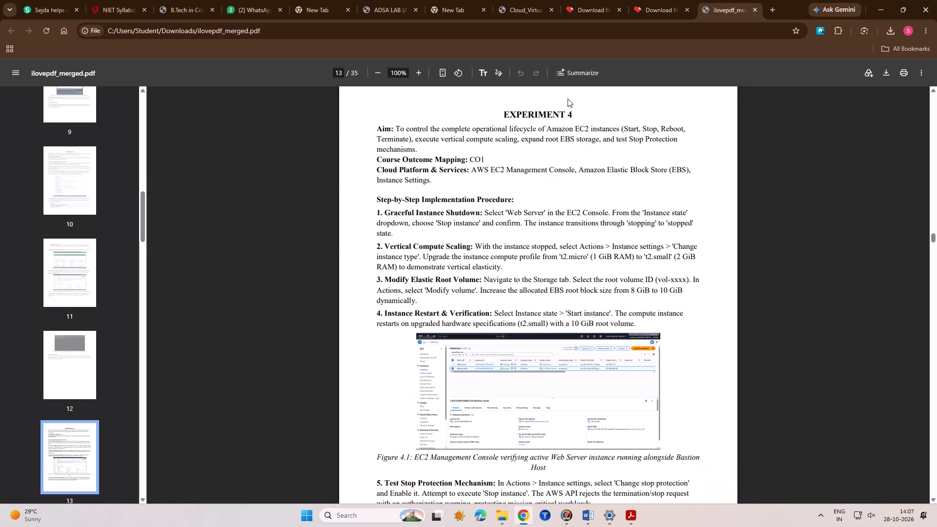
{"action": "scroll", "coordinate": [568, 99], "scroll_direction": "up", "scroll_amount": 10}
{"action": "scroll", "coordinate": [580, 98], "scroll_direction": "down", "scroll_amount": 1}
{"action": "scroll", "coordinate": [580, 98], "scroll_direction": "up", "scroll_amount": 3}
{"action": "scroll", "coordinate": [580, 98], "scroll_direction": "down", "scroll_amount": 2}
{"action": "scroll", "coordinate": [610, 130], "scroll_direction": "up", "scroll_amount": 2}
{"action": "scroll", "coordinate": [610, 130], "scroll_direction": "down", "scroll_amount": 1}
{"action": "scroll", "coordinate": [610, 130], "scroll_direction": "up", "scroll_amount": 4}
{"action": "scroll", "coordinate": [646, 154], "scroll_direction": "down", "scroll_amount": 1}
{"action": "scroll", "coordinate": [646, 154], "scroll_direction": "up", "scroll_amount": 11}
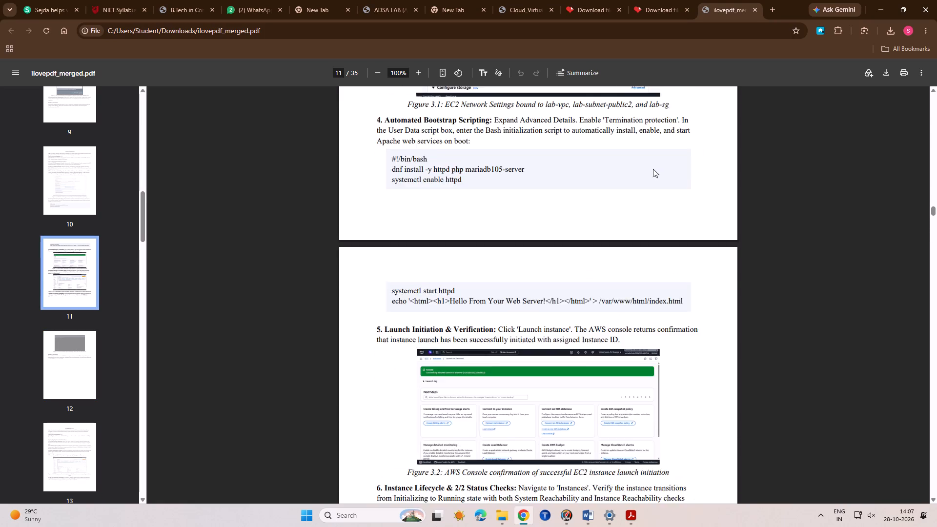
{"action": "scroll", "coordinate": [652, 169], "scroll_direction": "up", "scroll_amount": 8}
{"action": "scroll", "coordinate": [652, 169], "scroll_direction": "down", "scroll_amount": 1}
{"action": "scroll", "coordinate": [652, 169], "scroll_direction": "up", "scroll_amount": 6}
{"action": "scroll", "coordinate": [652, 169], "scroll_direction": "down", "scroll_amount": 2}
{"action": "scroll", "coordinate": [652, 169], "scroll_direction": "up", "scroll_amount": 3}
{"action": "scroll", "coordinate": [652, 169], "scroll_direction": "down", "scroll_amount": 7}
{"action": "scroll", "coordinate": [652, 169], "scroll_direction": "up", "scroll_amount": 1}
{"action": "scroll", "coordinate": [652, 169], "scroll_direction": "down", "scroll_amount": 3}
{"action": "double_click", "coordinate": [650, 217]}
{"action": "scroll", "coordinate": [629, 217], "scroll_direction": "up", "scroll_amount": 2}
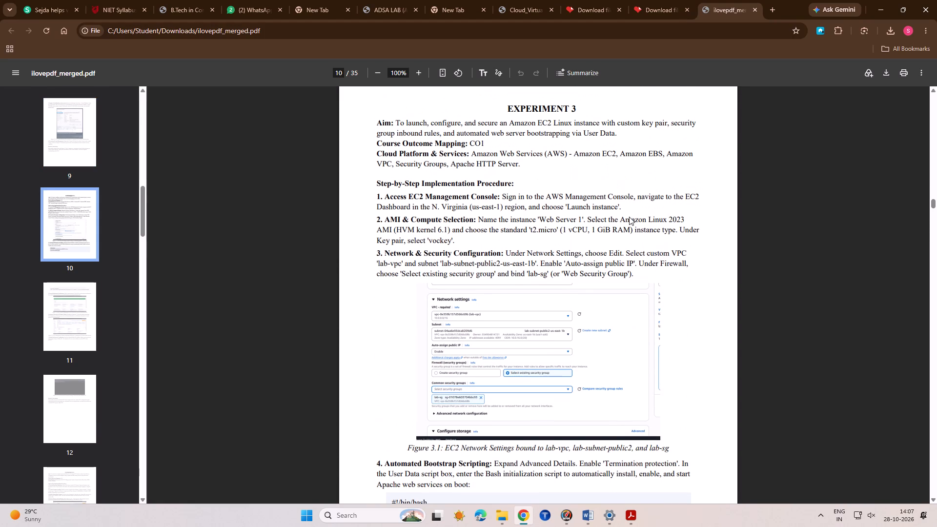
Enlarge the PDF to 200% and examine the Experiment 3 text and AWS console screenshots up close.
{"action": "left_click", "coordinate": [418, 69]}
{"action": "triple_click", "coordinate": [418, 70]}
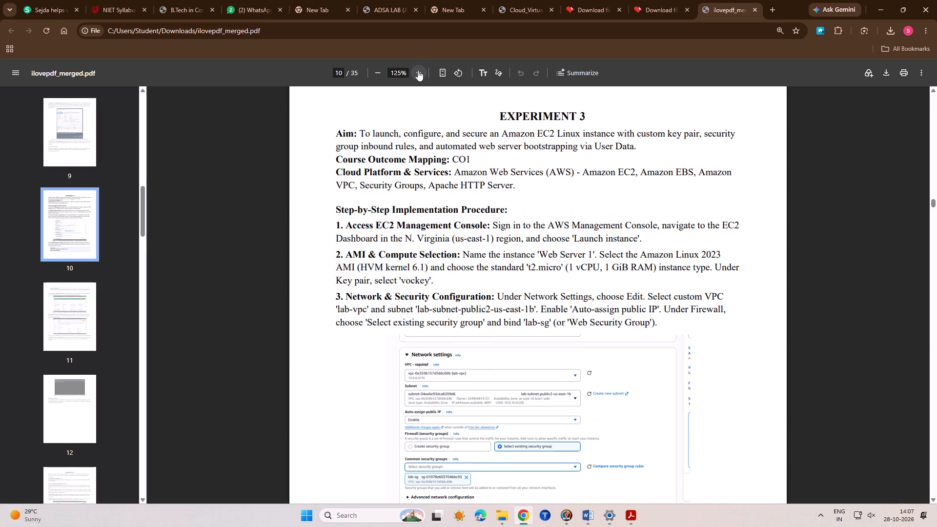
{"action": "left_click", "coordinate": [418, 70]}
{"action": "scroll", "coordinate": [660, 167], "scroll_direction": "down", "scroll_amount": 12}
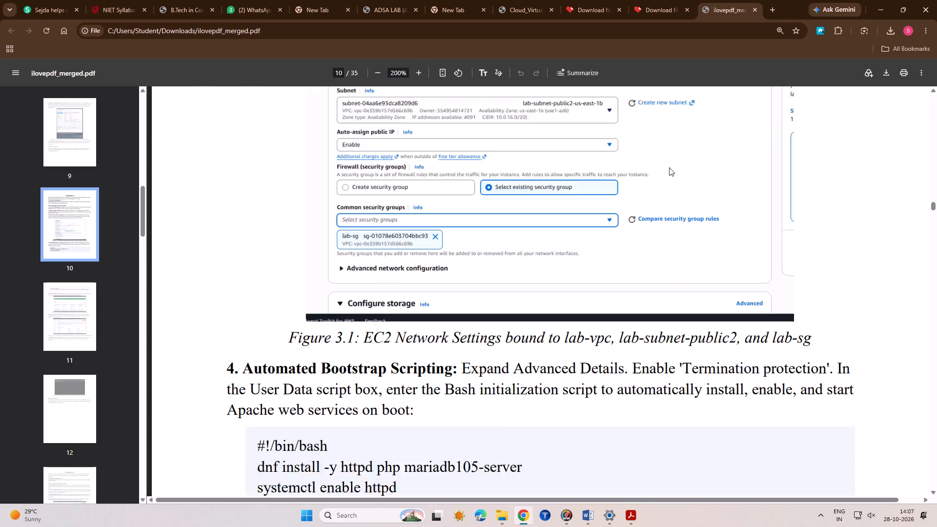
{"action": "scroll", "coordinate": [669, 167], "scroll_direction": "down", "scroll_amount": 11}
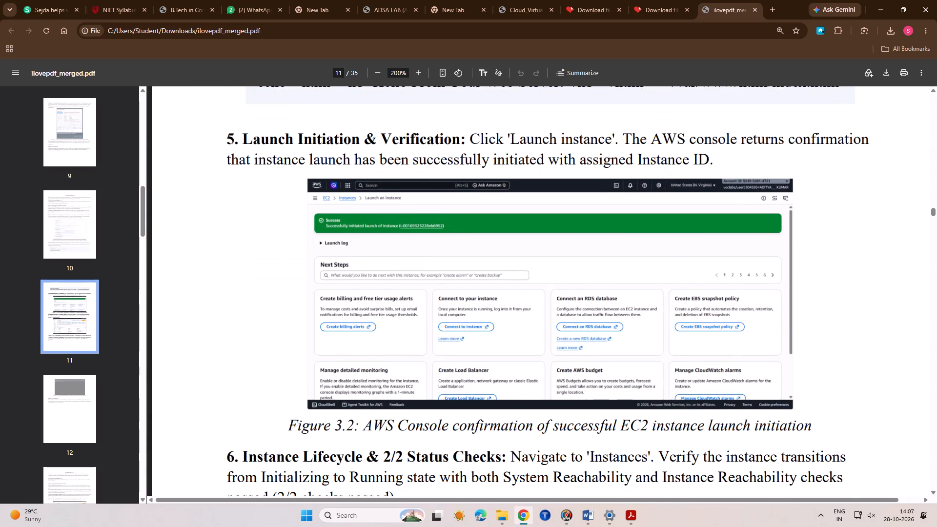
{"action": "scroll", "coordinate": [771, 156], "scroll_direction": "down", "scroll_amount": 9}
{"action": "scroll", "coordinate": [773, 156], "scroll_direction": "up", "scroll_amount": 2}
{"action": "scroll", "coordinate": [773, 156], "scroll_direction": "down", "scroll_amount": 6}
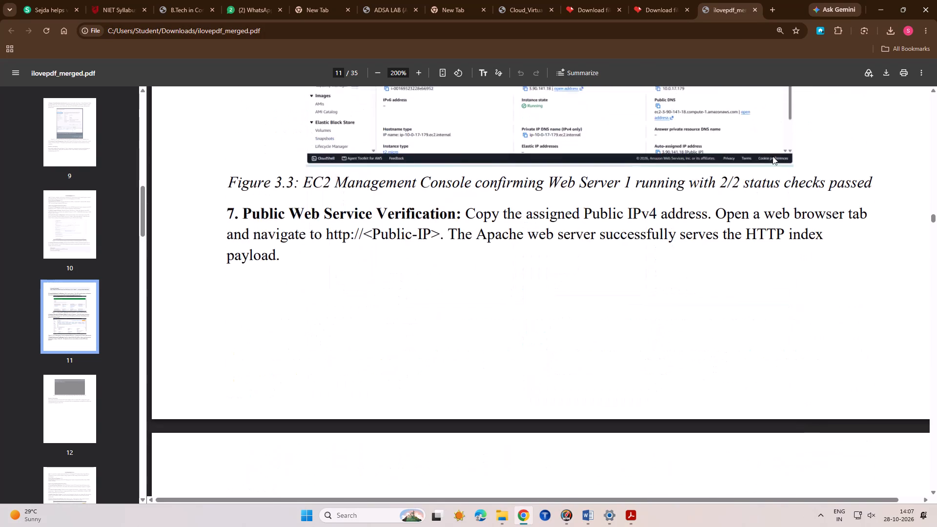
{"action": "scroll", "coordinate": [773, 156], "scroll_direction": "up", "scroll_amount": 2}
{"action": "scroll", "coordinate": [773, 156], "scroll_direction": "down", "scroll_amount": 19}
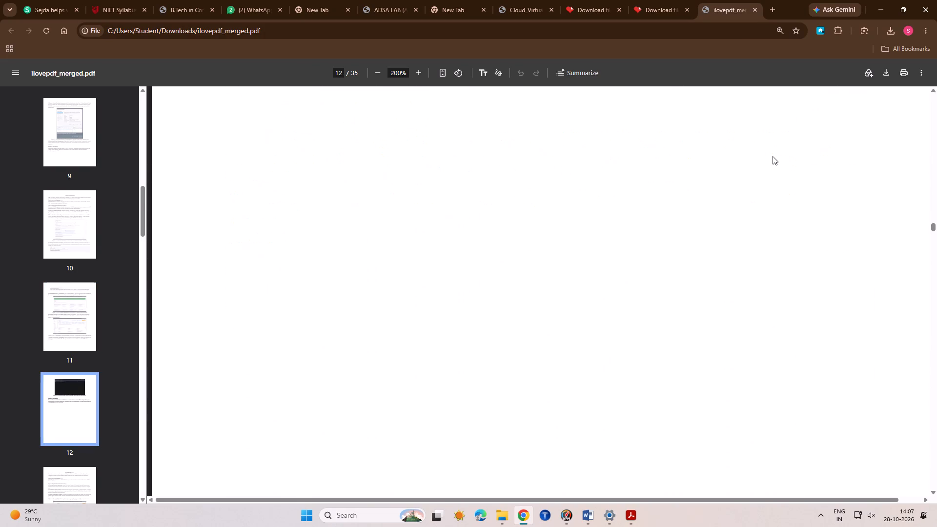
Examine the Experiment 4 pages on the EC2 instance lifecycle, including the stop-protection screenshots.
{"action": "scroll", "coordinate": [773, 156], "scroll_direction": "down", "scroll_amount": 9}
{"action": "scroll", "coordinate": [773, 156], "scroll_direction": "up", "scroll_amount": 1}
{"action": "scroll", "coordinate": [773, 156], "scroll_direction": "down", "scroll_amount": 8}
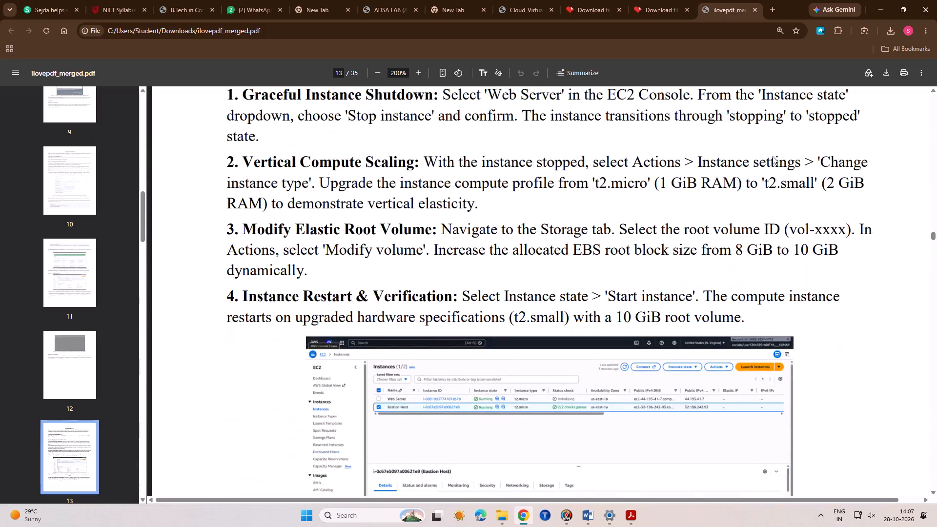
{"action": "scroll", "coordinate": [773, 156], "scroll_direction": "down", "scroll_amount": 15}
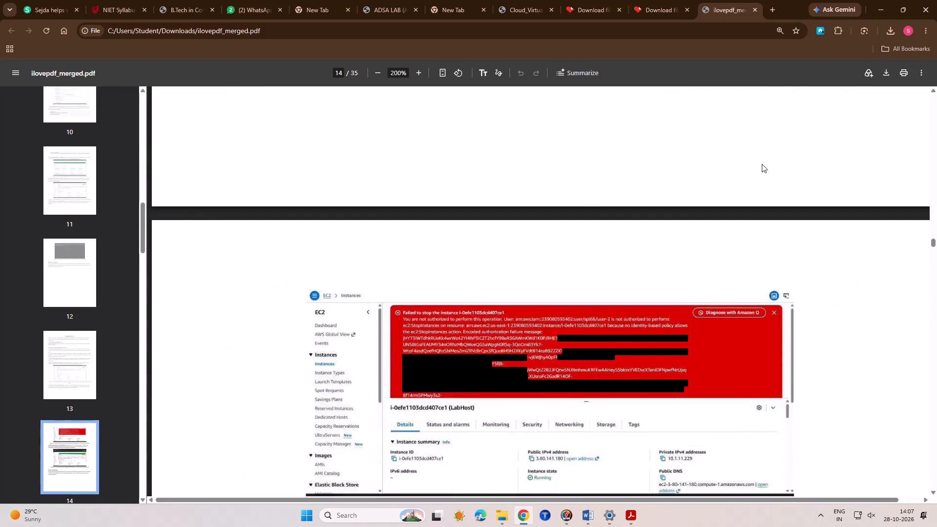
{"action": "scroll", "coordinate": [762, 164], "scroll_direction": "down", "scroll_amount": 7}
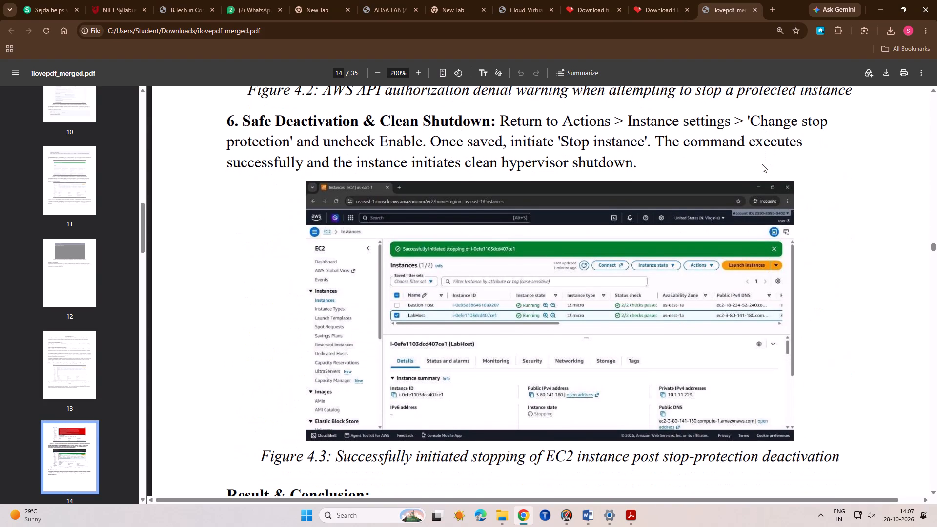
{"action": "scroll", "coordinate": [762, 164], "scroll_direction": "down", "scroll_amount": 11}
Examine the Experiment 5 pages on instance diagnostics, including the console screenshot and conclusion.
{"action": "scroll", "coordinate": [762, 164], "scroll_direction": "down", "scroll_amount": 6}
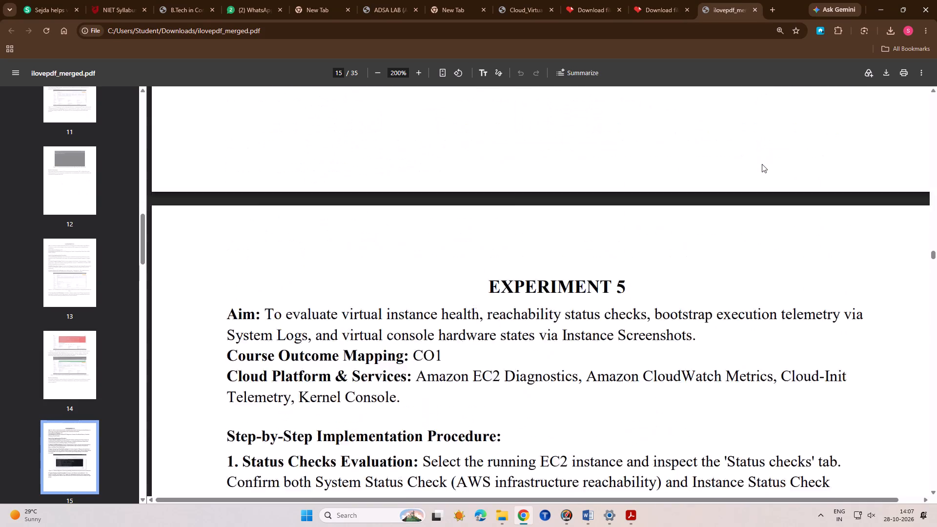
{"action": "scroll", "coordinate": [762, 164], "scroll_direction": "up", "scroll_amount": 1}
{"action": "scroll", "coordinate": [762, 164], "scroll_direction": "down", "scroll_amount": 19}
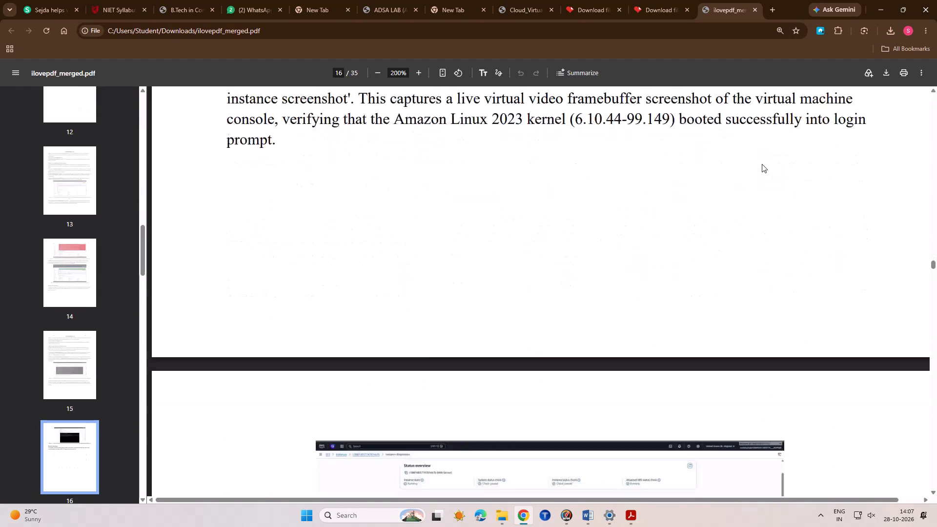
{"action": "scroll", "coordinate": [762, 164], "scroll_direction": "down", "scroll_amount": 4}
{"action": "scroll", "coordinate": [762, 164], "scroll_direction": "up", "scroll_amount": 2}
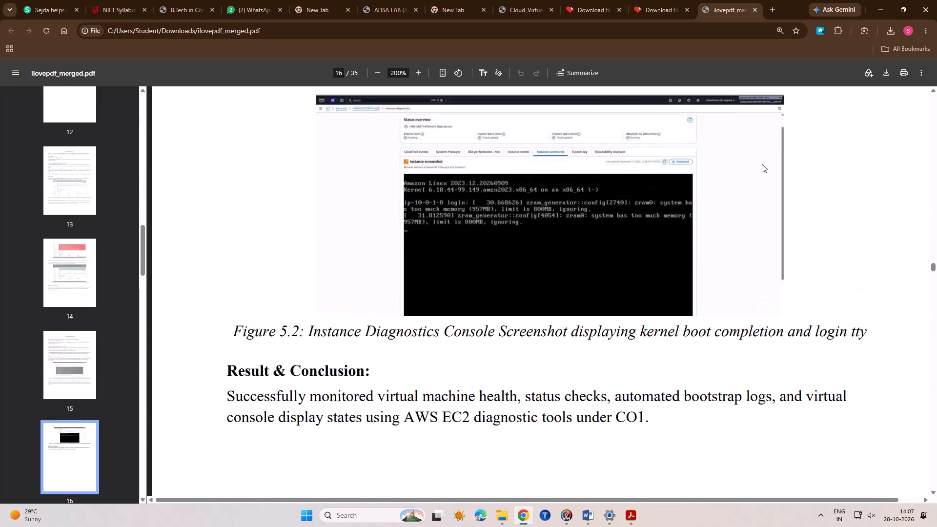
{"action": "scroll", "coordinate": [762, 164], "scroll_direction": "down", "scroll_amount": 2}
{"action": "scroll", "coordinate": [762, 164], "scroll_direction": "up", "scroll_amount": 1}
{"action": "scroll", "coordinate": [762, 164], "scroll_direction": "down", "scroll_amount": 13}
{"action": "scroll", "coordinate": [762, 164], "scroll_direction": "up", "scroll_amount": 1}
{"action": "scroll", "coordinate": [762, 164], "scroll_direction": "down", "scroll_amount": 2}
Examine the Experiment 6 pages on VPC provisioning, including the Create VPC screenshots.
{"action": "scroll", "coordinate": [762, 164], "scroll_direction": "down", "scroll_amount": 5}
{"action": "scroll", "coordinate": [762, 164], "scroll_direction": "up", "scroll_amount": 1}
{"action": "scroll", "coordinate": [762, 164], "scroll_direction": "down", "scroll_amount": 5}
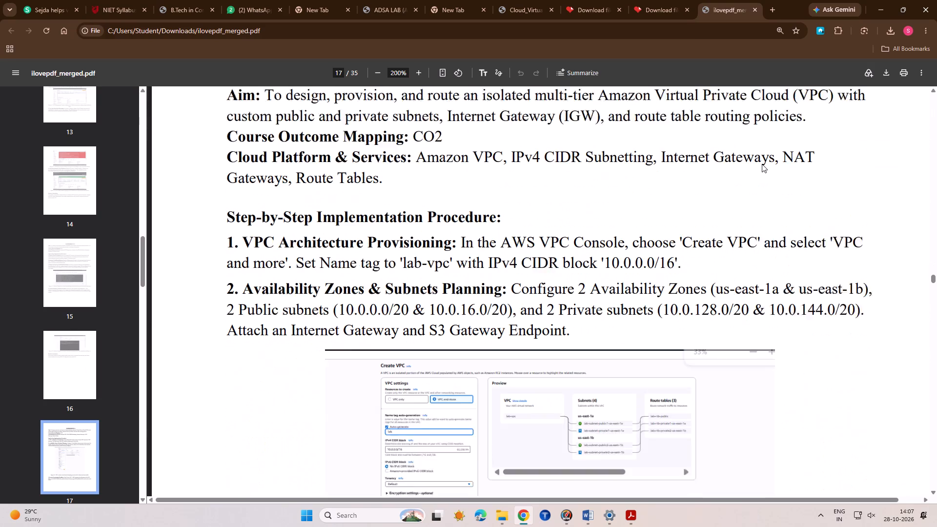
{"action": "scroll", "coordinate": [762, 164], "scroll_direction": "down", "scroll_amount": 2}
{"action": "scroll", "coordinate": [762, 164], "scroll_direction": "up", "scroll_amount": 1}
{"action": "scroll", "coordinate": [762, 164], "scroll_direction": "down", "scroll_amount": 7}
{"action": "scroll", "coordinate": [762, 164], "scroll_direction": "up", "scroll_amount": 1}
{"action": "scroll", "coordinate": [762, 164], "scroll_direction": "down", "scroll_amount": 9}
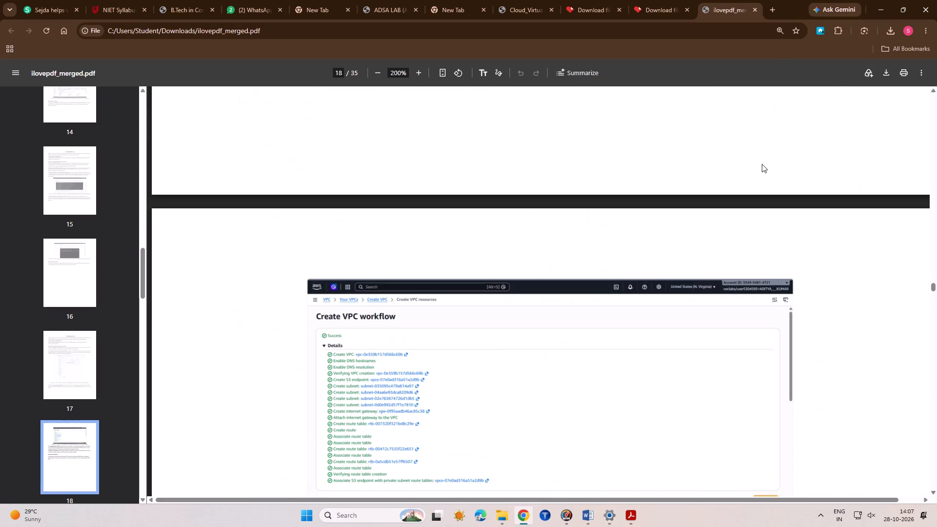
{"action": "scroll", "coordinate": [762, 164], "scroll_direction": "down", "scroll_amount": 20}
{"action": "scroll", "coordinate": [762, 164], "scroll_direction": "down", "scroll_amount": 1}
Examine the Experiment 7 pages on the Amazon S3 bucket, including the console screenshot and bucket policy code.
{"action": "scroll", "coordinate": [761, 164], "scroll_direction": "down", "scroll_amount": 8}
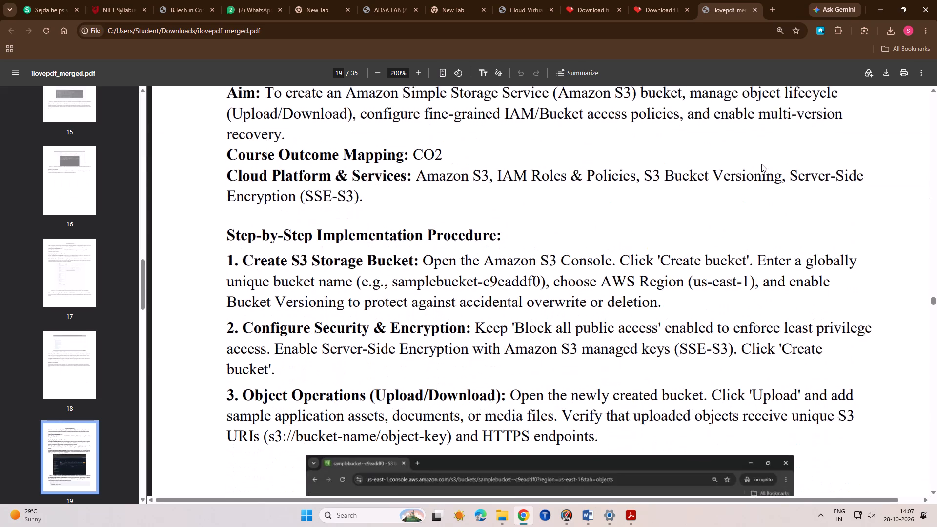
{"action": "scroll", "coordinate": [761, 164], "scroll_direction": "down", "scroll_amount": 9}
{"action": "scroll", "coordinate": [761, 164], "scroll_direction": "up", "scroll_amount": 2}
{"action": "scroll", "coordinate": [761, 164], "scroll_direction": "down", "scroll_amount": 1}
{"action": "scroll", "coordinate": [761, 164], "scroll_direction": "up", "scroll_amount": 1}
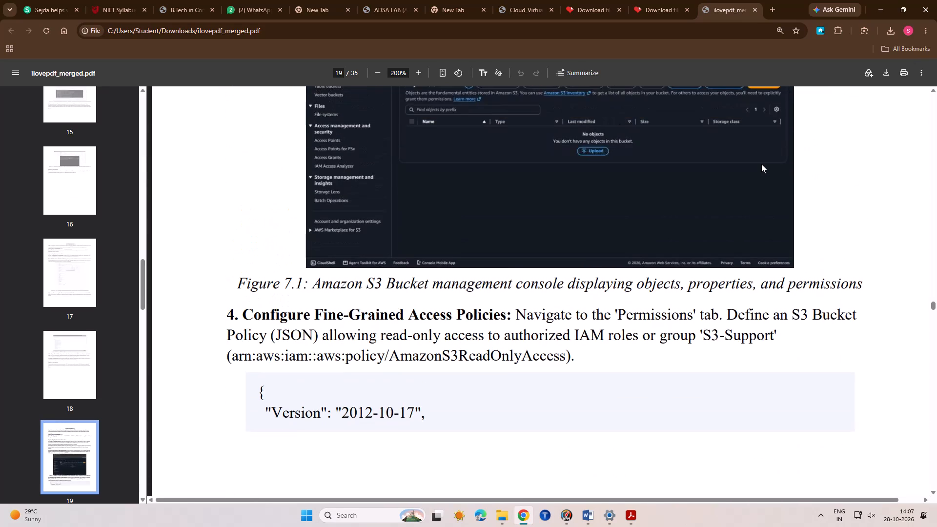
{"action": "scroll", "coordinate": [761, 164], "scroll_direction": "up", "scroll_amount": 4}
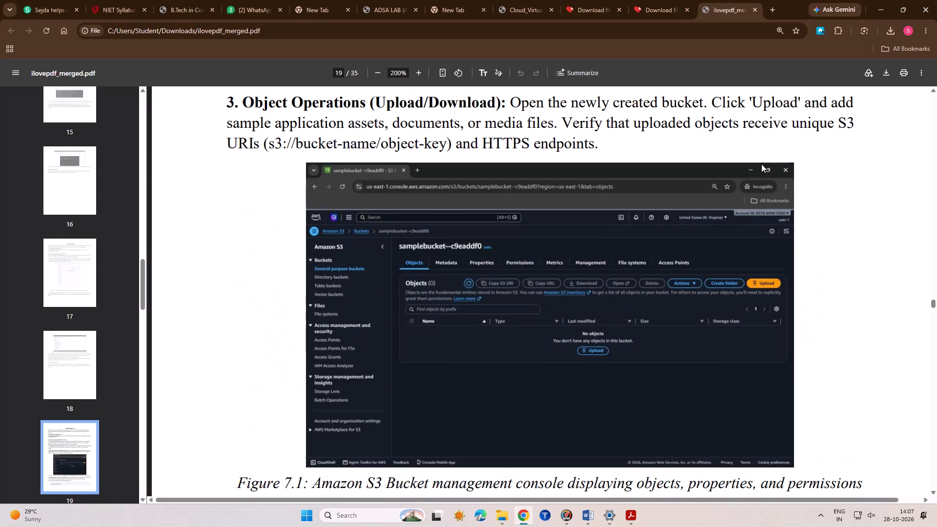
{"action": "scroll", "coordinate": [761, 164], "scroll_direction": "down", "scroll_amount": 13}
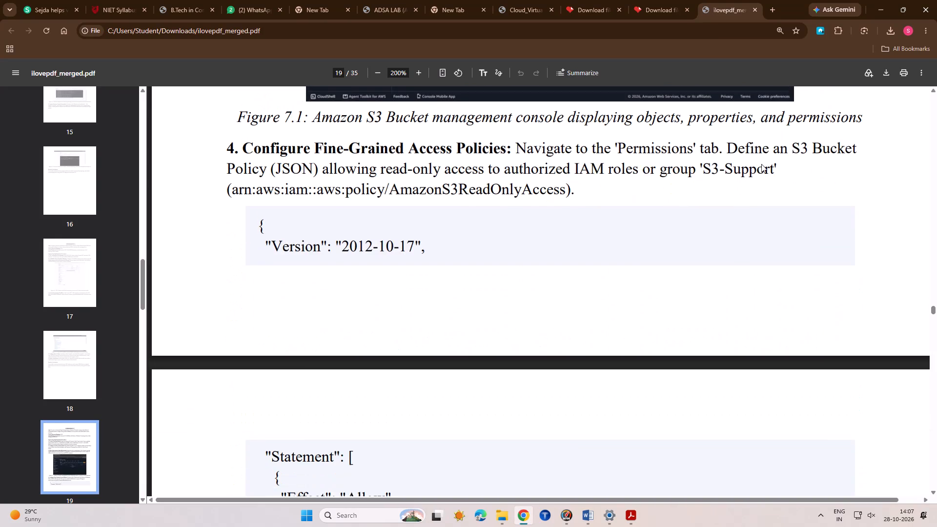
{"action": "scroll", "coordinate": [761, 164], "scroll_direction": "down", "scroll_amount": 20}
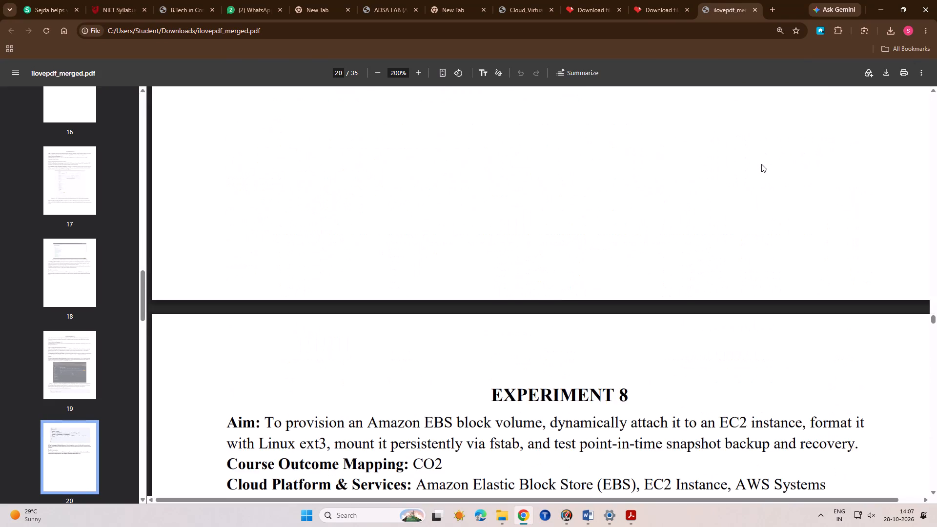
Examine the Experiment 8 pages on EBS volumes, including the attachment, terminal session and snapshot screenshots.
{"action": "scroll", "coordinate": [761, 164], "scroll_direction": "down", "scroll_amount": 5}
{"action": "scroll", "coordinate": [761, 164], "scroll_direction": "up", "scroll_amount": 1}
{"action": "scroll", "coordinate": [761, 164], "scroll_direction": "down", "scroll_amount": 7}
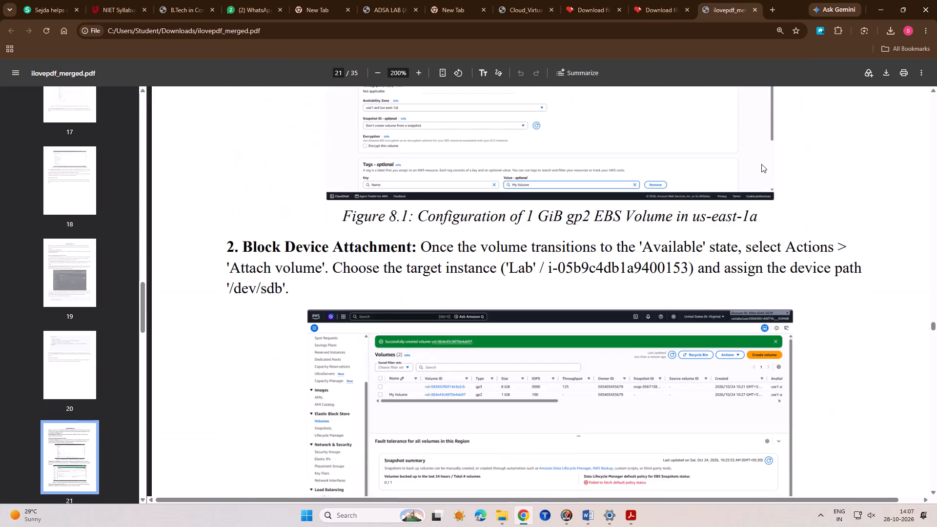
{"action": "scroll", "coordinate": [761, 164], "scroll_direction": "down", "scroll_amount": 6}
{"action": "scroll", "coordinate": [761, 164], "scroll_direction": "up", "scroll_amount": 1}
{"action": "scroll", "coordinate": [761, 164], "scroll_direction": "down", "scroll_amount": 8}
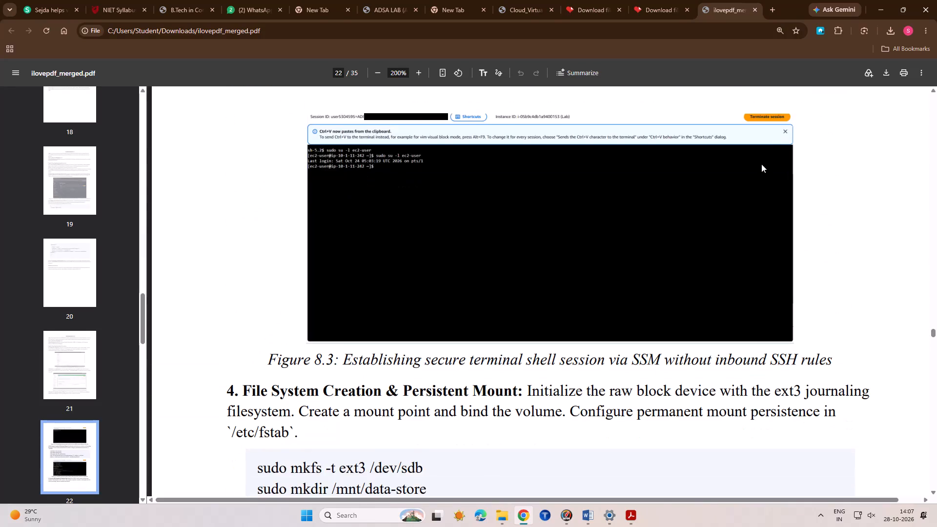
{"action": "scroll", "coordinate": [761, 164], "scroll_direction": "down", "scroll_amount": 7}
{"action": "scroll", "coordinate": [761, 164], "scroll_direction": "up", "scroll_amount": 1}
{"action": "scroll", "coordinate": [761, 164], "scroll_direction": "down", "scroll_amount": 7}
{"action": "scroll", "coordinate": [761, 164], "scroll_direction": "up", "scroll_amount": 1}
{"action": "scroll", "coordinate": [761, 164], "scroll_direction": "down", "scroll_amount": 9}
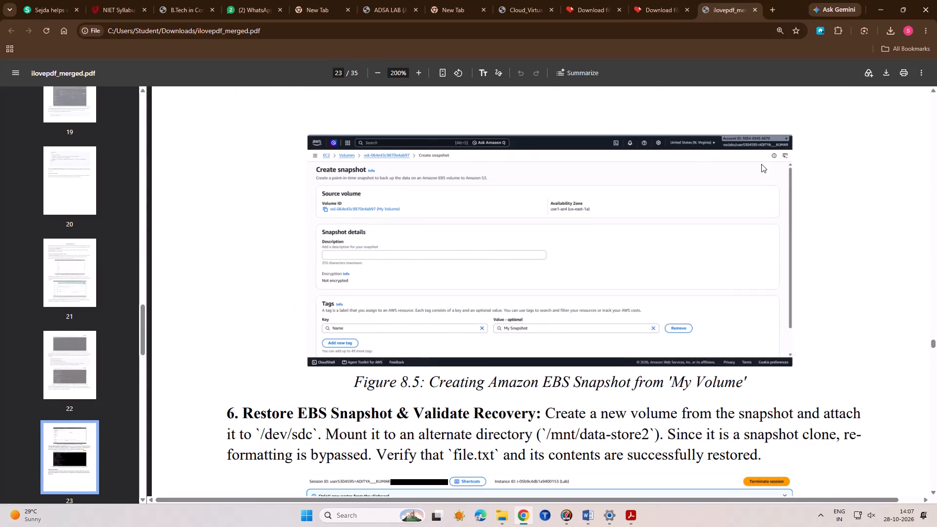
{"action": "scroll", "coordinate": [761, 164], "scroll_direction": "down", "scroll_amount": 17}
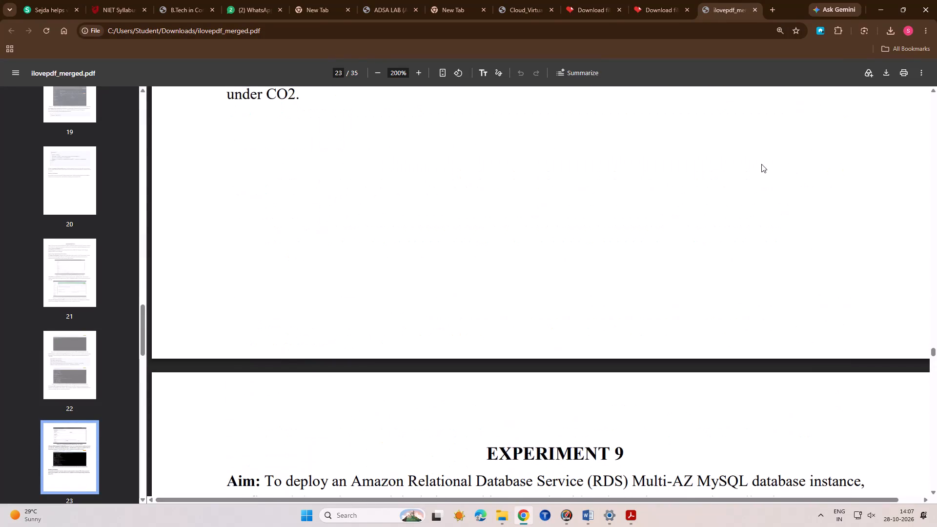
Examine the Experiment 9 pages on the RDS Multi-AZ MySQL database, including the security group, database and Address Book screenshots.
{"action": "scroll", "coordinate": [761, 164], "scroll_direction": "down", "scroll_amount": 9}
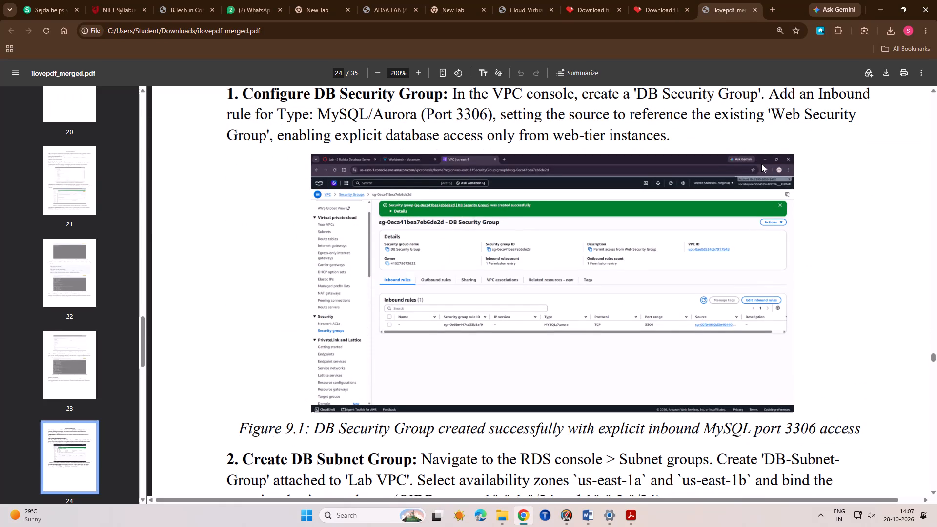
{"action": "scroll", "coordinate": [761, 164], "scroll_direction": "down", "scroll_amount": 9}
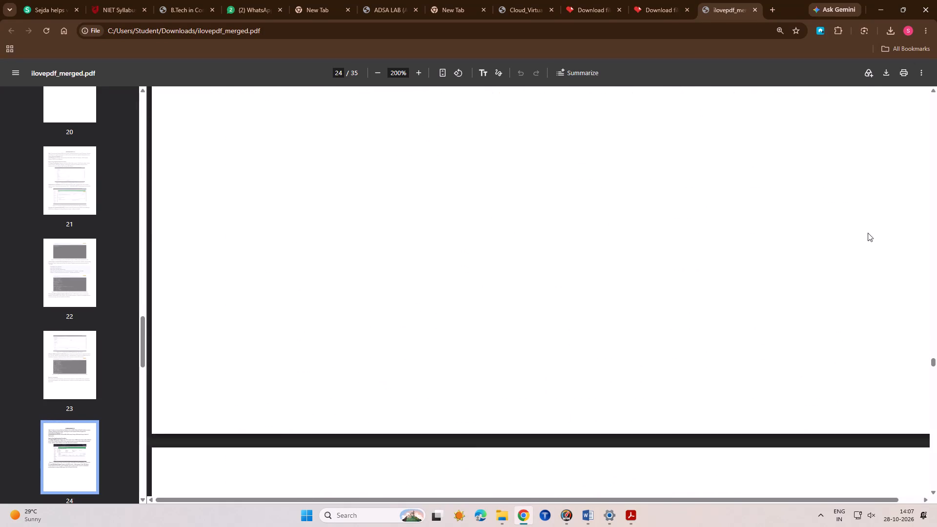
{"action": "scroll", "coordinate": [865, 225], "scroll_direction": "down", "scroll_amount": 6}
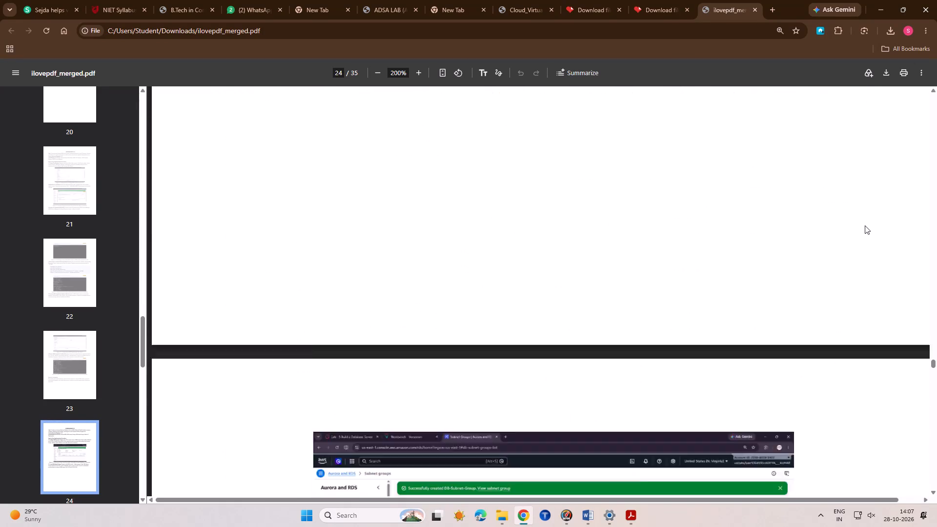
{"action": "scroll", "coordinate": [801, 241], "scroll_direction": "down", "scroll_amount": 9}
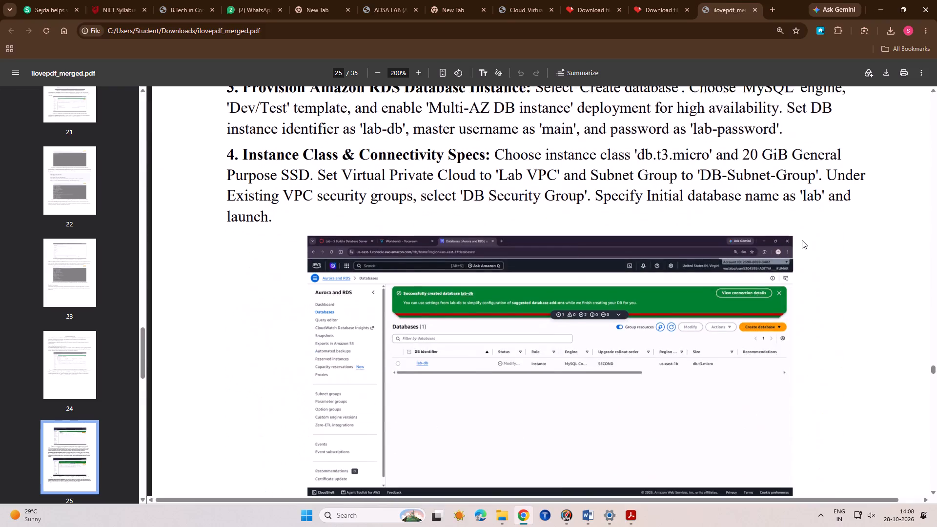
{"action": "scroll", "coordinate": [802, 240], "scroll_direction": "down", "scroll_amount": 2}
{"action": "scroll", "coordinate": [802, 240], "scroll_direction": "up", "scroll_amount": 1}
{"action": "scroll", "coordinate": [802, 240], "scroll_direction": "down", "scroll_amount": 9}
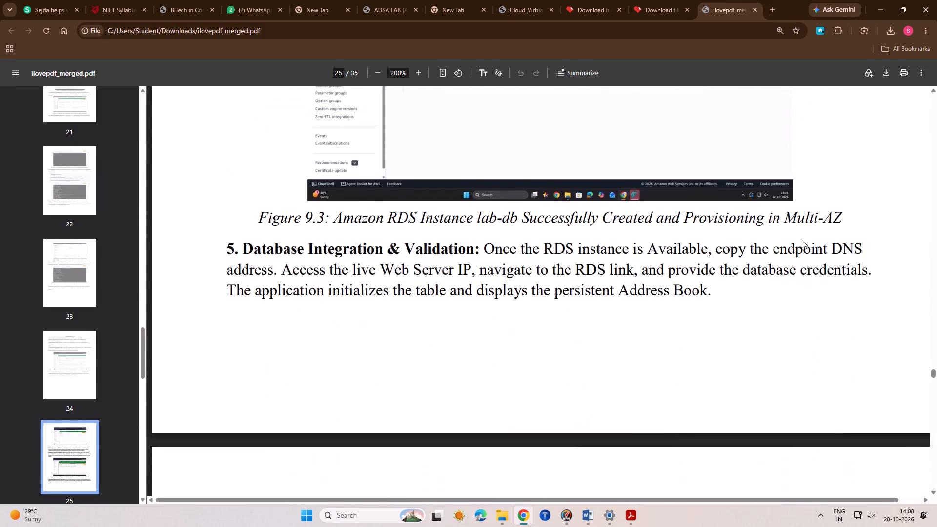
{"action": "scroll", "coordinate": [802, 240], "scroll_direction": "down", "scroll_amount": 6}
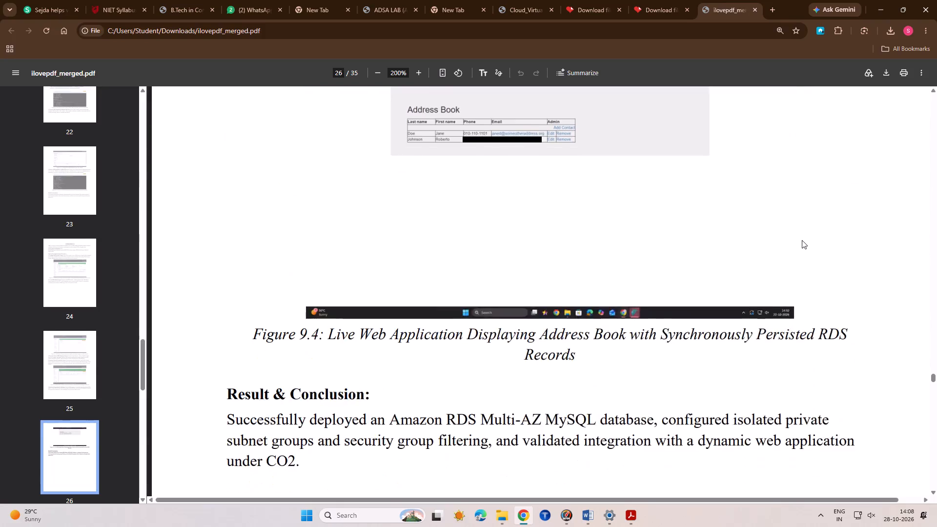
{"action": "scroll", "coordinate": [802, 240], "scroll_direction": "down", "scroll_amount": 10}
Examine the Experiment 10 pages on VPC security groups, including the inbound rules screenshot and conclusion.
{"action": "scroll", "coordinate": [802, 240], "scroll_direction": "down", "scroll_amount": 10}
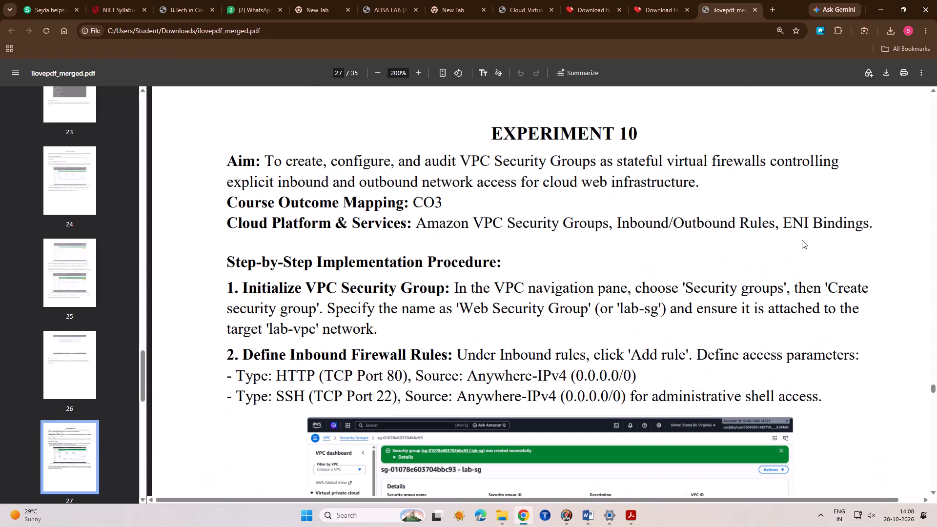
{"action": "scroll", "coordinate": [802, 240], "scroll_direction": "up", "scroll_amount": 1}
{"action": "scroll", "coordinate": [802, 240], "scroll_direction": "down", "scroll_amount": 17}
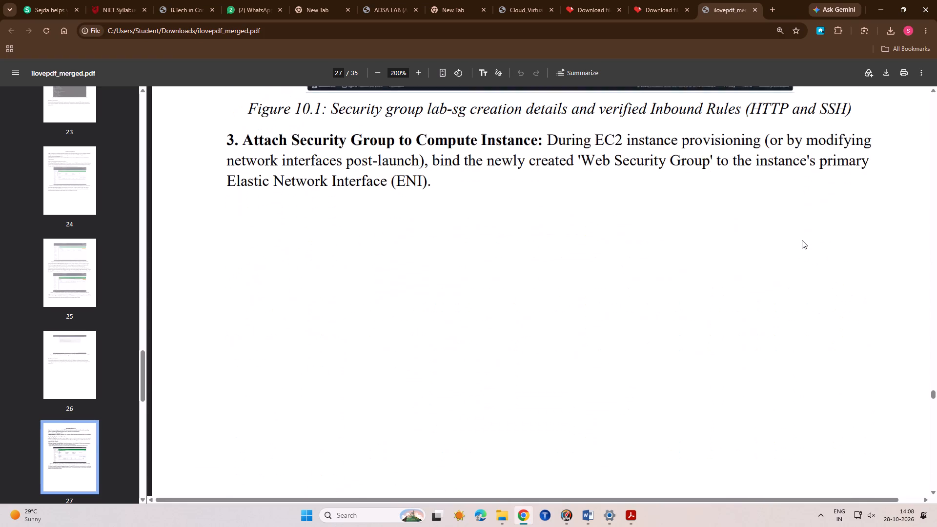
{"action": "scroll", "coordinate": [802, 240], "scroll_direction": "down", "scroll_amount": 3}
{"action": "scroll", "coordinate": [802, 240], "scroll_direction": "up", "scroll_amount": 1}
{"action": "scroll", "coordinate": [802, 240], "scroll_direction": "down", "scroll_amount": 8}
{"action": "scroll", "coordinate": [802, 240], "scroll_direction": "up", "scroll_amount": 1}
{"action": "scroll", "coordinate": [802, 240], "scroll_direction": "down", "scroll_amount": 10}
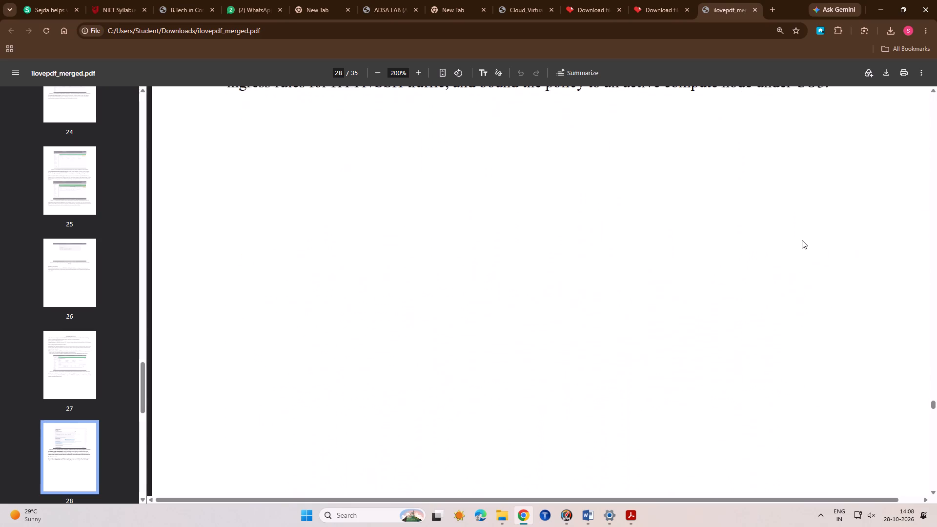
Examine the Experiment 11 pages on IAM users and groups, including the S3-Support group and EC2 access test screenshots.
{"action": "scroll", "coordinate": [802, 240], "scroll_direction": "down", "scroll_amount": 4}
{"action": "scroll", "coordinate": [802, 240], "scroll_direction": "up", "scroll_amount": 1}
{"action": "scroll", "coordinate": [802, 240], "scroll_direction": "down", "scroll_amount": 7}
{"action": "scroll", "coordinate": [802, 240], "scroll_direction": "up", "scroll_amount": 1}
{"action": "scroll", "coordinate": [802, 240], "scroll_direction": "down", "scroll_amount": 8}
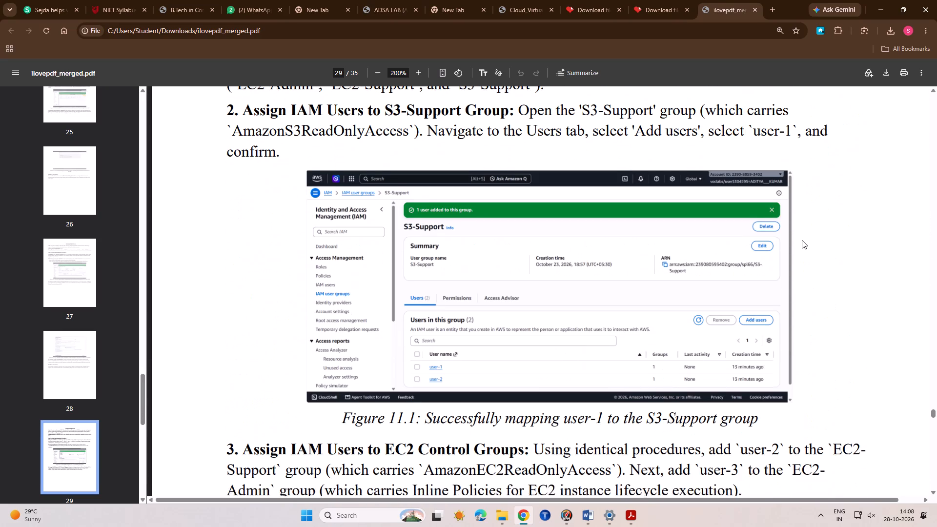
{"action": "scroll", "coordinate": [802, 240], "scroll_direction": "down", "scroll_amount": 15}
{"action": "scroll", "coordinate": [802, 240], "scroll_direction": "down", "scroll_amount": 6}
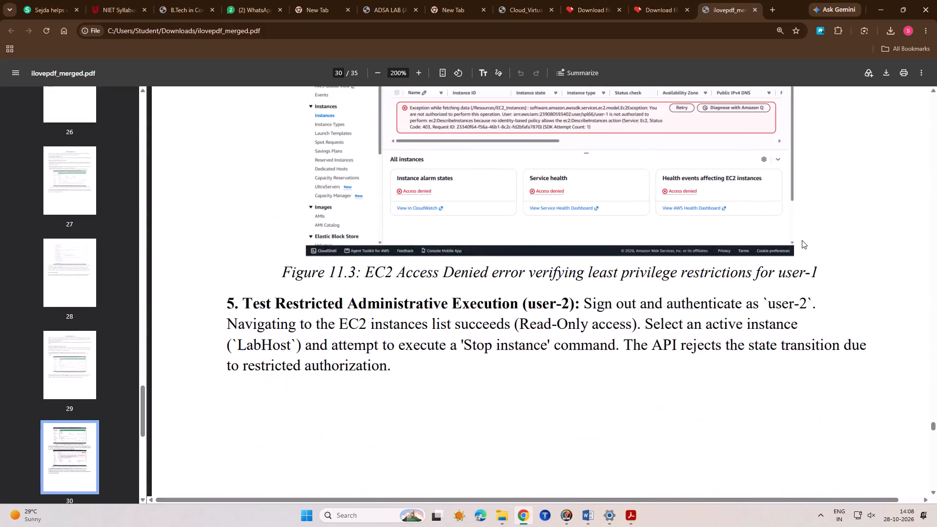
{"action": "scroll", "coordinate": [802, 240], "scroll_direction": "down", "scroll_amount": 1}
{"action": "scroll", "coordinate": [802, 240], "scroll_direction": "up", "scroll_amount": 2}
{"action": "scroll", "coordinate": [802, 240], "scroll_direction": "down", "scroll_amount": 1}
{"action": "scroll", "coordinate": [802, 240], "scroll_direction": "up", "scroll_amount": 2}
{"action": "scroll", "coordinate": [802, 240], "scroll_direction": "down", "scroll_amount": 7}
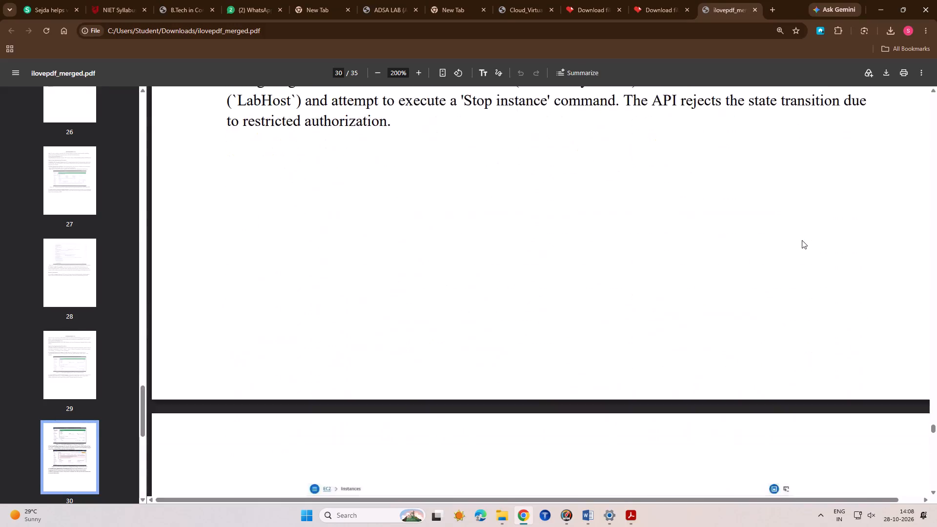
{"action": "scroll", "coordinate": [802, 240], "scroll_direction": "down", "scroll_amount": 13}
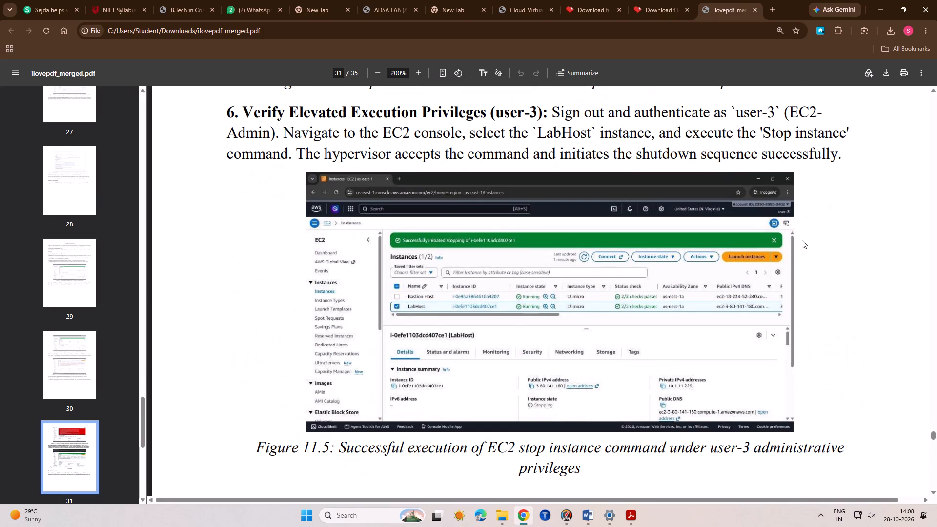
{"action": "scroll", "coordinate": [802, 240], "scroll_direction": "down", "scroll_amount": 5}
{"action": "scroll", "coordinate": [802, 240], "scroll_direction": "up", "scroll_amount": 1}
{"action": "scroll", "coordinate": [802, 240], "scroll_direction": "down", "scroll_amount": 4}
Examine the first Experiment 12 pages on the WebApp AMI, Application Load Balancer, launch template and CPU stress test.
{"action": "scroll", "coordinate": [802, 240], "scroll_direction": "down", "scroll_amount": 3}
{"action": "scroll", "coordinate": [802, 240], "scroll_direction": "up", "scroll_amount": 1}
{"action": "scroll", "coordinate": [802, 240], "scroll_direction": "down", "scroll_amount": 3}
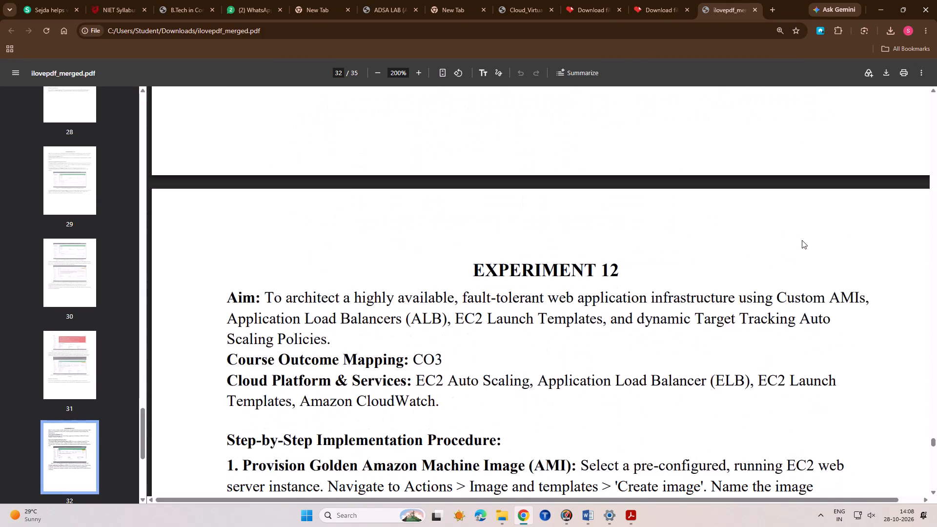
{"action": "scroll", "coordinate": [802, 240], "scroll_direction": "down", "scroll_amount": 8}
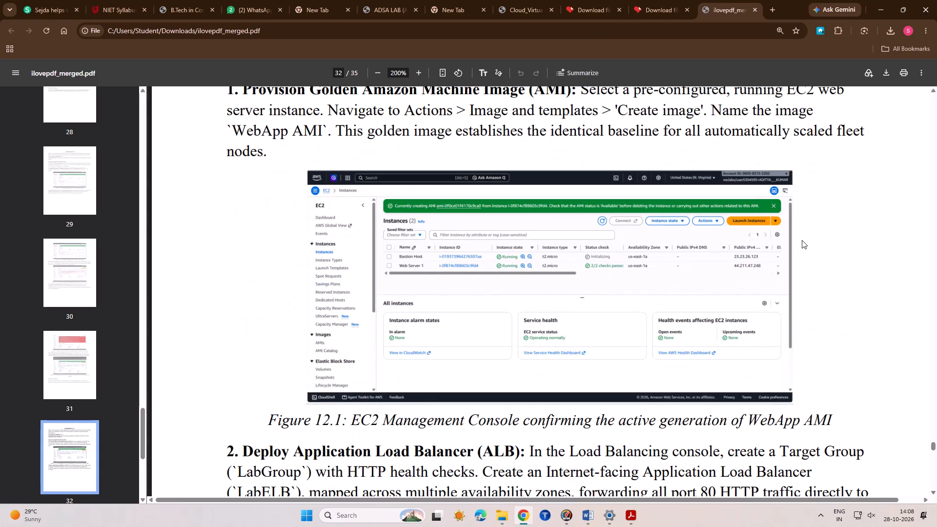
{"action": "scroll", "coordinate": [802, 240], "scroll_direction": "down", "scroll_amount": 17}
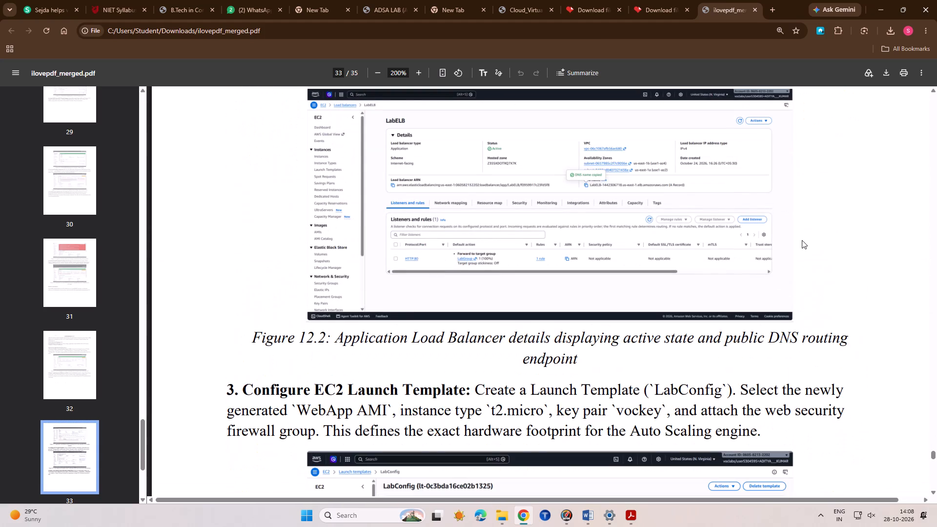
{"action": "scroll", "coordinate": [802, 240], "scroll_direction": "up", "scroll_amount": 1}
{"action": "scroll", "coordinate": [802, 240], "scroll_direction": "down", "scroll_amount": 5}
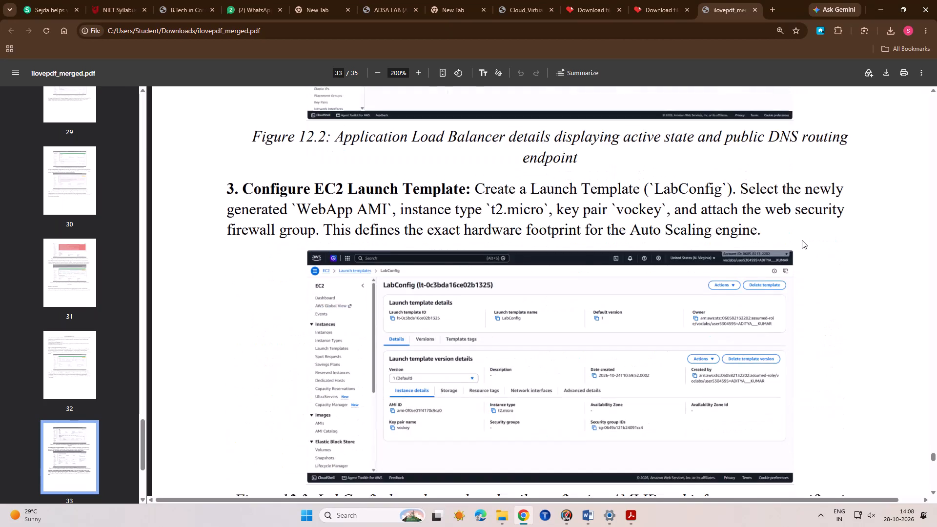
{"action": "scroll", "coordinate": [802, 240], "scroll_direction": "down", "scroll_amount": 12}
{"action": "scroll", "coordinate": [802, 240], "scroll_direction": "up", "scroll_amount": 1}
{"action": "scroll", "coordinate": [802, 240], "scroll_direction": "down", "scroll_amount": 14}
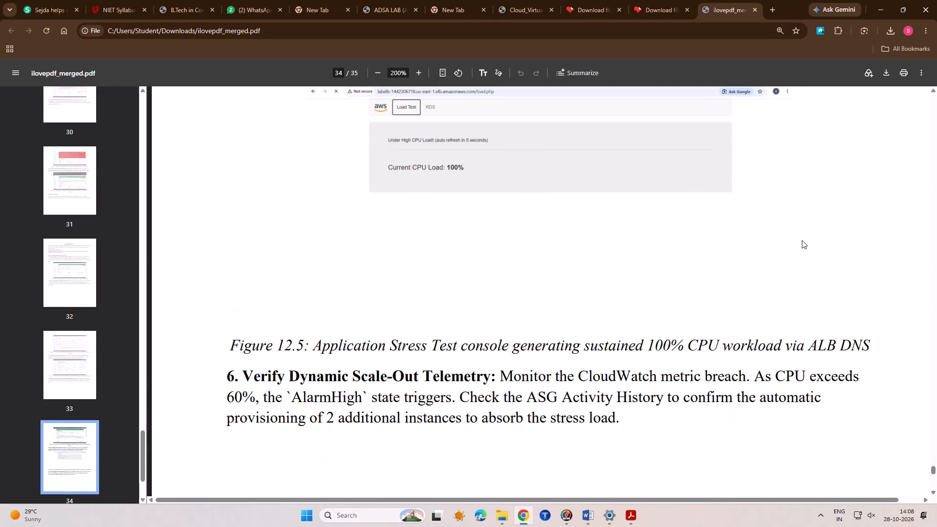
Examine the end of Experiment 12, covering the scale-out verification, Auto Scaling activity history and conclusion.
{"action": "scroll", "coordinate": [802, 240], "scroll_direction": "up", "scroll_amount": 3}
{"action": "scroll", "coordinate": [802, 240], "scroll_direction": "down", "scroll_amount": 2}
{"action": "scroll", "coordinate": [802, 240], "scroll_direction": "up", "scroll_amount": 1}
{"action": "scroll", "coordinate": [802, 240], "scroll_direction": "down", "scroll_amount": 7}
{"action": "scroll", "coordinate": [802, 240], "scroll_direction": "up", "scroll_amount": 1}
{"action": "scroll", "coordinate": [802, 240], "scroll_direction": "down", "scroll_amount": 8}
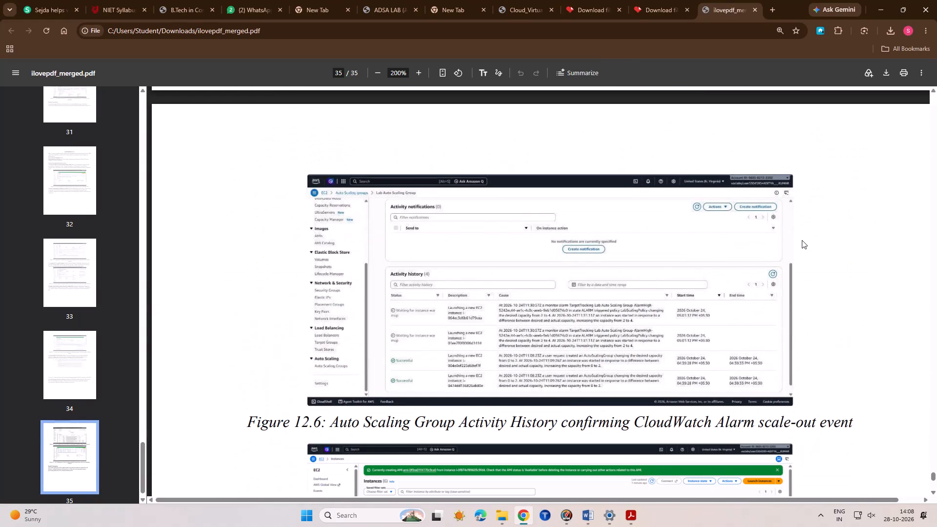
{"action": "scroll", "coordinate": [802, 240], "scroll_direction": "down", "scroll_amount": 13}
{"action": "scroll", "coordinate": [802, 240], "scroll_direction": "up", "scroll_amount": 1}
{"action": "scroll", "coordinate": [802, 240], "scroll_direction": "down", "scroll_amount": 8}
{"action": "scroll", "coordinate": [802, 240], "scroll_direction": "up", "scroll_amount": 1}
{"action": "scroll", "coordinate": [802, 240], "scroll_direction": "down", "scroll_amount": 2}
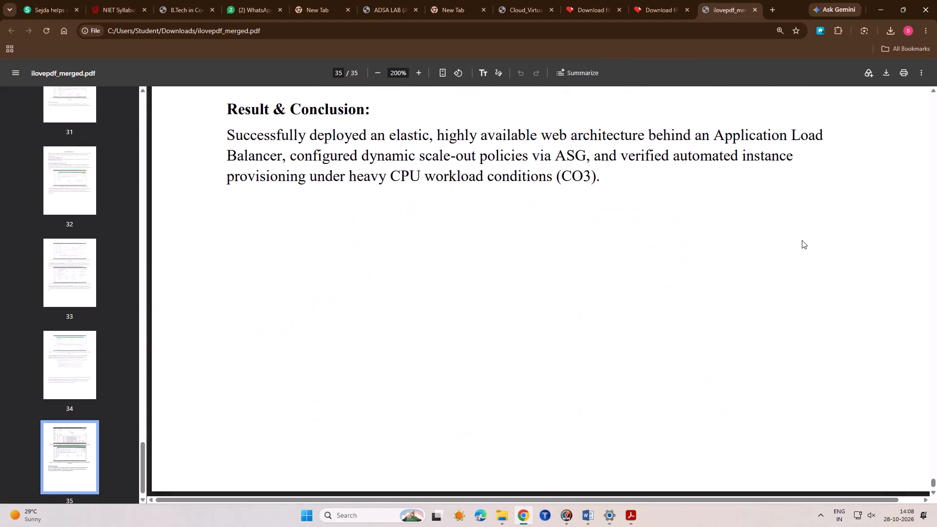
{"action": "scroll", "coordinate": [802, 240], "scroll_direction": "down", "scroll_amount": 2}
Switch to File Explorer, refresh the Downloads folder, and open the ilovepdf_merged PDF's name for editing.
{"action": "left_click", "coordinate": [771, 6]}
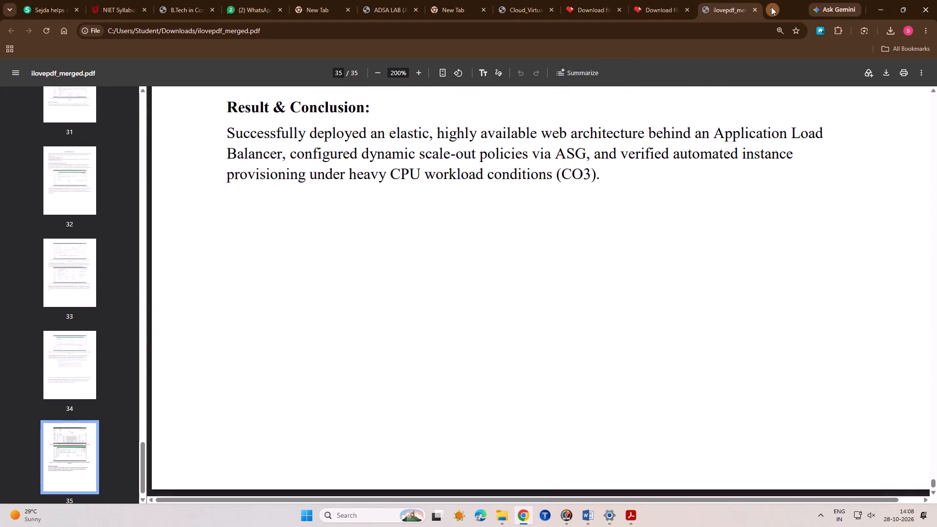
{"action": "left_click", "coordinate": [500, 514]}
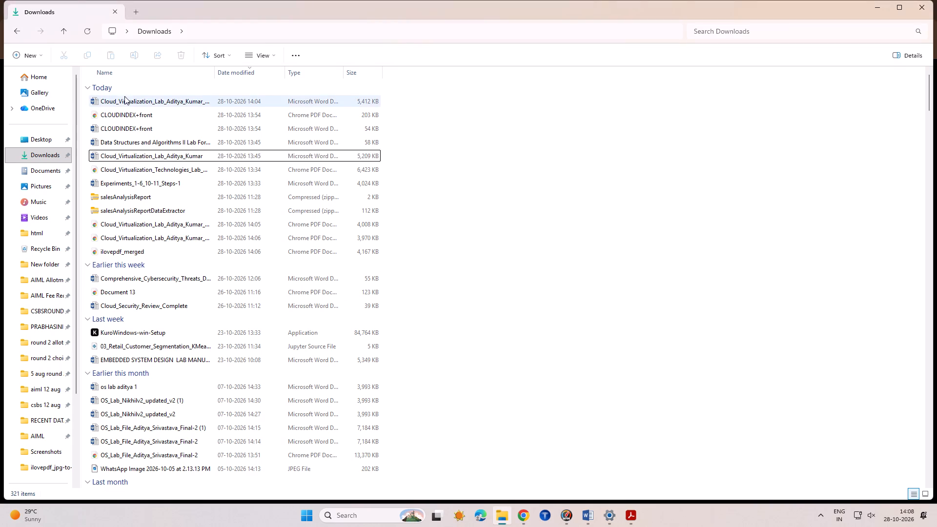
{"action": "left_click", "coordinate": [79, 32]}
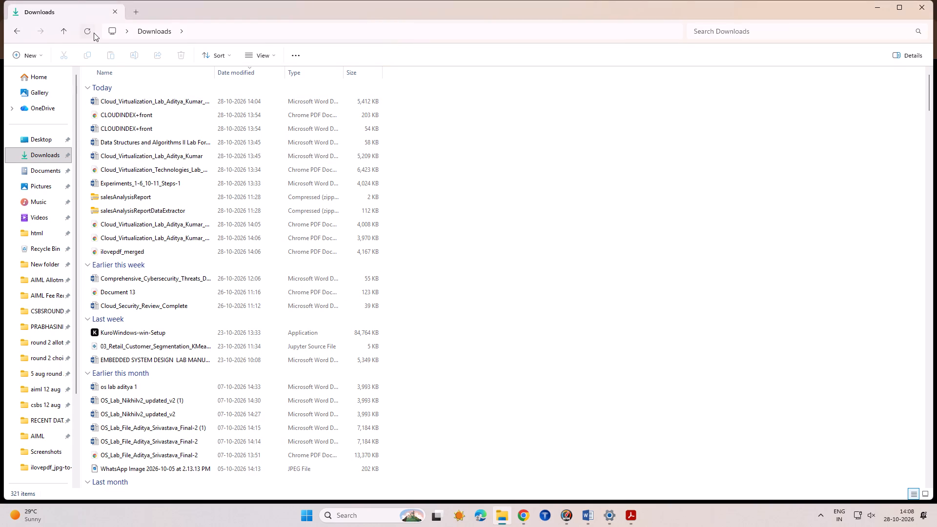
{"action": "left_click", "coordinate": [92, 30]}
{"action": "left_click", "coordinate": [135, 103]}
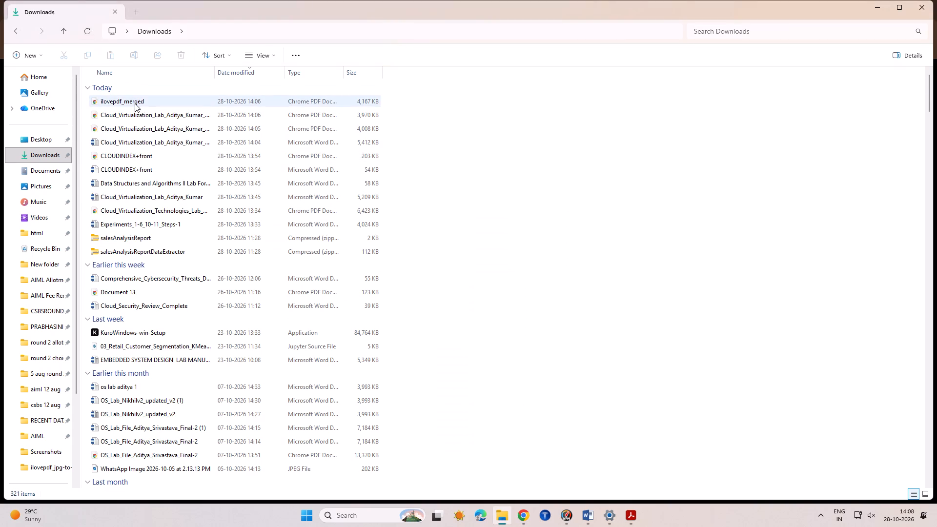
{"action": "left_click", "coordinate": [139, 56]}
{"action": "key", "text": "BackSpace"}
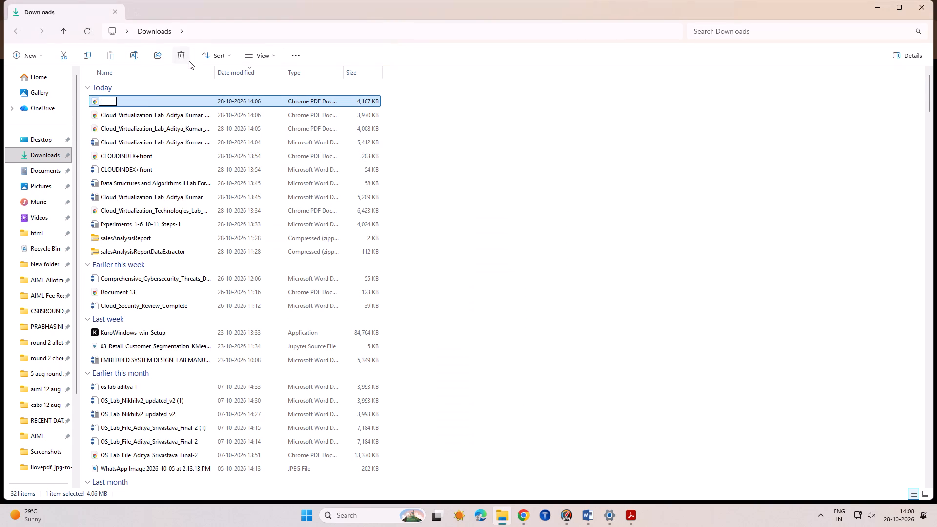
{"action": "key", "text": "shift+a"}
{"action": "key", "text": "BackSpace"}
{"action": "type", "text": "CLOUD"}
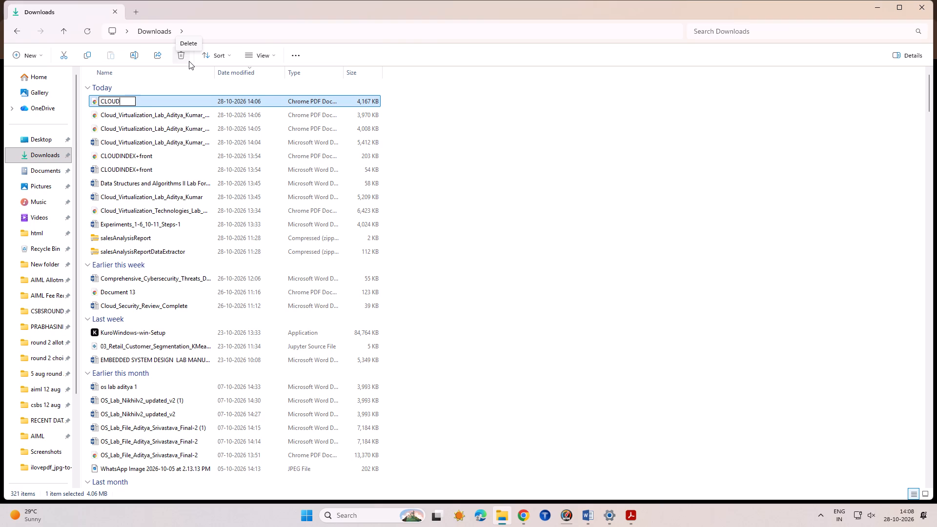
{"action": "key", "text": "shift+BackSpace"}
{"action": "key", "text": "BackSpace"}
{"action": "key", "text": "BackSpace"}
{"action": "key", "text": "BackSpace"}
Rename the merged PDF as Cloud followed by the student's name and roll number, separated by underscores.
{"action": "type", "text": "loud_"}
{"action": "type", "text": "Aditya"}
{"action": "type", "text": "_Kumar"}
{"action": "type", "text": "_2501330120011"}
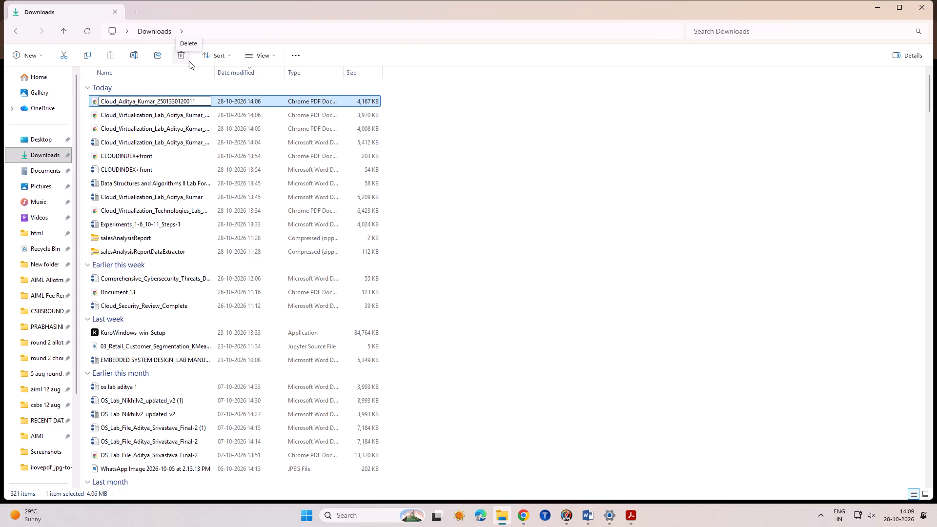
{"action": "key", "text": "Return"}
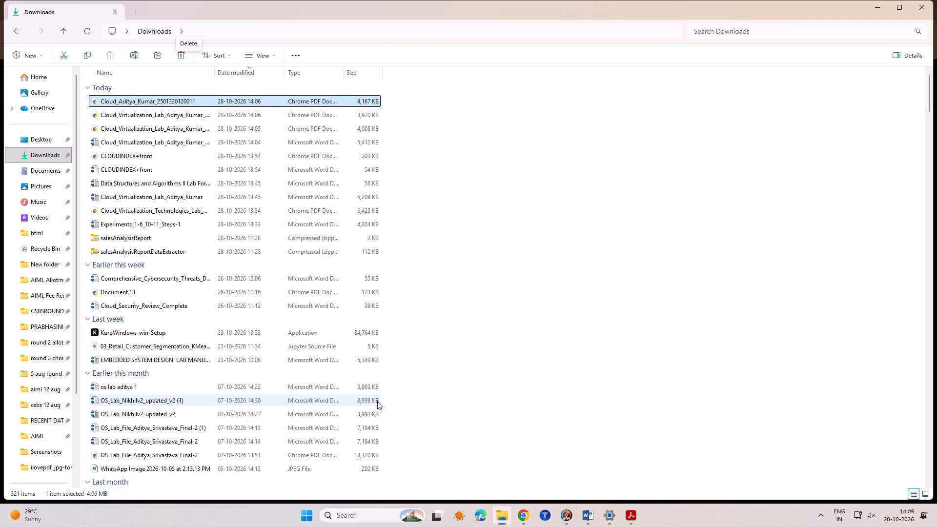
Copy the renamed Cloud PDF from the Downloads folder.
{"action": "right_click", "coordinate": [151, 98]}
{"action": "left_click", "coordinate": [194, 113]}
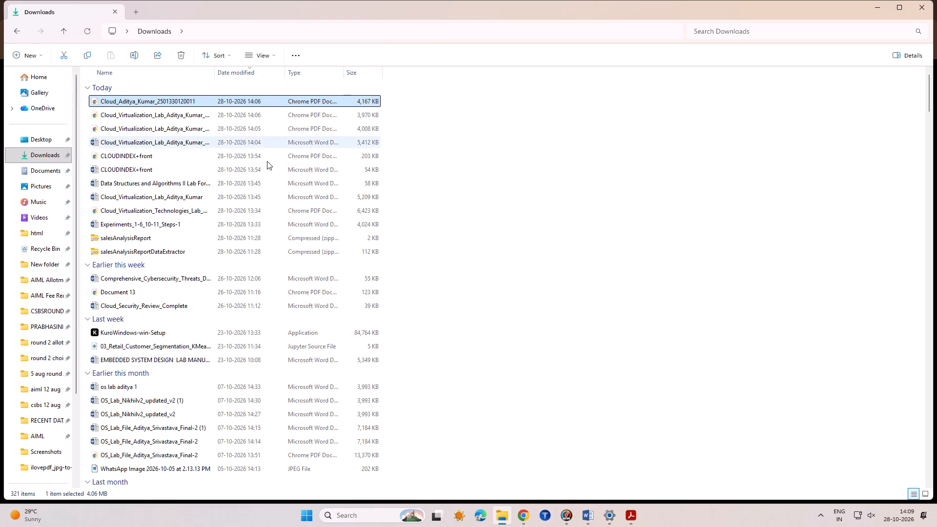
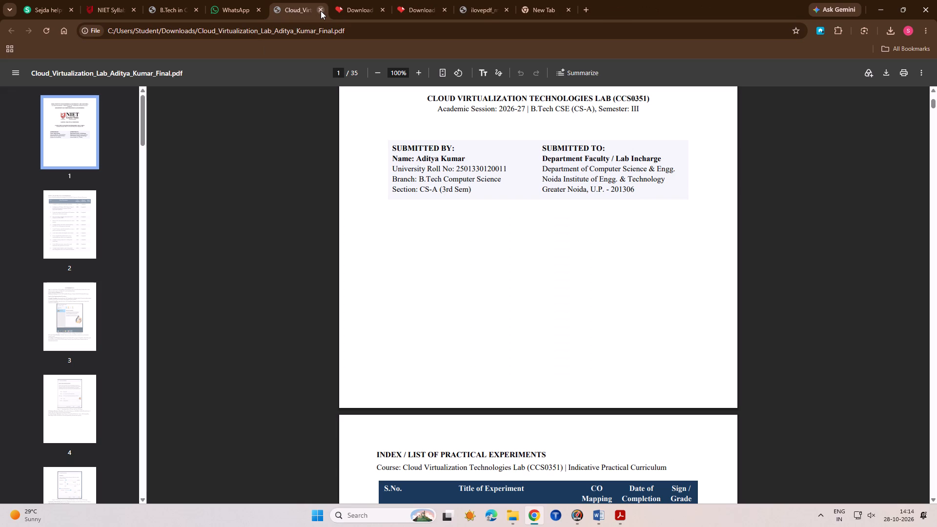
Close the browser tabs holding the final Cloud Virtualization lab PDF, the two iLovePDF download pages and the merged PDF.
{"action": "left_click", "coordinate": [321, 11]}
{"action": "left_click", "coordinate": [321, 11]}
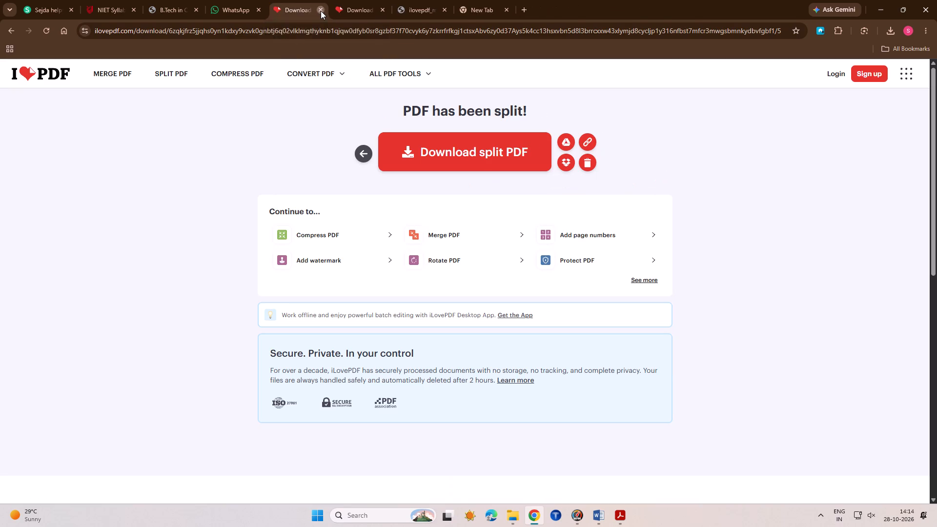
{"action": "left_click", "coordinate": [341, 4]}
{"action": "double_click", "coordinate": [321, 11]}
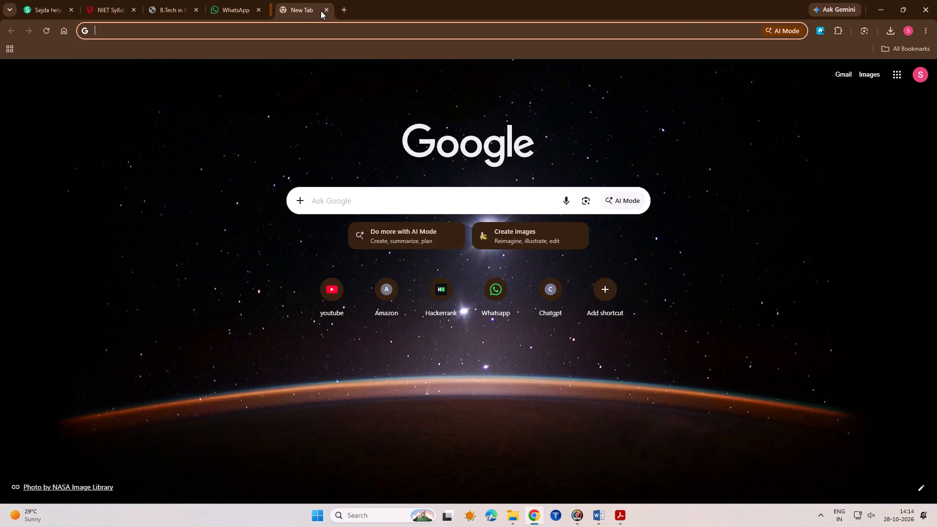
{"action": "left_click", "coordinate": [339, 5]}
Close the Sejda PDF tools tab and the NIET syllabus web page tab.
{"action": "left_click", "coordinate": [47, 0]}
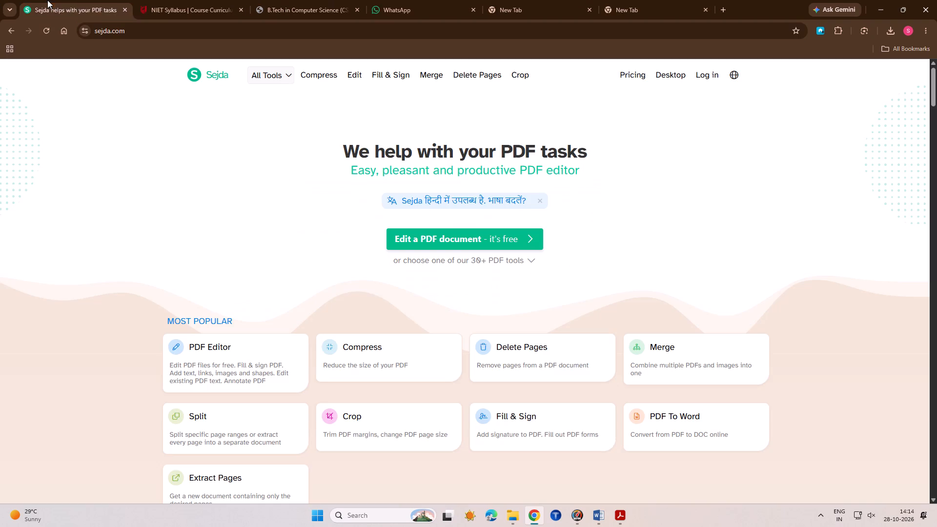
{"action": "left_click", "coordinate": [126, 7]}
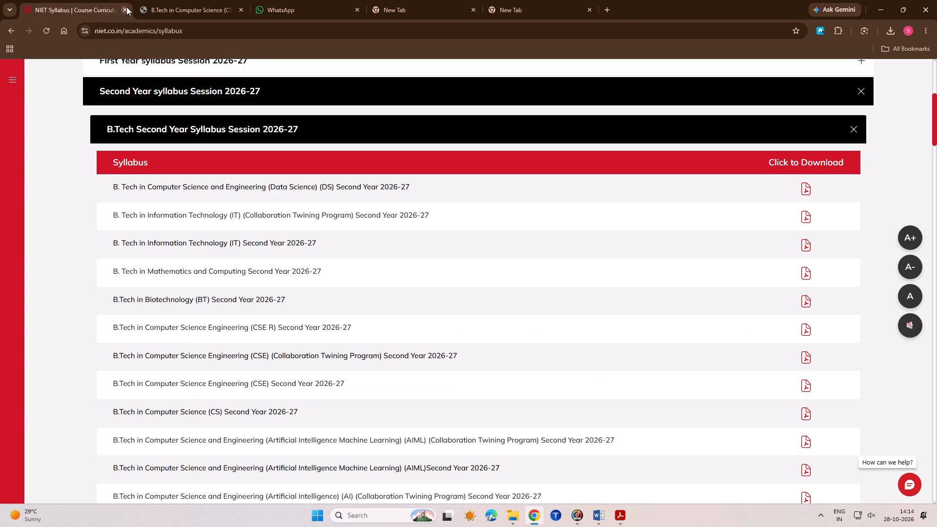
{"action": "left_click", "coordinate": [126, 7]}
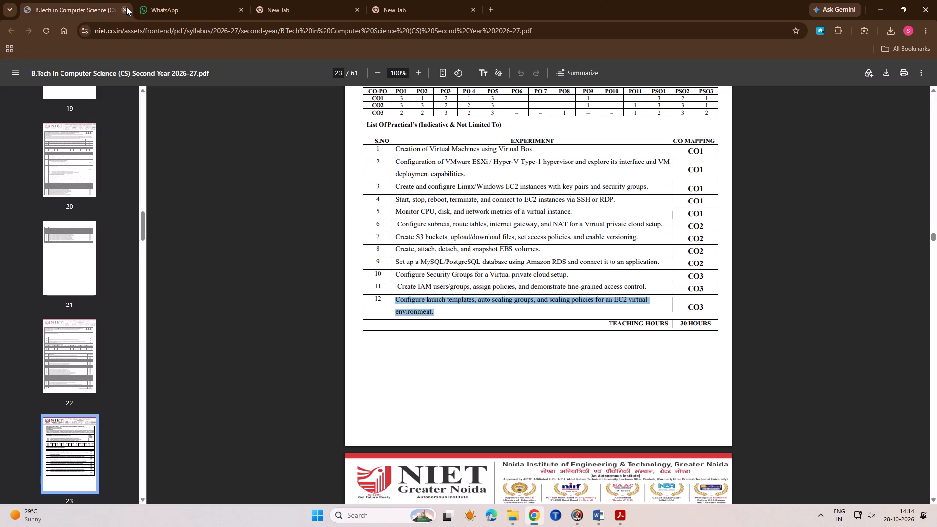